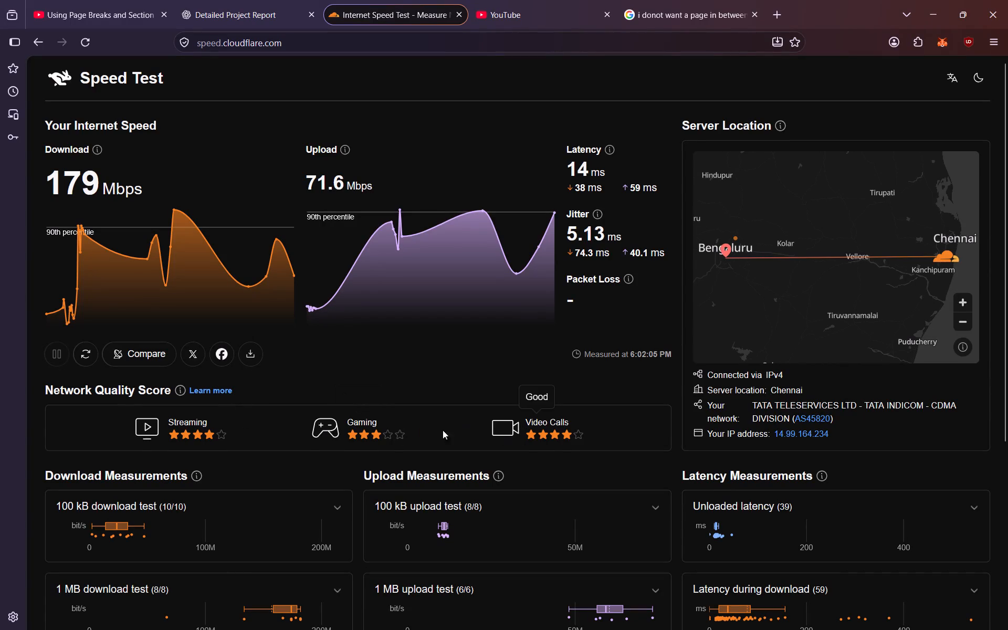
Review the internet speed results, including the download, upload and latency measurements and the network quality score.
scroll(385, 431, "down", 1)
scroll(385, 431, "up", 1)
scroll(385, 431, "down", 1)
scroll(385, 431, "up", 1)
scroll(385, 431, "down", 2)
scroll(385, 431, "up", 1)
scroll(385, 429, "down", 1)
scroll(385, 429, "up", 5)
scroll(385, 429, "down", 2)
scroll(385, 429, "up", 2)
scroll(385, 429, "down", 2)
scroll(385, 429, "up", 1)
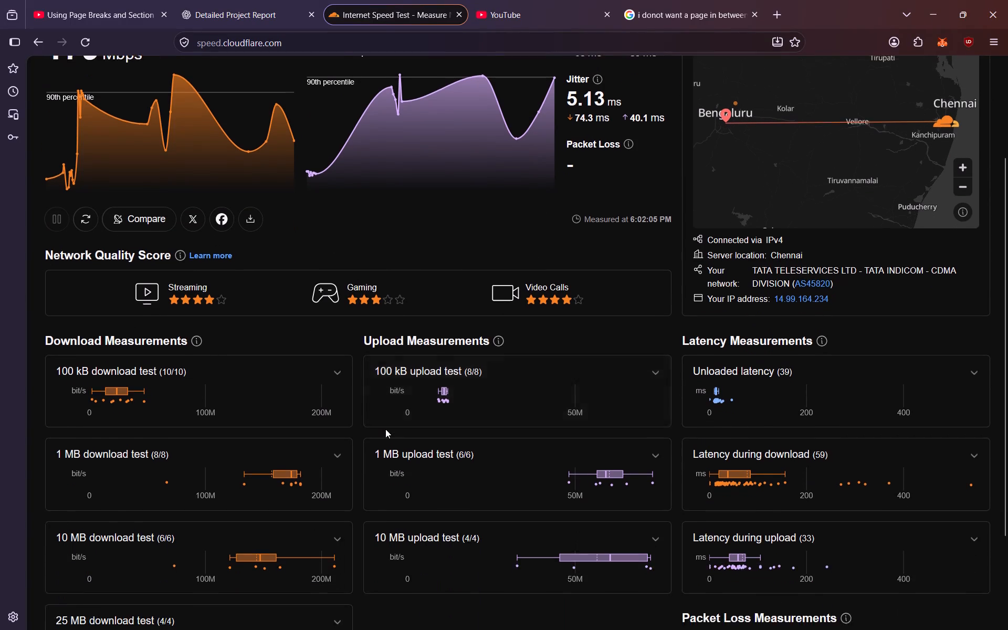
scroll(385, 429, "up", 3)
scroll(385, 429, "down", 1)
scroll(388, 426, "up", 1)
scroll(387, 425, "down", 4)
scroll(386, 421, "up", 1)
scroll(384, 419, "down", 3)
scroll(382, 418, "up", 2)
scroll(380, 400, "down", 3)
scroll(380, 399, "up", 2)
scroll(377, 392, "down", 1)
scroll(341, 382, "up", 4)
scroll(352, 376, "down", 2)
scroll(358, 370, "up", 1)
scroll(358, 370, "down", 1)
scroll(358, 370, "up", 13)
scroll(355, 338, "down", 1)
scroll(355, 338, "up", 1)
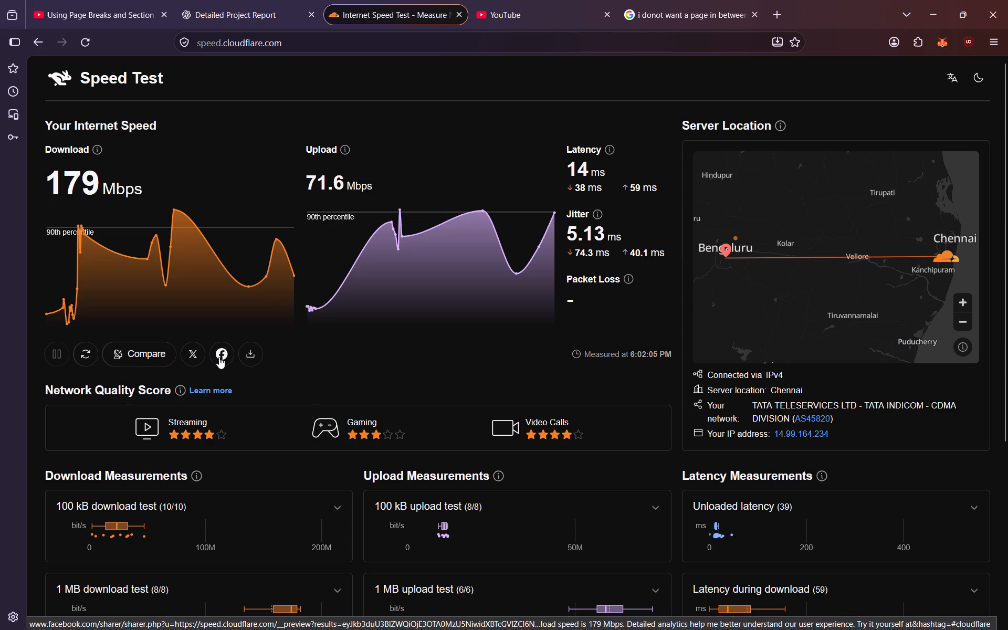
Open the speed result comparison on Cloudflare Radar and run its network quality test.
left_click(157, 359)
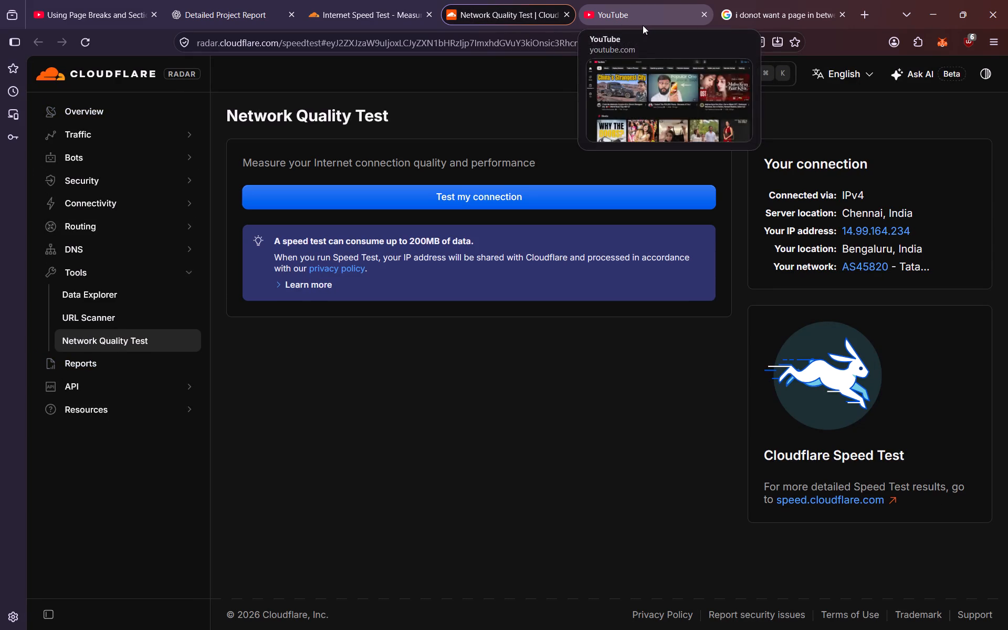
left_click(518, 193)
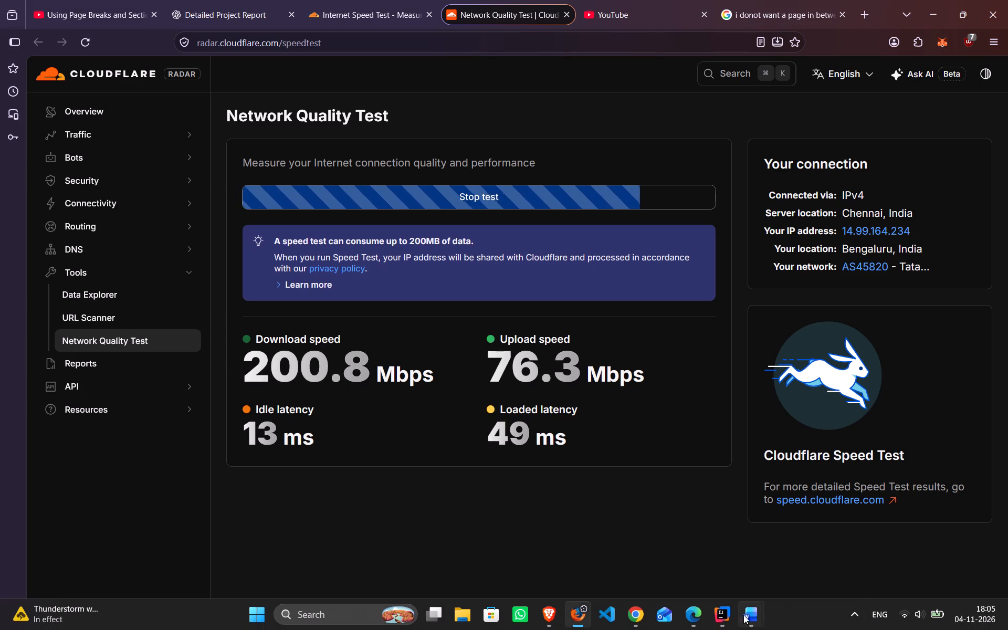
Switch to the USP_REPORT_FORMAT_2026 document in Word.
left_click(742, 615)
left_click(705, 555)
Examine the headers, footers and page numbering where the contents page meets the Abstract page.
scroll(661, 526, "down", 1)
scroll(661, 526, "up", 8)
scroll(659, 525, "down", 1)
scroll(657, 524, "up", 1)
scroll(658, 520, "down", 1)
scroll(658, 520, "up", 2)
scroll(658, 520, "down", 5)
scroll(658, 520, "up", 2)
scroll(658, 520, "down", 1)
scroll(658, 520, "up", 3)
scroll(663, 517, "down", 1)
scroll(663, 517, "up", 2)
scroll(663, 517, "down", 1)
scroll(663, 516, "up", 1)
scroll(663, 516, "down", 4)
scroll(673, 505, "up", 1)
scroll(673, 505, "down", 4)
scroll(673, 505, "up", 10)
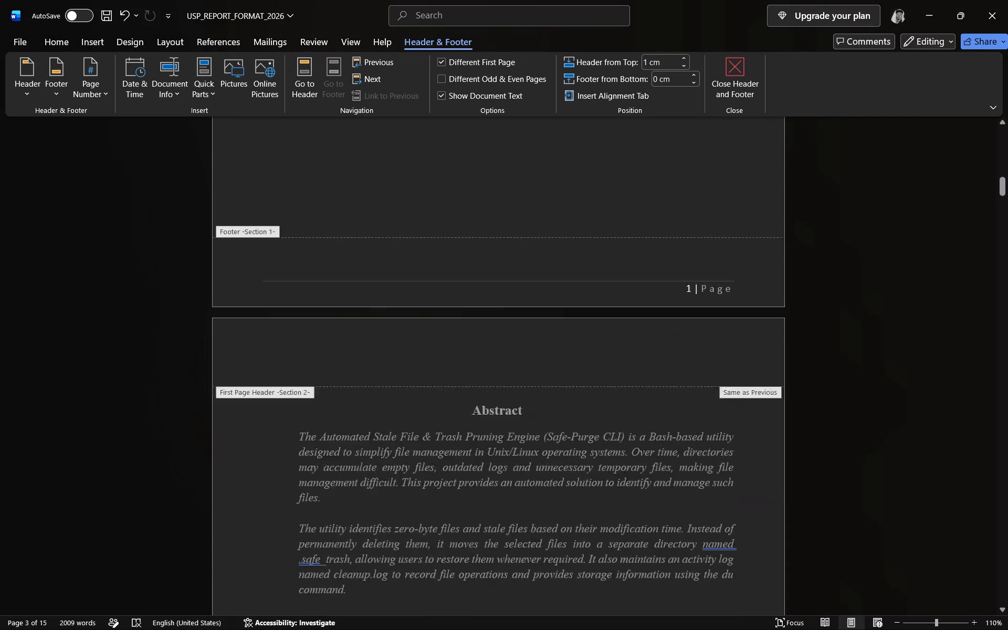
Show the paragraph marks and other hidden formatting symbols in the document.
left_click(50, 48)
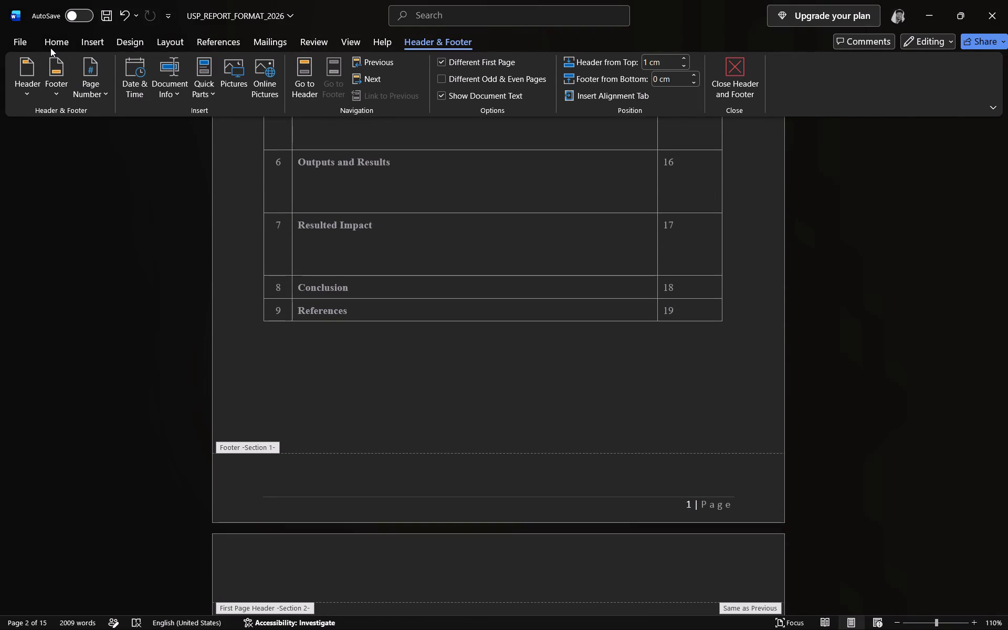
left_click(467, 70)
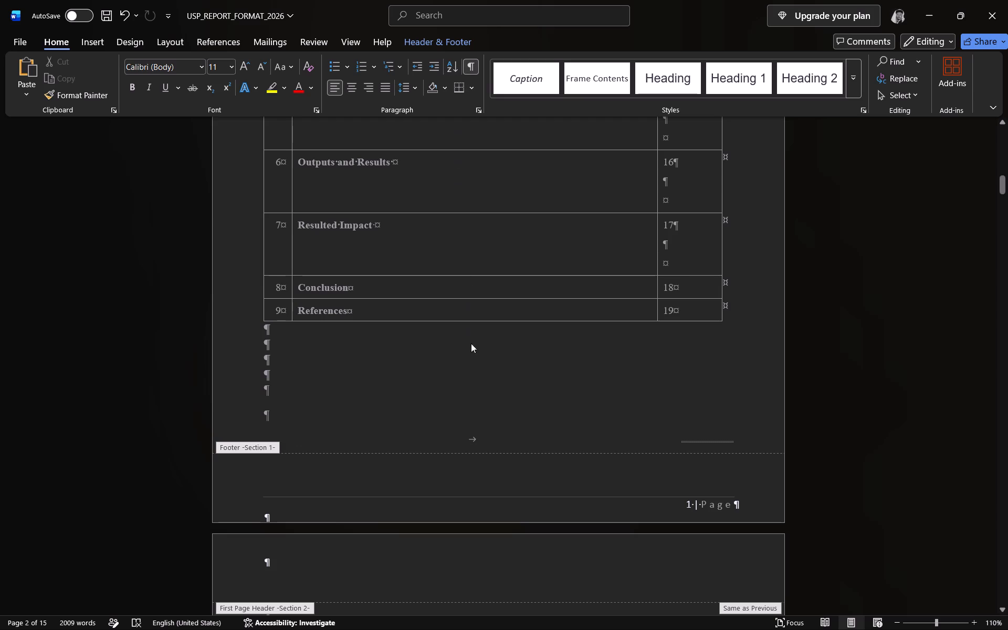
Examine the formatting marks around the contents table and above the Section 1 footer.
left_click(361, 370)
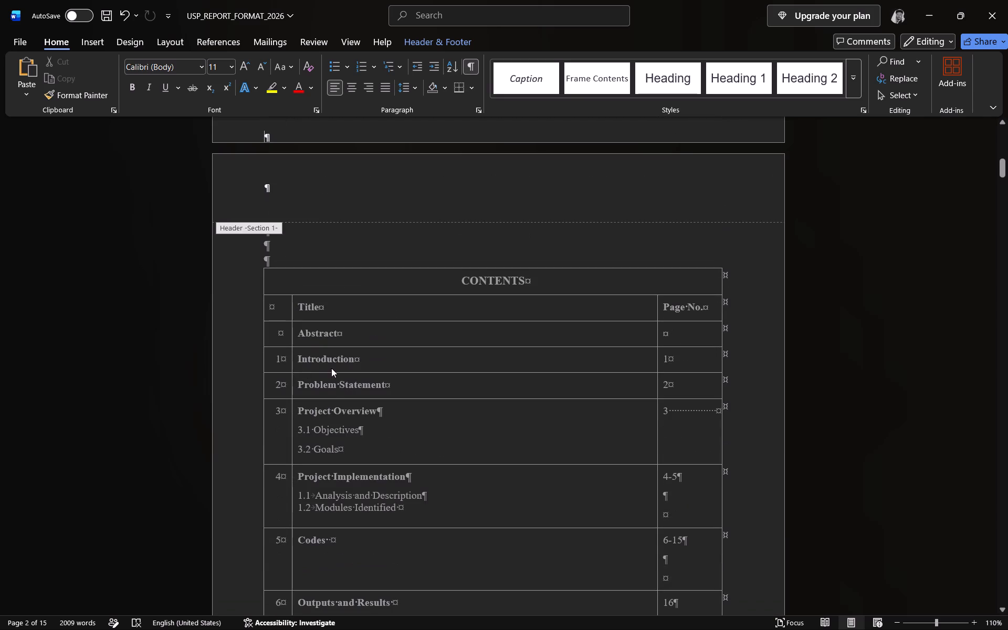
scroll(331, 367, "down", 12)
scroll(330, 369, "up", 1)
scroll(330, 368, "down", 1)
scroll(327, 372, "up", 5)
scroll(327, 372, "down", 3)
scroll(316, 370, "up", 3)
scroll(316, 370, "down", 2)
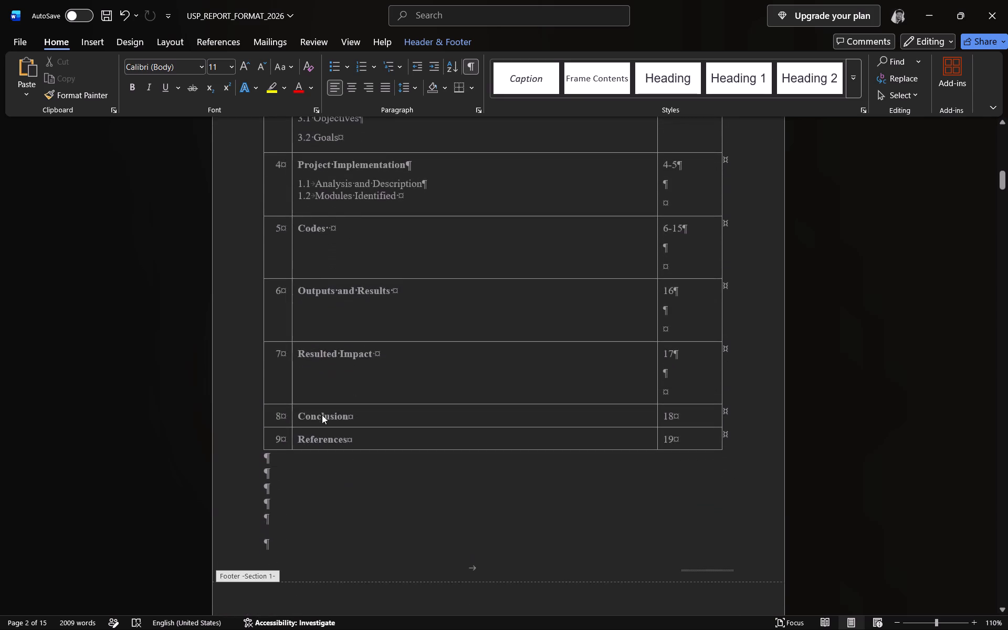
scroll(324, 421, "up", 5)
scroll(324, 421, "down", 7)
scroll(324, 422, "up", 1)
scroll(324, 422, "down", 2)
scroll(324, 422, "up", 2)
scroll(324, 421, "down", 1)
scroll(325, 421, "up", 1)
Leave header and footer editing and return to the body text below the contents table.
left_click(267, 502)
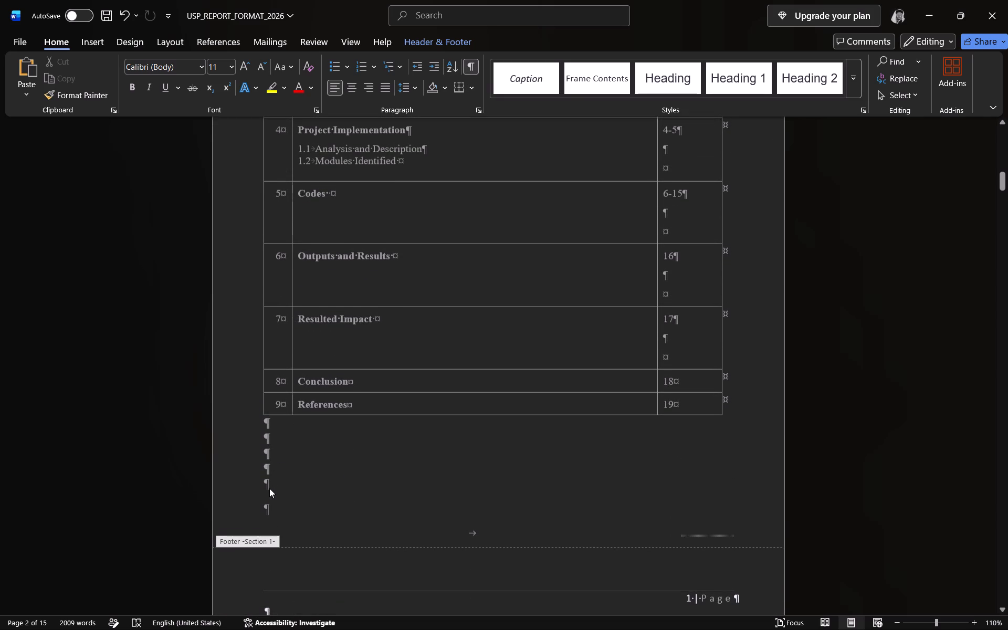
left_click(270, 481)
double_click(363, 452)
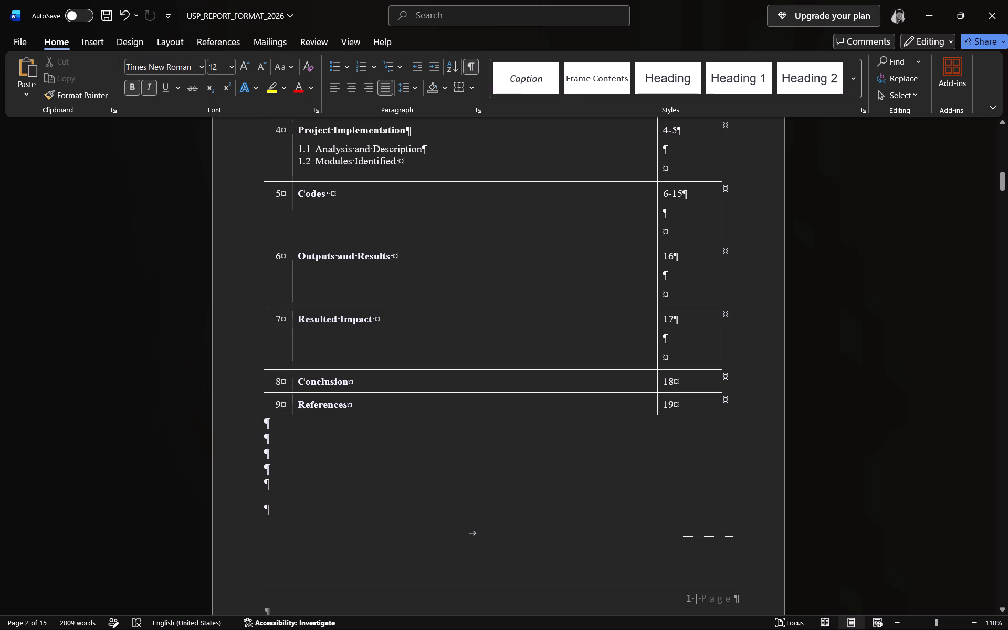
Insert a page break after the empty paragraphs below the contents table.
key("Down")
key("Down")
key("Down")
key("Down")
key("Down")
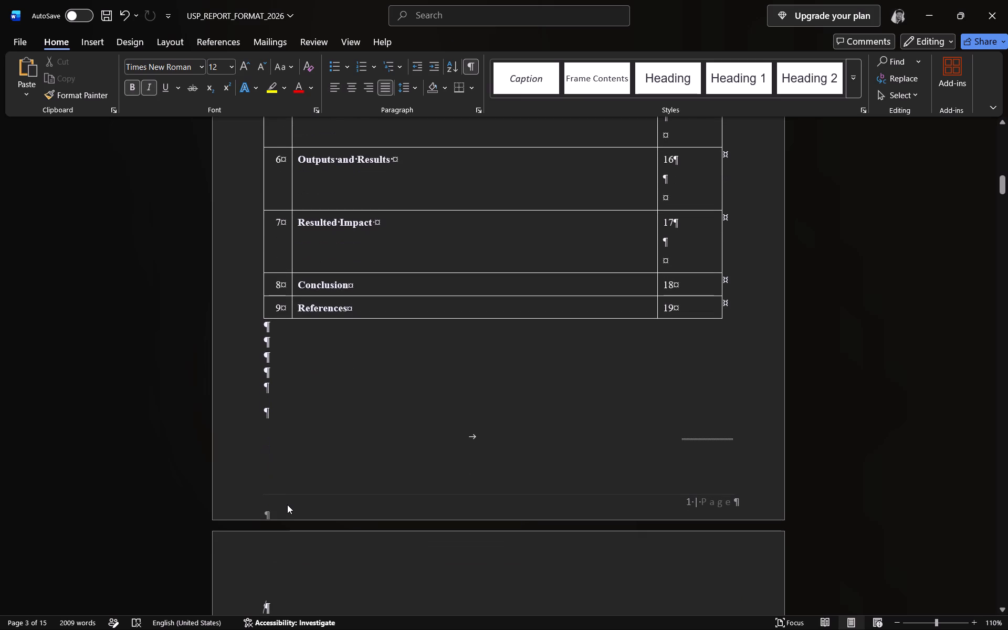
key("Up")
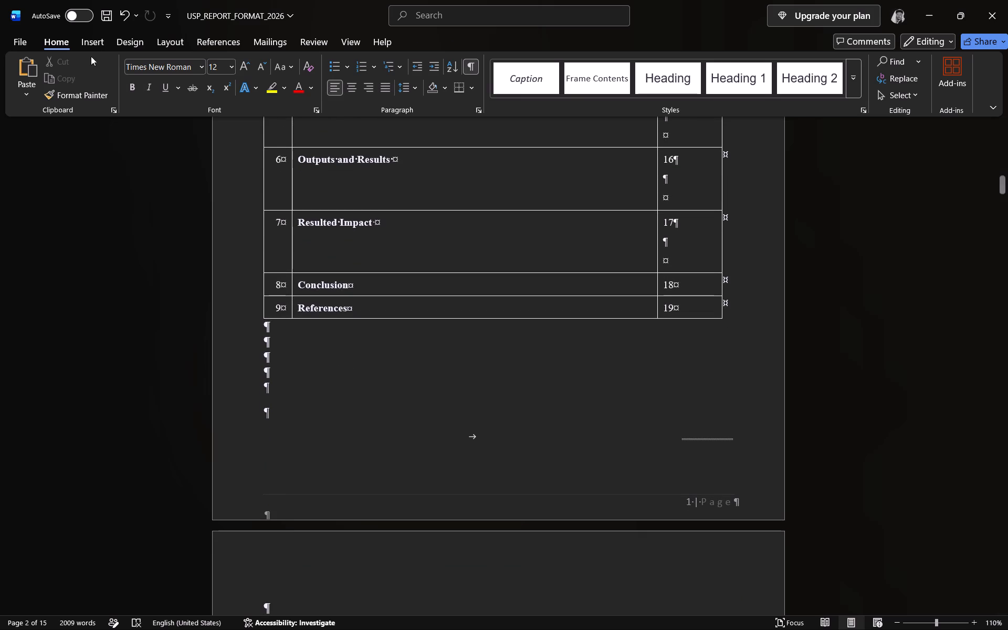
left_click(91, 44)
left_click(30, 94)
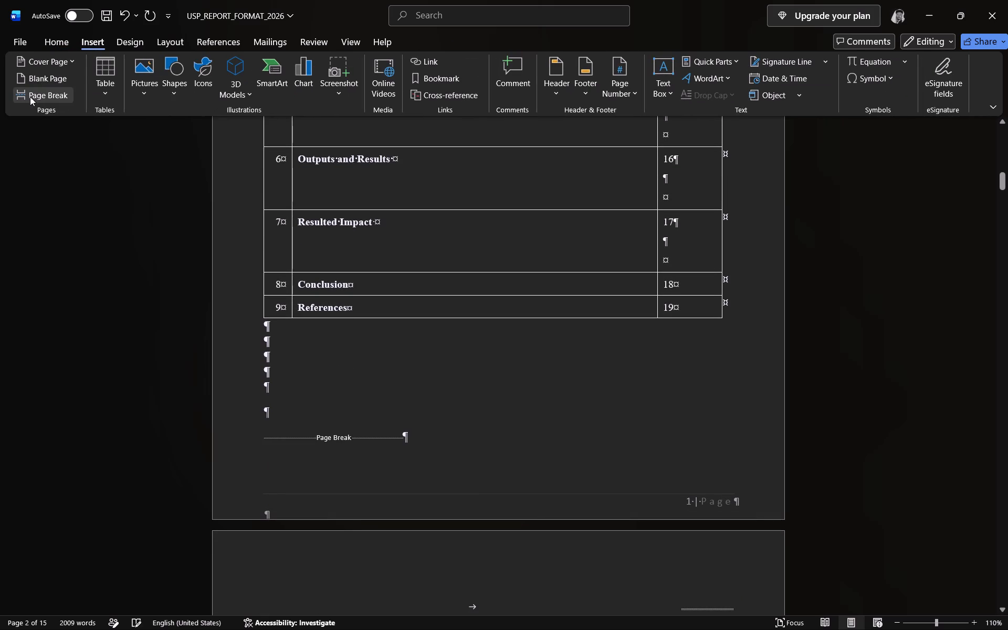
Examine the page break, the Section 1 footer and the page that follows the contents page.
scroll(331, 338, "down", 1)
scroll(333, 343, "up", 1)
scroll(333, 343, "down", 3)
scroll(334, 345, "up", 2)
scroll(334, 345, "down", 1)
scroll(335, 346, "up", 2)
scroll(358, 364, "down", 7)
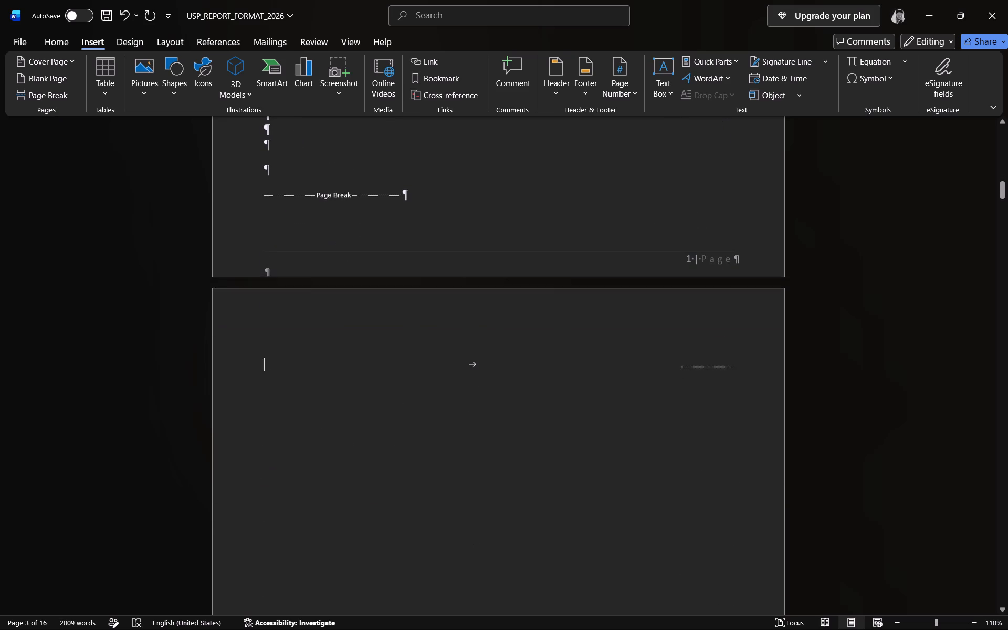
left_click(717, 258)
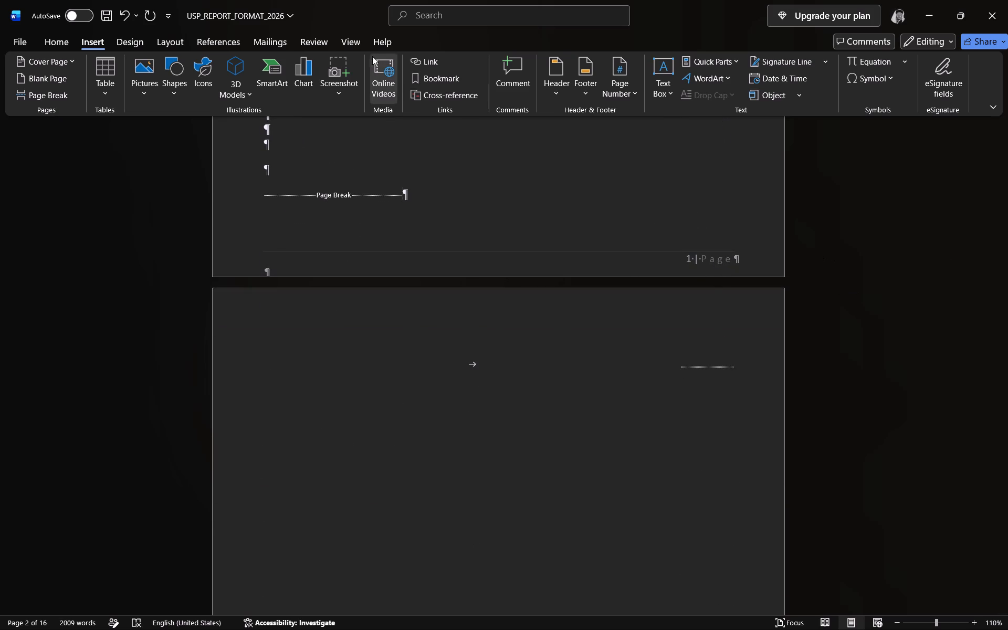
Hide the paragraph marks and other formatting symbols.
left_click(28, 46)
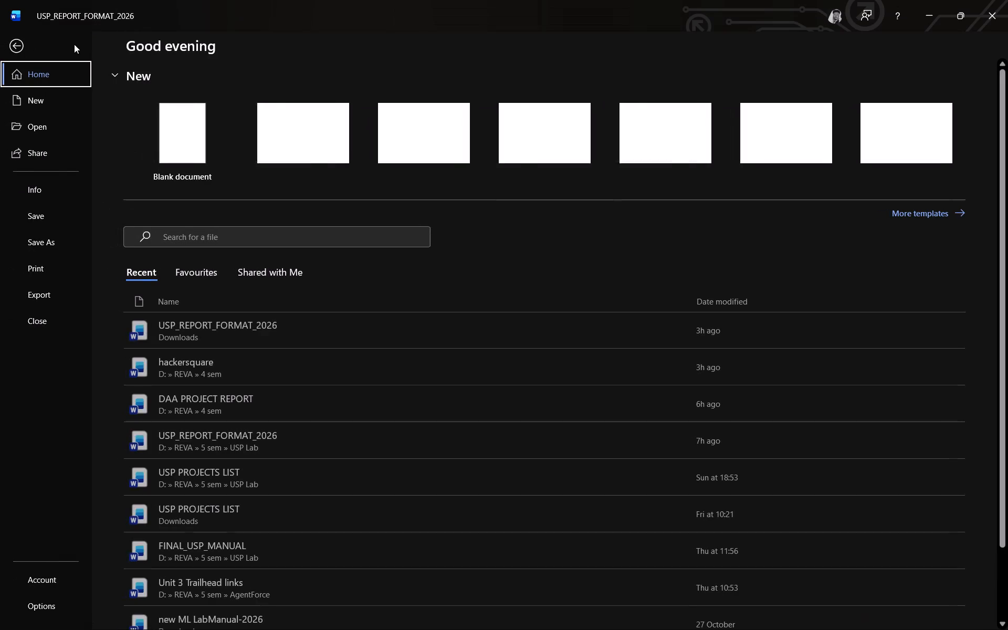
left_click(16, 48)
left_click(48, 46)
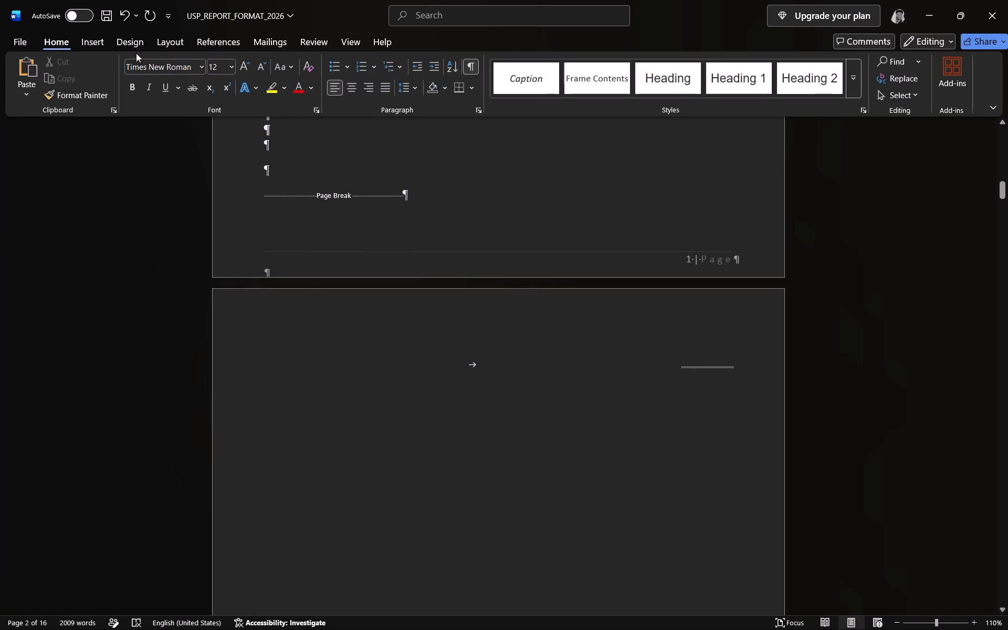
left_click(474, 63)
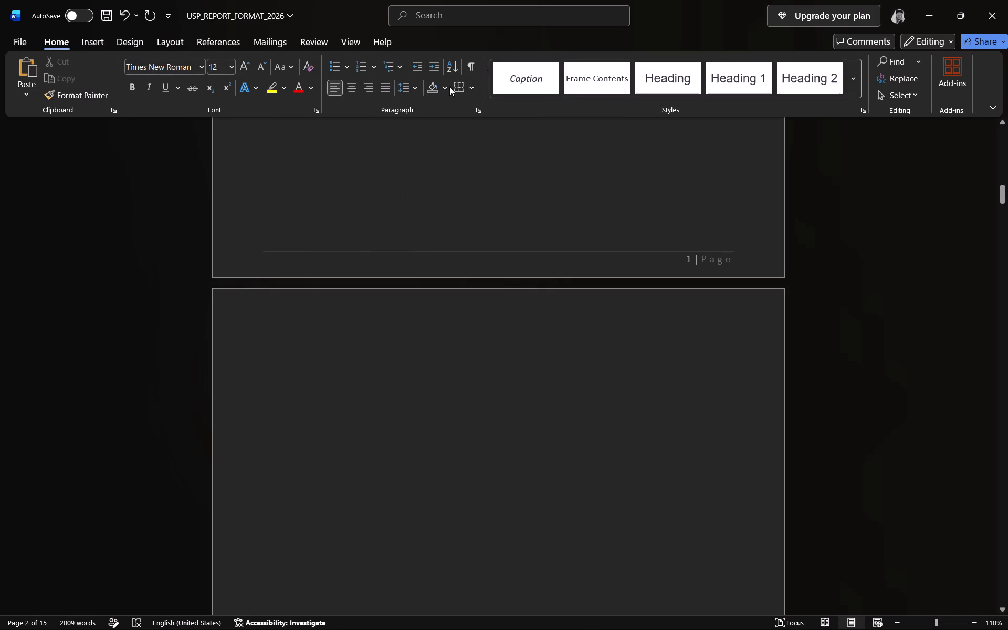
Review the page layout from the examiner table through the contents page to the pages after it.
scroll(482, 233, "up", 1)
scroll(482, 233, "down", 3)
scroll(482, 233, "up", 1)
scroll(482, 233, "down", 2)
scroll(482, 233, "up", 4)
scroll(482, 232, "down", 2)
scroll(482, 232, "up", 1)
scroll(482, 232, "down", 2)
scroll(482, 232, "up", 2)
scroll(482, 232, "down", 5)
scroll(485, 228, "up", 2)
scroll(485, 228, "down", 5)
scroll(485, 228, "up", 2)
scroll(498, 218, "down", 3)
scroll(498, 218, "up", 3)
scroll(498, 218, "down", 1)
scroll(498, 218, "up", 1)
scroll(498, 218, "down", 2)
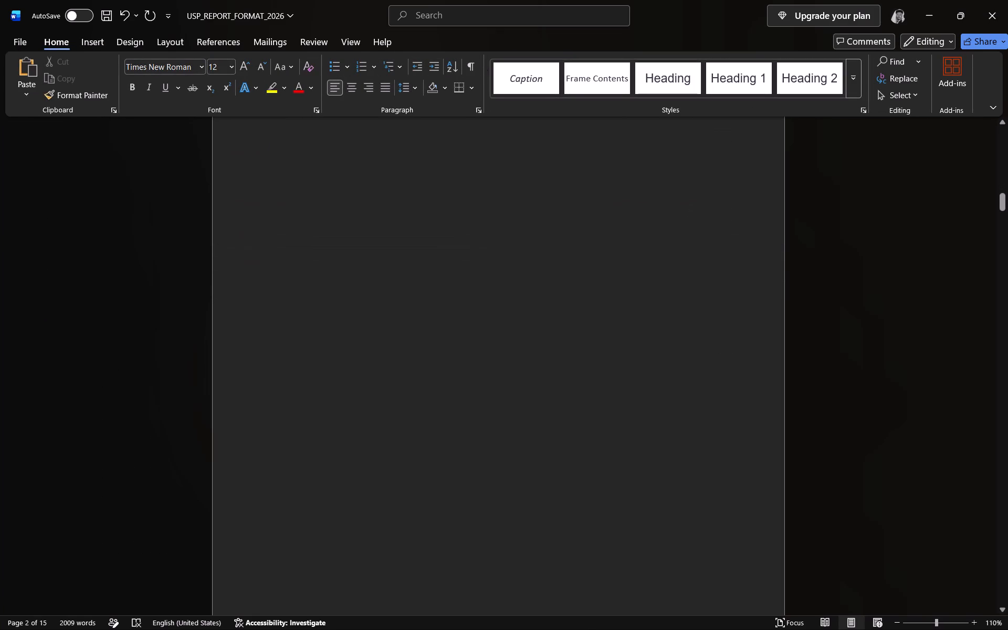
scroll(498, 218, "down", 3)
scroll(499, 218, "up", 2)
scroll(501, 223, "down", 6)
scroll(509, 253, "up", 2)
scroll(509, 253, "down", 1)
scroll(509, 253, "up", 1)
scroll(510, 253, "down", 3)
scroll(510, 253, "up", 7)
scroll(510, 253, "down", 1)
scroll(510, 253, "up", 3)
scroll(503, 250, "down", 2)
scroll(503, 250, "up", 2)
scroll(503, 250, "down", 1)
scroll(503, 250, "up", 11)
scroll(503, 250, "down", 1)
scroll(502, 251, "up", 6)
scroll(501, 252, "down", 1)
scroll(501, 252, "up", 7)
scroll(501, 252, "down", 2)
scroll(501, 252, "up", 6)
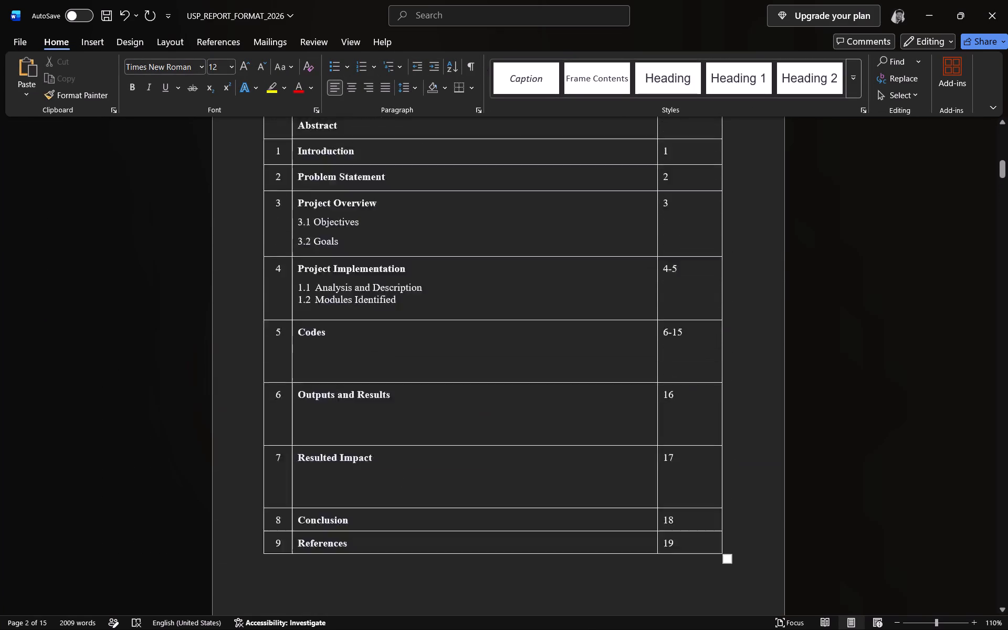
scroll(501, 252, "up", 1)
scroll(501, 252, "down", 5)
scroll(501, 252, "up", 1)
scroll(501, 252, "down", 2)
scroll(501, 252, "up", 3)
scroll(501, 252, "down", 1)
scroll(501, 252, "up", 7)
scroll(501, 252, "down", 3)
scroll(501, 252, "up", 2)
scroll(501, 252, "down", 2)
scroll(501, 252, "up", 1)
scroll(501, 252, "down", 2)
scroll(501, 252, "up", 8)
scroll(501, 252, "down", 3)
scroll(501, 252, "up", 3)
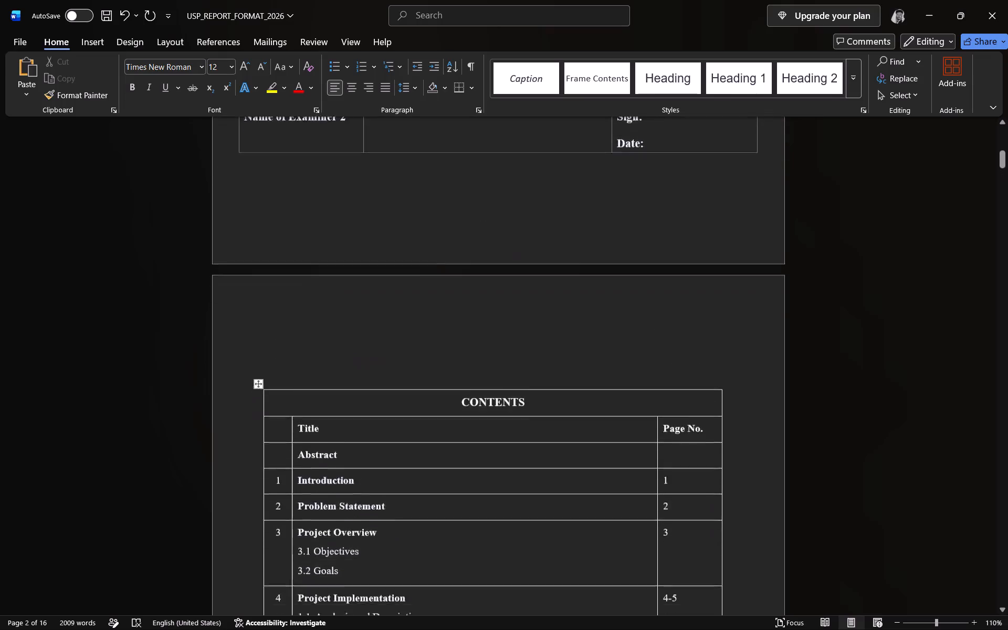
Accept the suggested grammar correction "Project Details" for that heading in the cover page table.
scroll(501, 252, "up", 4)
scroll(499, 254, "down", 3)
scroll(499, 254, "up", 1)
scroll(499, 254, "down", 2)
scroll(499, 254, "up", 2)
scroll(499, 254, "down", 2)
scroll(499, 254, "up", 1)
scroll(499, 254, "down", 2)
scroll(499, 254, "up", 9)
scroll(499, 254, "down", 3)
scroll(499, 254, "up", 17)
scroll(499, 254, "down", 1)
scroll(499, 254, "up", 4)
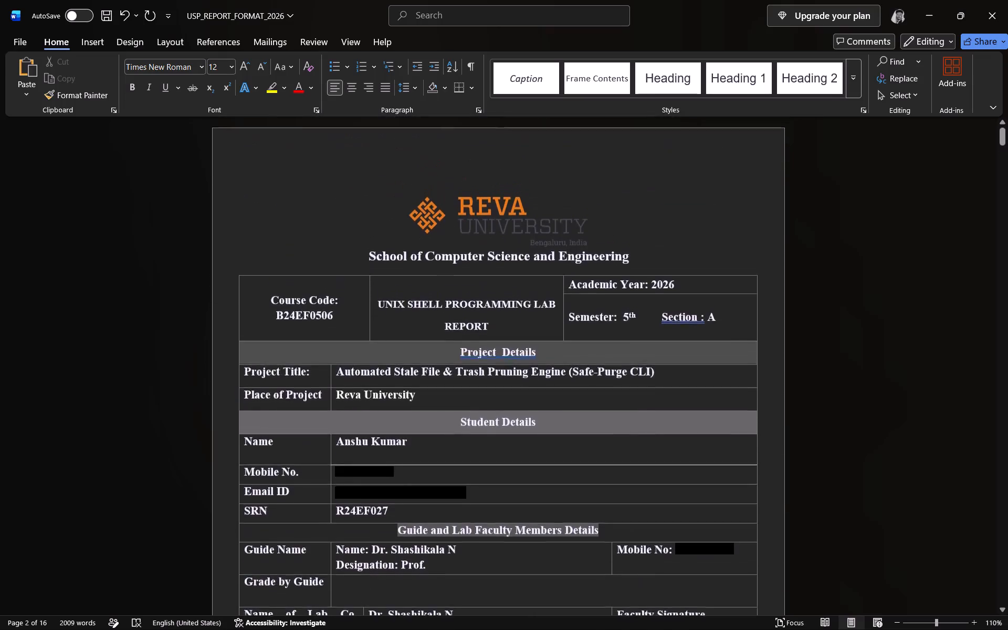
scroll(506, 257, "down", 3)
scroll(507, 258, "up", 2)
scroll(507, 258, "down", 2)
scroll(507, 258, "up", 3)
right_click(502, 355)
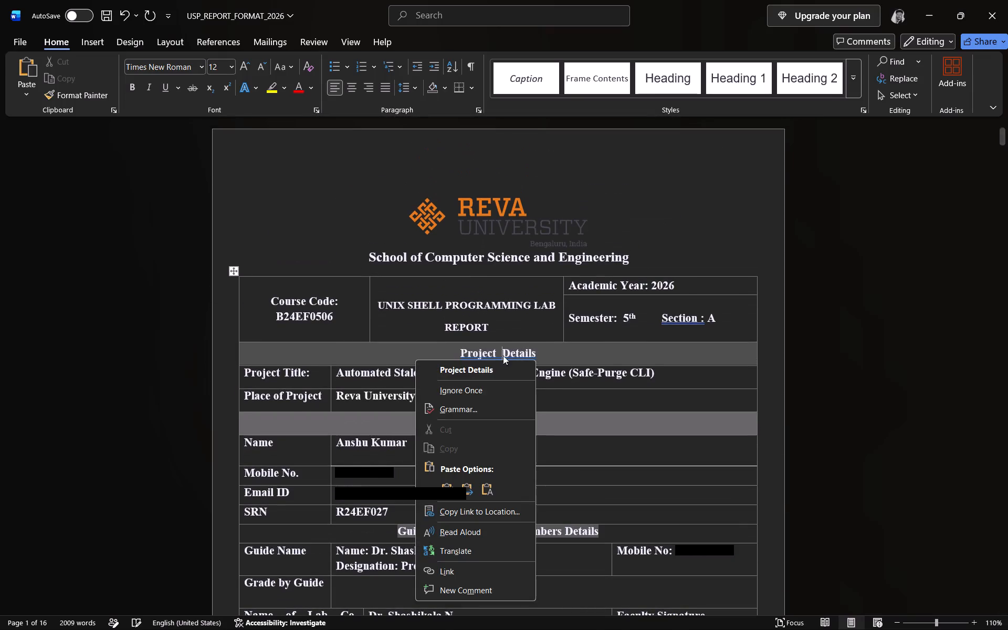
left_click(491, 367)
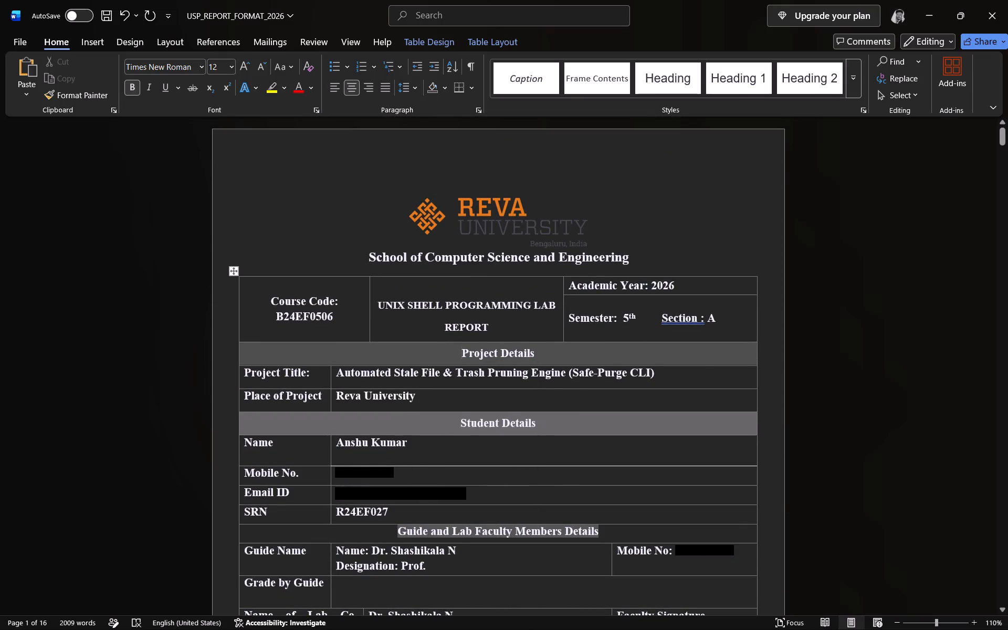
Accept the suggested spacing correction "Section:" in the semester and section cell of the cover page table.
right_click(699, 323)
left_click(667, 329)
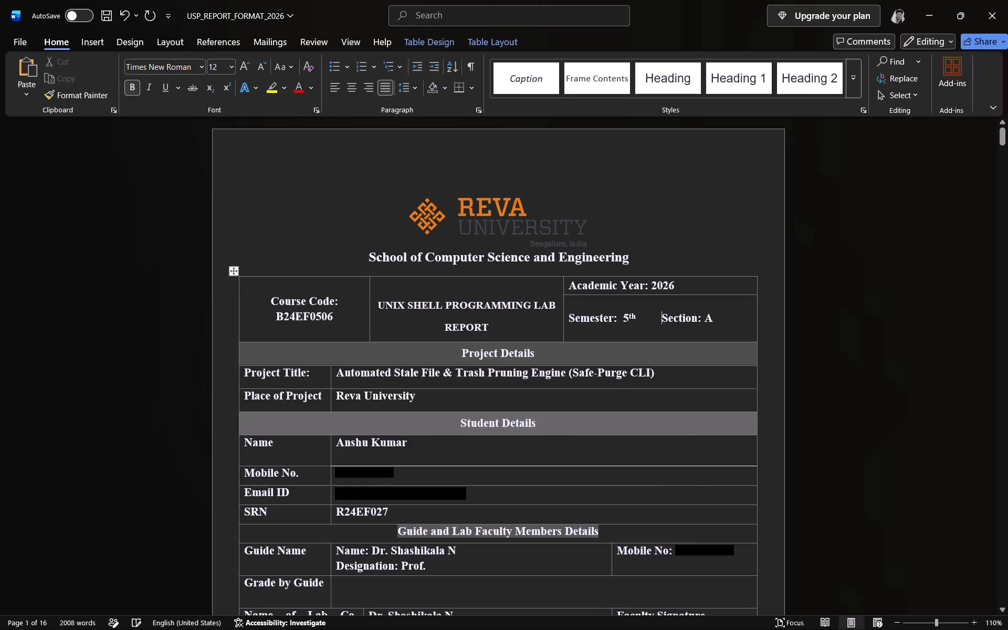
Review the pages from the cover page through the contents table and its following blank page to the Abstract.
scroll(351, 358, "down", 2)
scroll(352, 362, "up", 1)
scroll(354, 365, "down", 1)
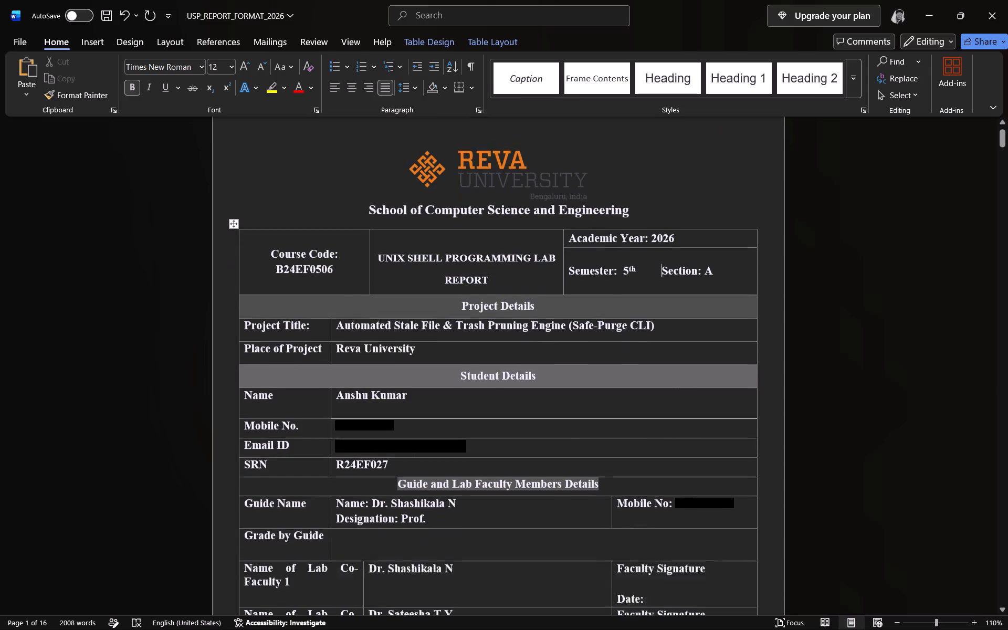
scroll(354, 366, "down", 1)
scroll(355, 369, "up", 5)
scroll(356, 372, "down", 3)
scroll(354, 382, "up", 3)
scroll(353, 386, "down", 7)
scroll(353, 386, "up", 1)
scroll(353, 386, "down", 1)
scroll(353, 386, "up", 2)
scroll(490, 376, "up", 1)
scroll(490, 378, "down", 1)
scroll(490, 379, "up", 1)
scroll(491, 380, "down", 10)
scroll(495, 386, "up", 1)
scroll(495, 386, "down", 3)
scroll(495, 387, "up", 4)
scroll(495, 388, "down", 2)
scroll(495, 389, "up", 1)
scroll(495, 389, "down", 11)
scroll(493, 392, "up", 4)
scroll(493, 392, "down", 1)
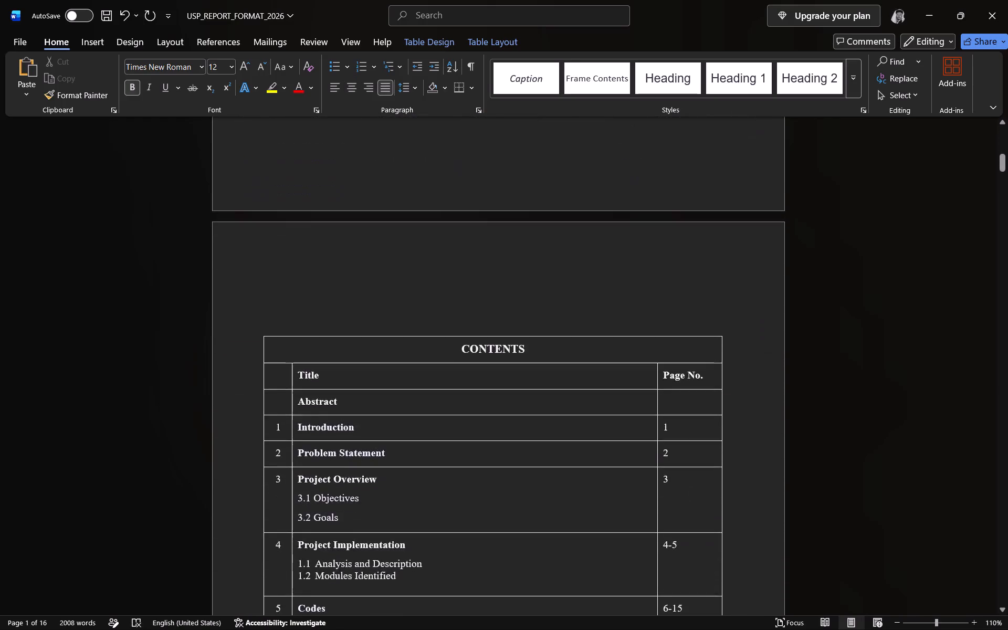
scroll(490, 397, "up", 3)
scroll(489, 397, "down", 2)
scroll(489, 397, "up", 1)
scroll(489, 397, "down", 2)
scroll(489, 397, "up", 1)
scroll(489, 397, "down", 1)
scroll(489, 397, "up", 1)
scroll(489, 397, "down", 1)
scroll(489, 407, "up", 1)
scroll(489, 407, "down", 3)
scroll(489, 407, "up", 2)
scroll(489, 407, "down", 1)
scroll(489, 407, "up", 3)
scroll(489, 407, "down", 4)
scroll(489, 407, "up", 2)
scroll(489, 407, "down", 1)
scroll(489, 407, "up", 2)
scroll(489, 407, "down", 1)
scroll(508, 411, "up", 1)
scroll(513, 411, "down", 1)
scroll(523, 414, "up", 1)
scroll(530, 417, "down", 5)
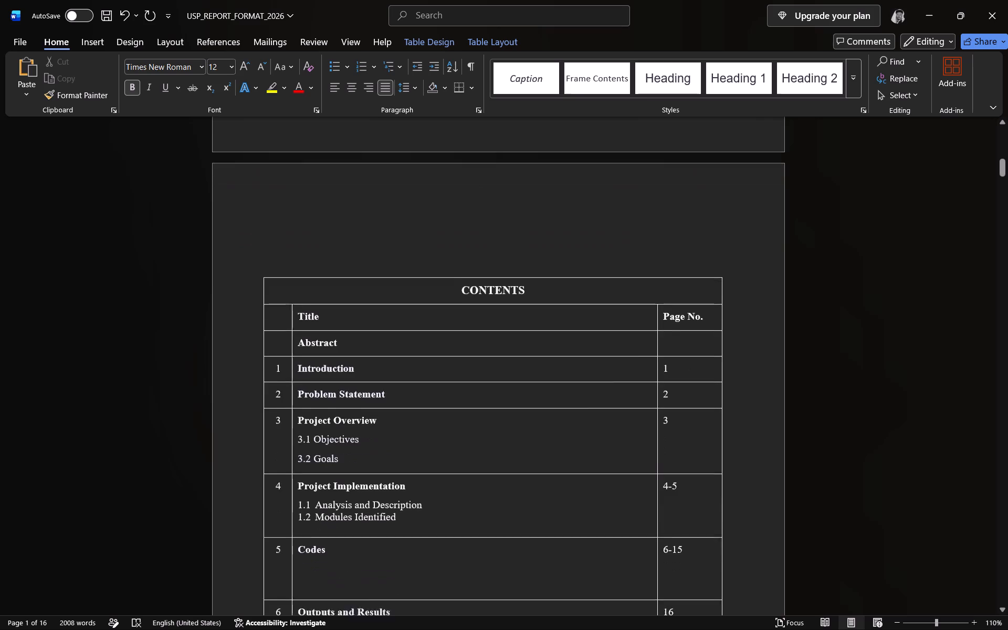
scroll(581, 411, "down", 2)
scroll(581, 411, "up", 1)
scroll(582, 411, "down", 9)
scroll(592, 403, "up", 1)
scroll(592, 403, "down", 7)
scroll(604, 399, "up", 1)
scroll(606, 397, "down", 8)
scroll(606, 395, "up", 1)
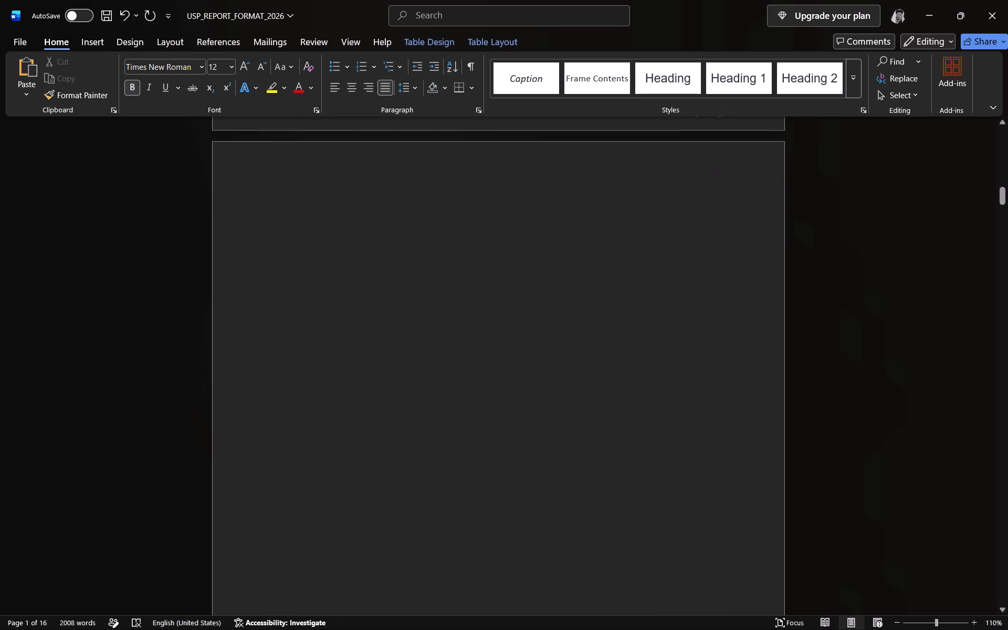
scroll(603, 395, "down", 3)
scroll(603, 395, "up", 2)
scroll(603, 395, "down", 13)
scroll(601, 394, "up", 1)
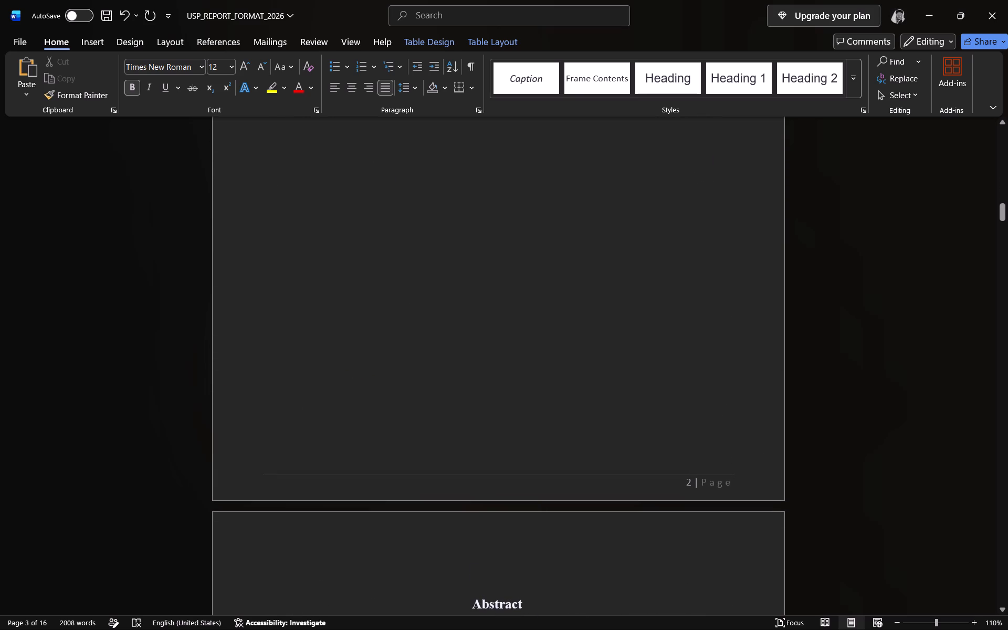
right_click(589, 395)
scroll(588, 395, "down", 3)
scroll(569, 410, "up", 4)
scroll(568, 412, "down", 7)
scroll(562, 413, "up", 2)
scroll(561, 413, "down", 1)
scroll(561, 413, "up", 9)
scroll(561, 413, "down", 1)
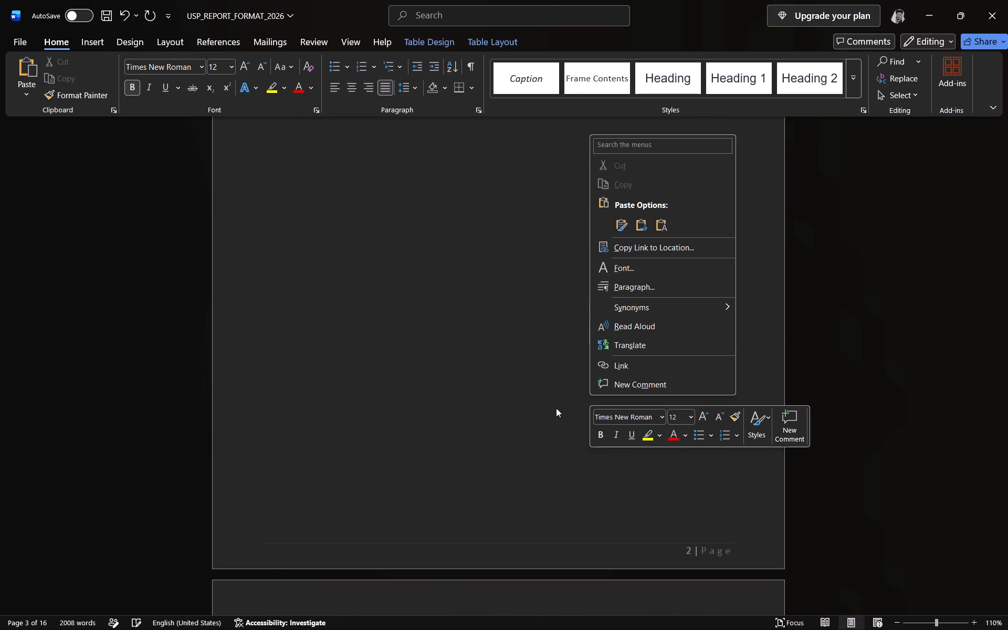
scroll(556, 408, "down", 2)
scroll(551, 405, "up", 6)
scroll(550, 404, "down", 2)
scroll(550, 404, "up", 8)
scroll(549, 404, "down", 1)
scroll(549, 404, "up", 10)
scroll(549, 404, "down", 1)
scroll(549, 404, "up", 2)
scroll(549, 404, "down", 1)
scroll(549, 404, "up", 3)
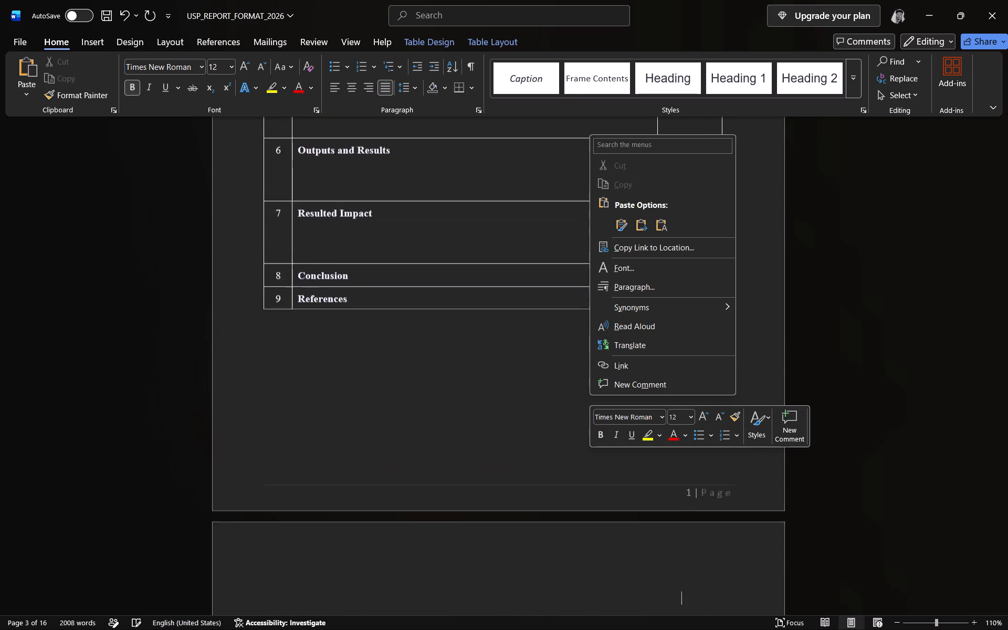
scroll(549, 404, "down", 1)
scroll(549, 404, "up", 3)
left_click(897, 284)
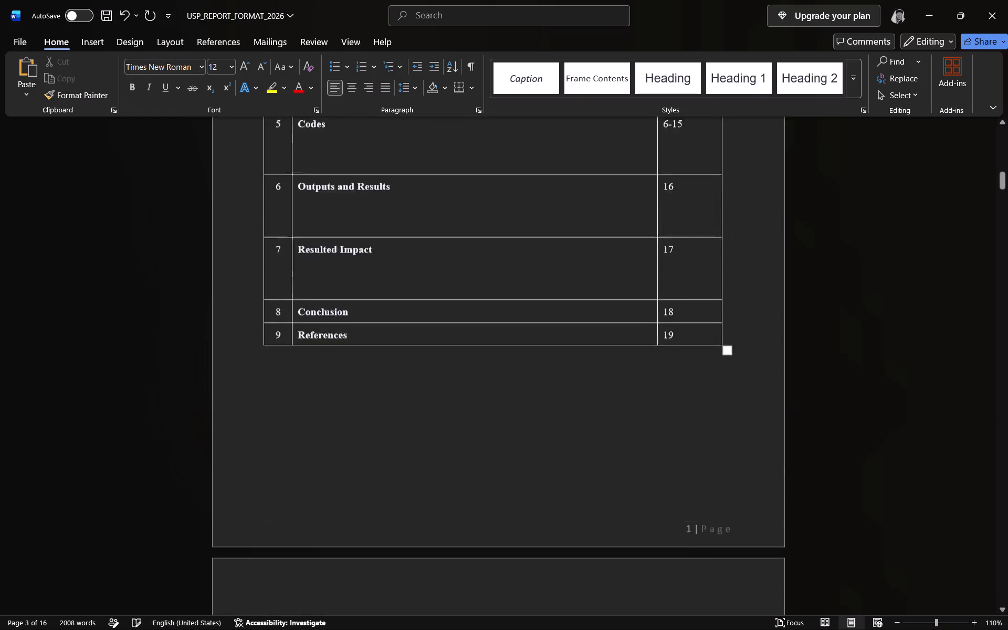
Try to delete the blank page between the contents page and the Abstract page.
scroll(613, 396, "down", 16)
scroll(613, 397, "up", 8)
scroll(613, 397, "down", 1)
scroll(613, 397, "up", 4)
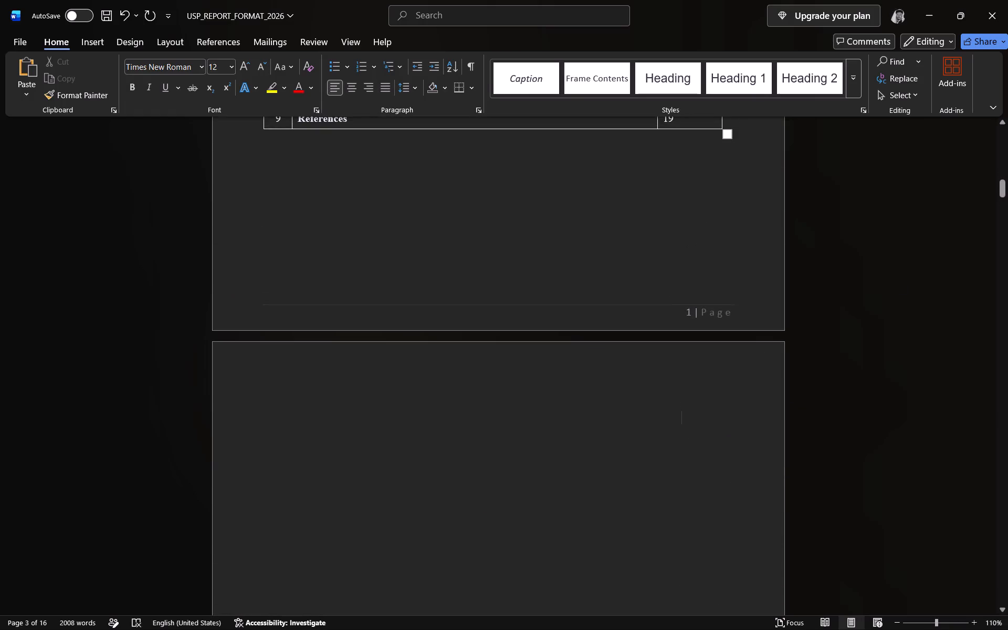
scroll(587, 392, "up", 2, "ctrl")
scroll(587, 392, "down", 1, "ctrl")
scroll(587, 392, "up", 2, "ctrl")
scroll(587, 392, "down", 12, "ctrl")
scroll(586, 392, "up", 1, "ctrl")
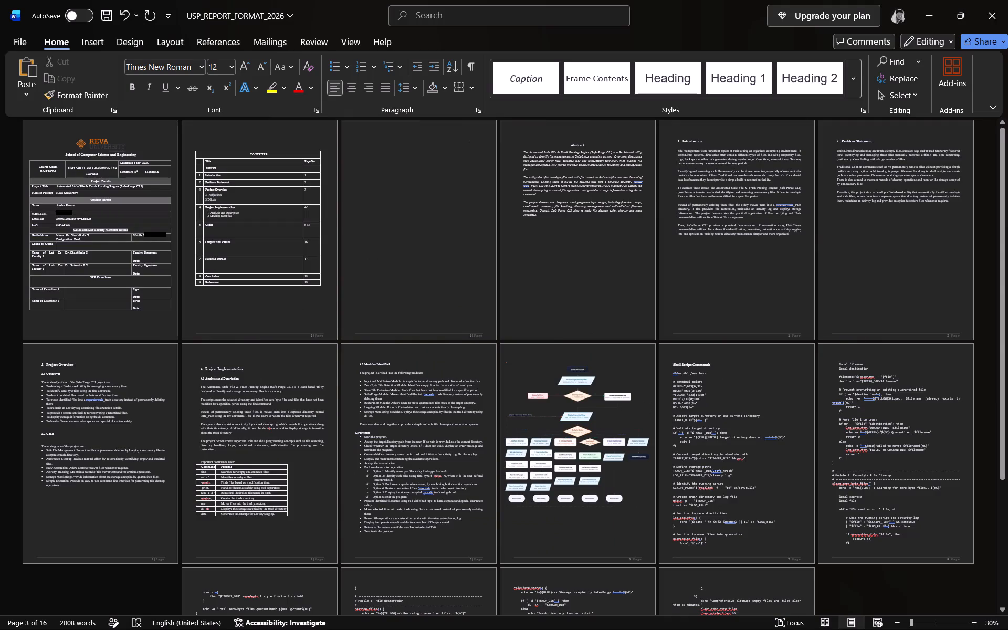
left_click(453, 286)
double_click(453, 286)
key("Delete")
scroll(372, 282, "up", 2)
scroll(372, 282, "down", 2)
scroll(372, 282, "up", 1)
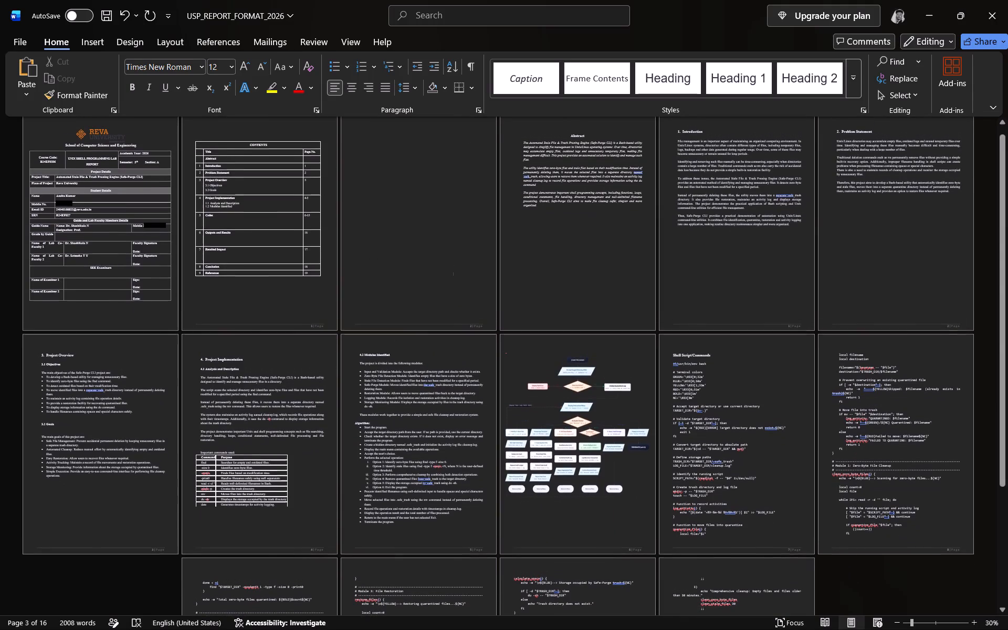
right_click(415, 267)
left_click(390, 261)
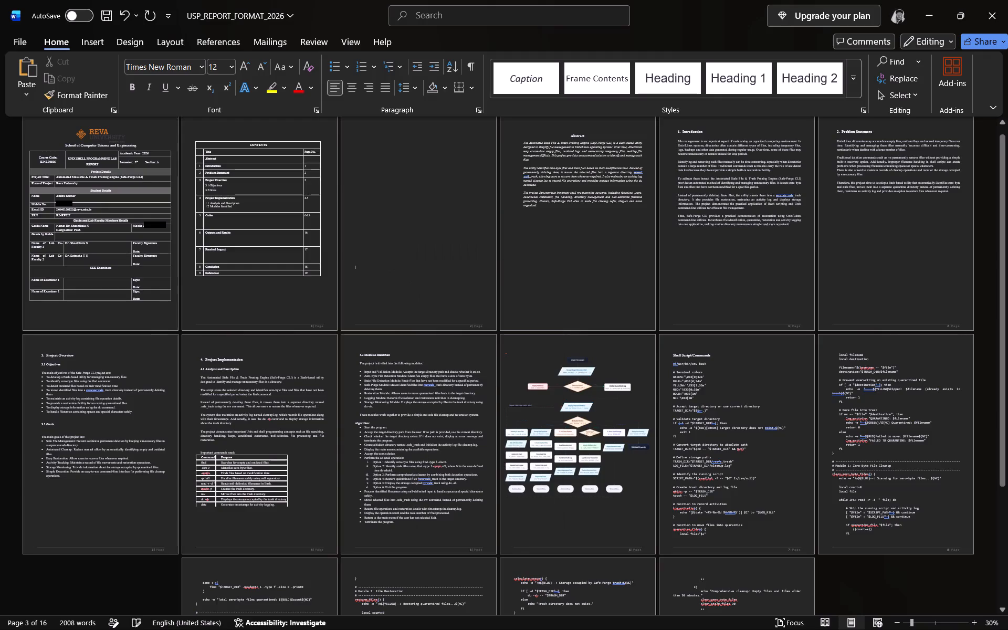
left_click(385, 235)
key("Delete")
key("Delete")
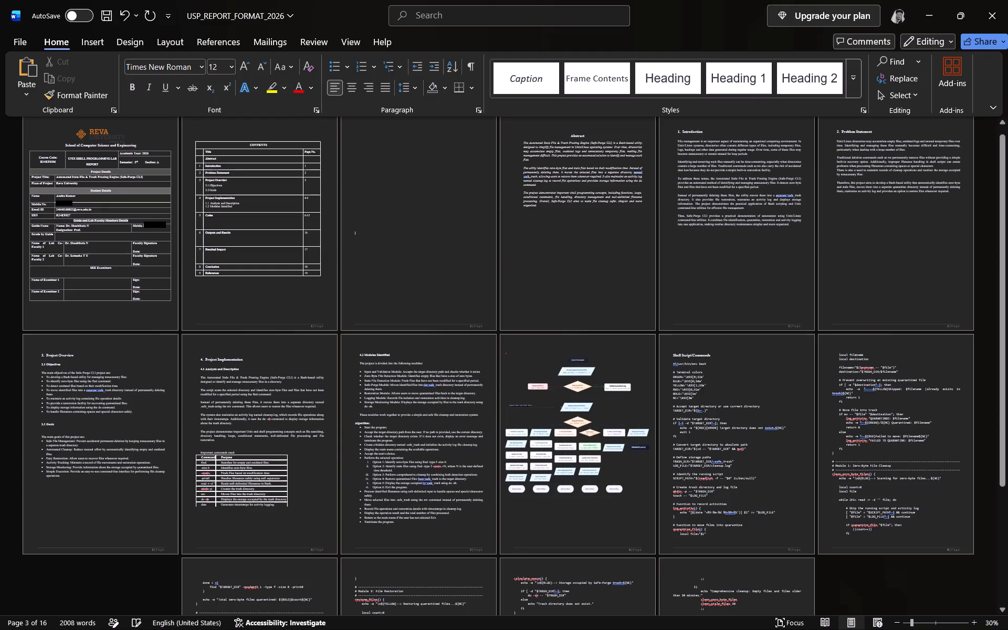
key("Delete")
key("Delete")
Show the paragraph marks and other formatting symbols.
left_click(472, 62)
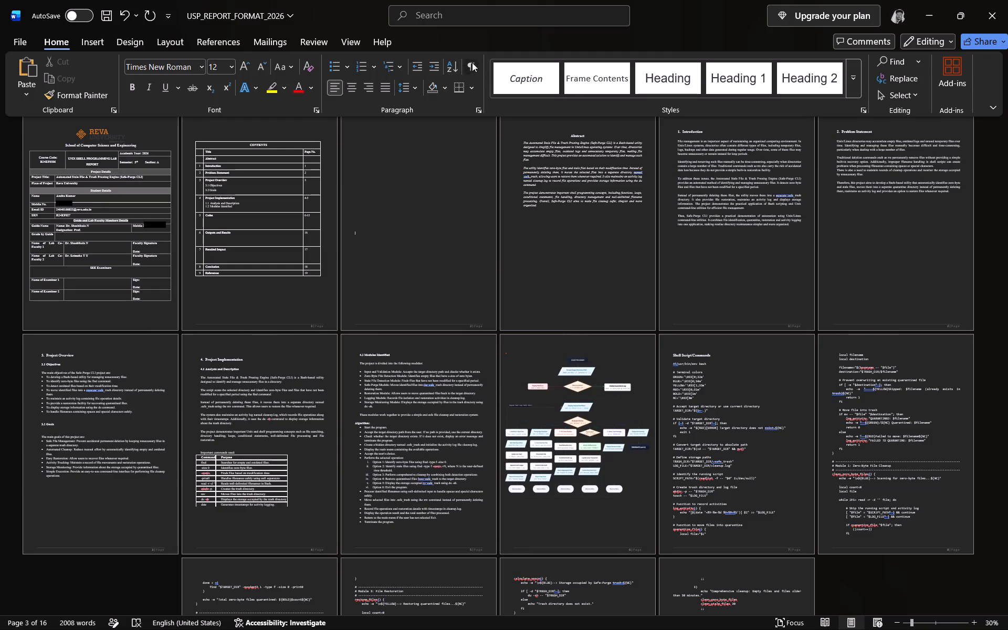
Delete all the empty paragraphs and the break on the blank page between the contents and Abstract pages.
left_click(393, 241)
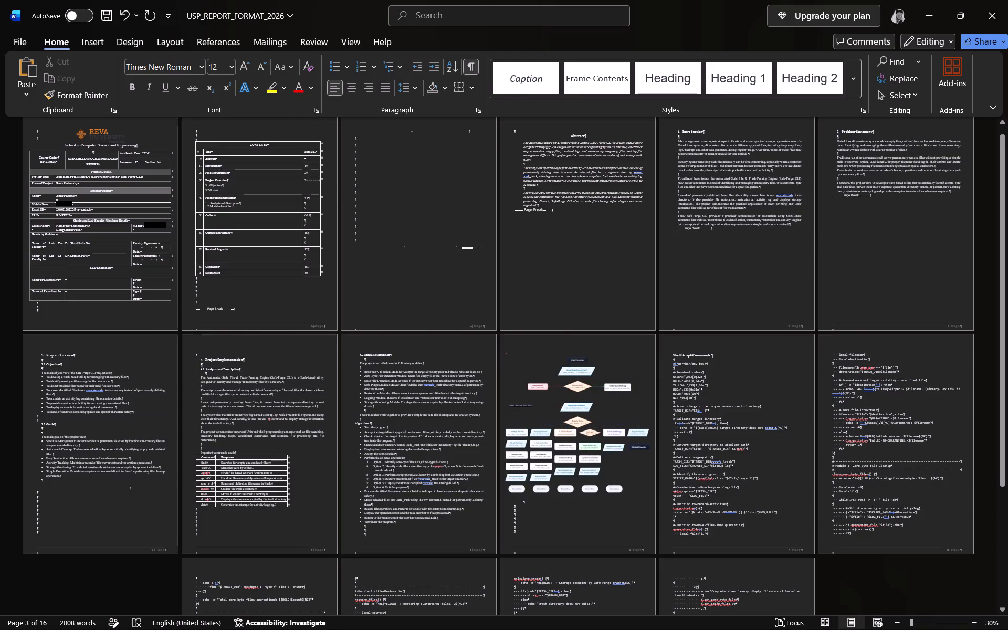
left_click_drag(482, 249, 363, 140)
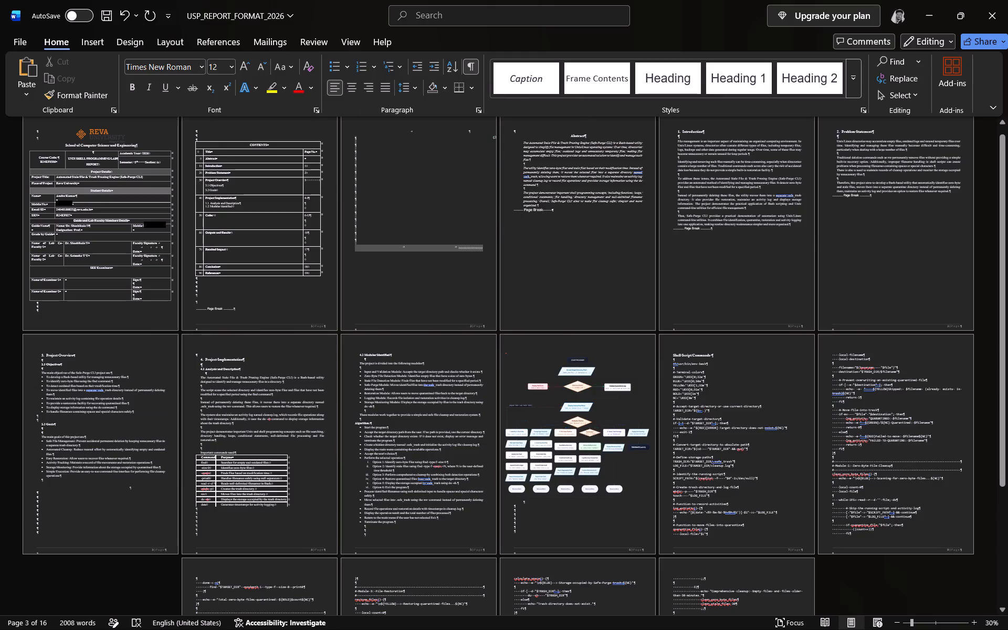
left_click_drag(363, 140, 363, 139)
key("Delete")
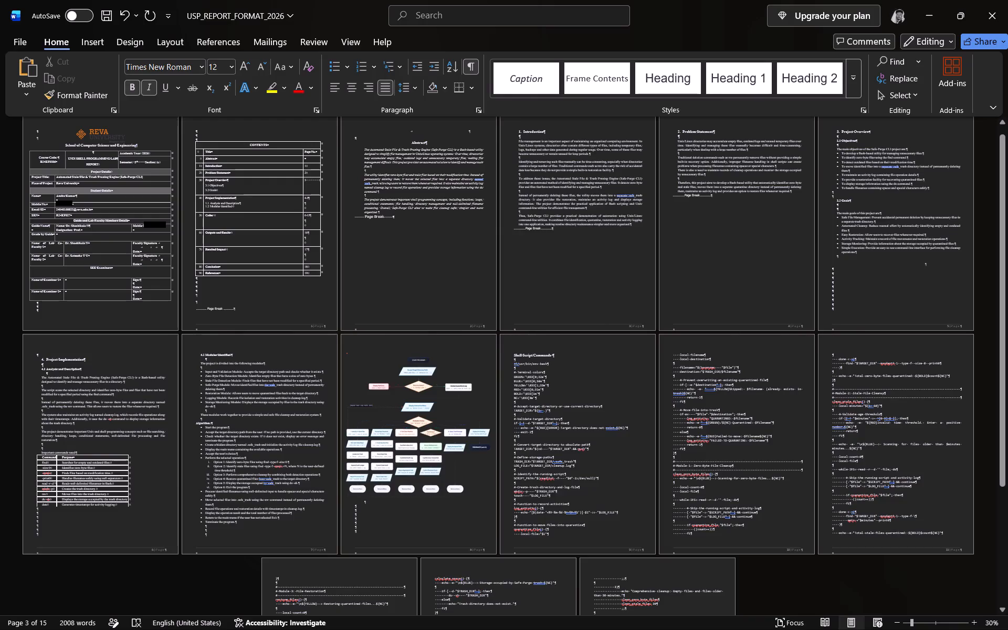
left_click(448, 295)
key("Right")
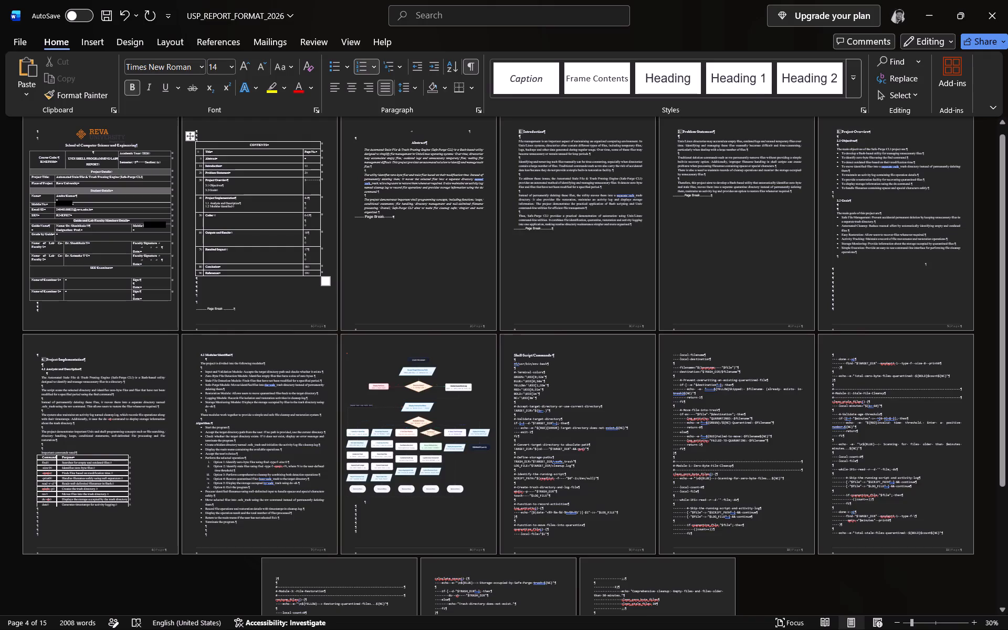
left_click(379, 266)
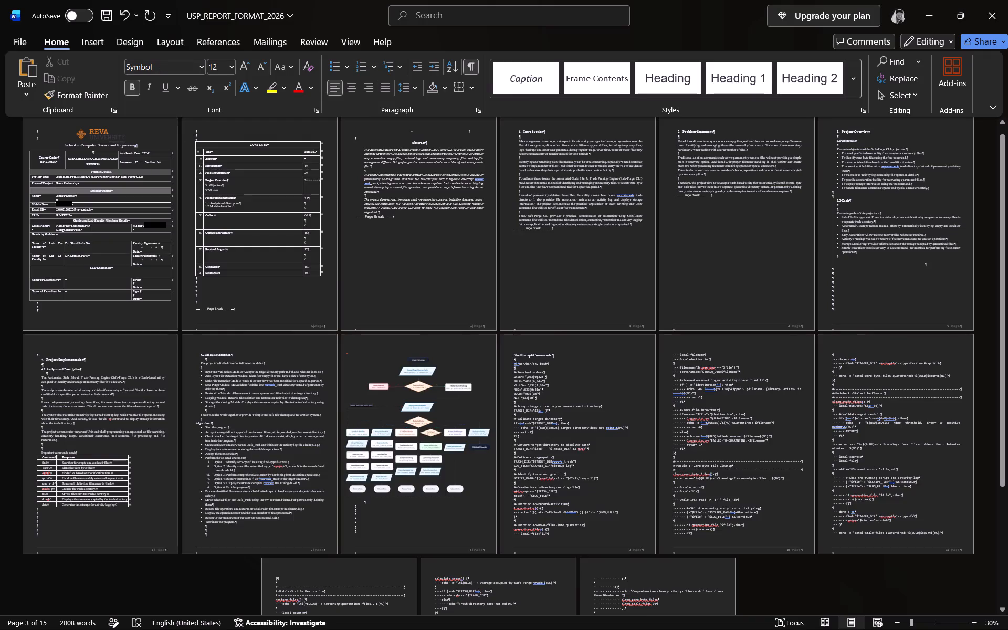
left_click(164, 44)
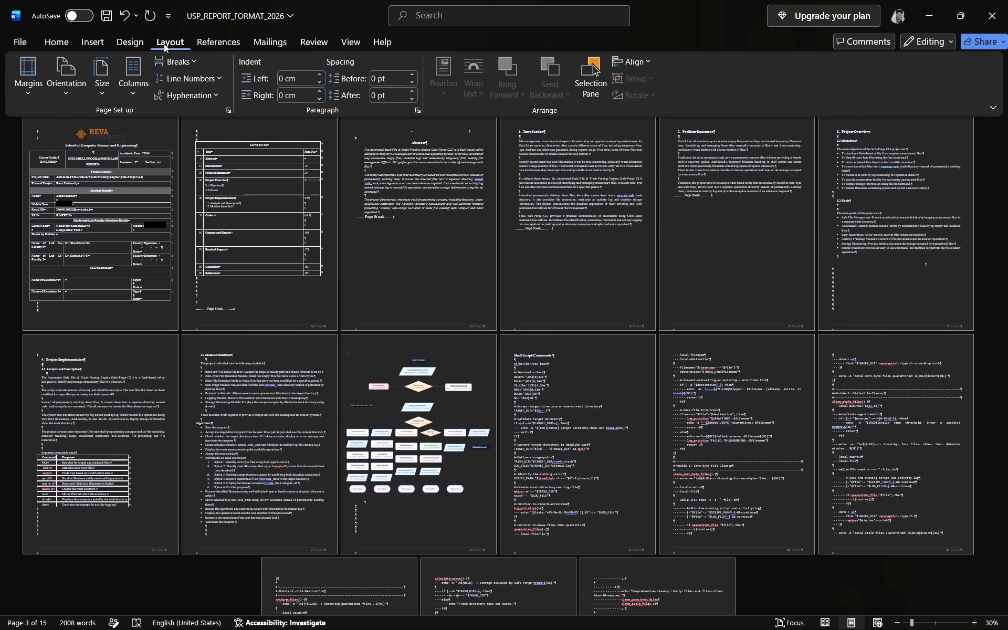
Open the footers of the report pages for editing.
double_click(455, 324)
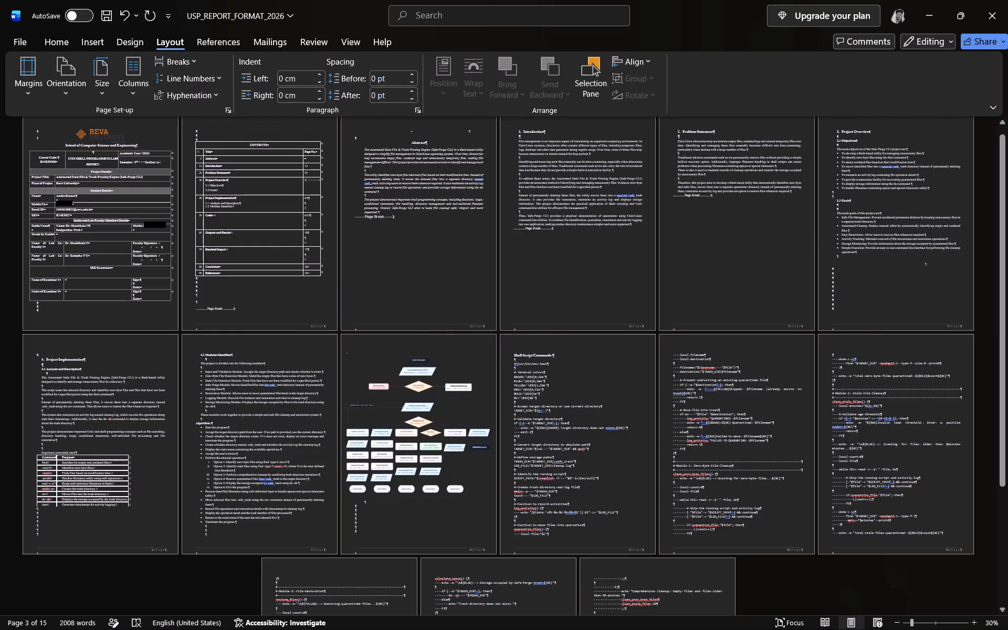
double_click(455, 323)
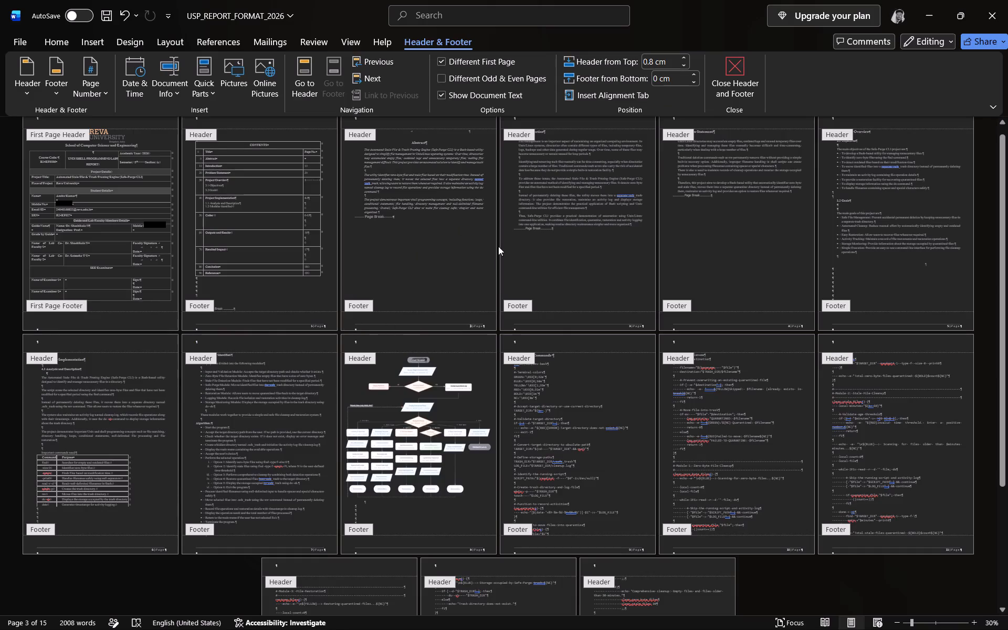
left_click(142, 323)
left_click(218, 322)
left_click(363, 324)
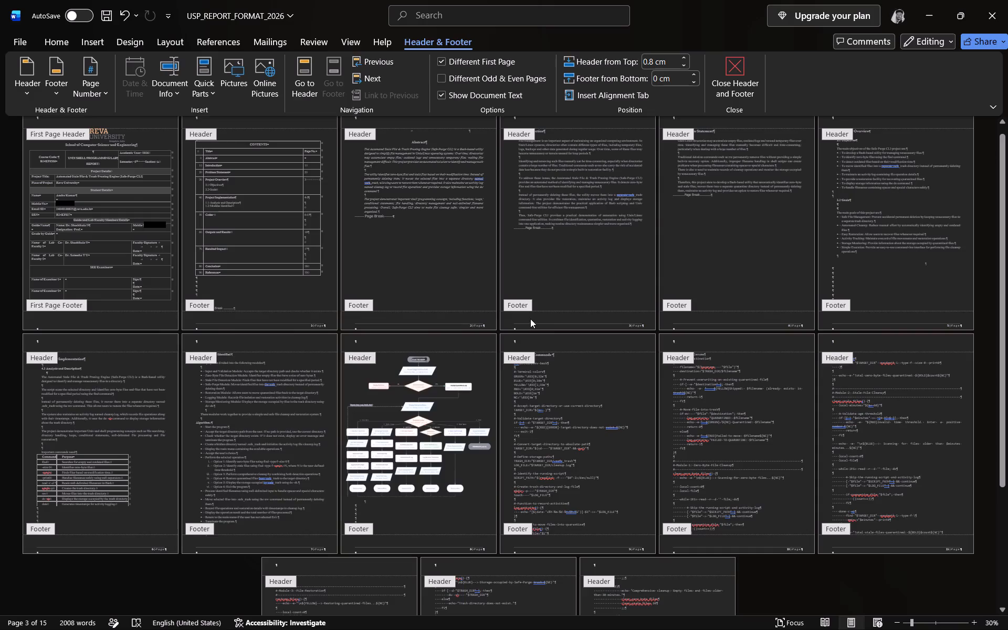
Examine the footer page numbers on the cover, contents, Abstract and Introduction pages.
scroll(530, 319, "up", 5, "ctrl")
scroll(530, 319, "down", 1, "ctrl")
scroll(443, 330, "up", 7)
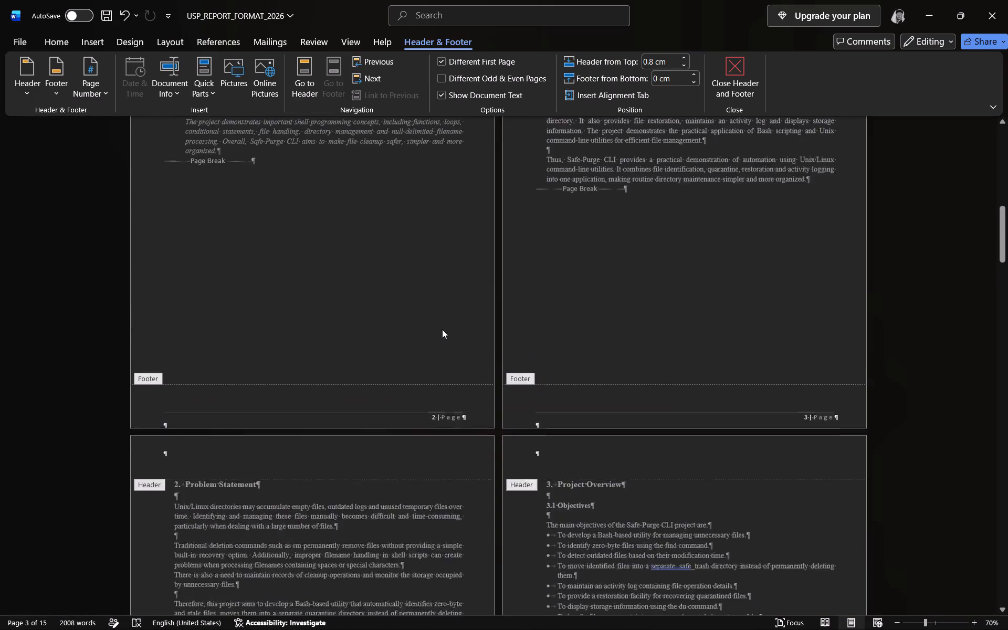
scroll(442, 329, "up", 1)
scroll(442, 329, "down", 2)
scroll(442, 329, "up", 4)
scroll(442, 329, "down", 2)
scroll(442, 329, "up", 6)
scroll(442, 329, "down", 2)
scroll(442, 329, "up", 7)
scroll(442, 329, "down", 1)
scroll(442, 329, "up", 2)
scroll(442, 329, "down", 1)
scroll(442, 329, "up", 2)
scroll(442, 329, "down", 1)
scroll(442, 329, "up", 2)
scroll(442, 329, "down", 1)
scroll(442, 329, "up", 2)
scroll(442, 329, "down", 1)
scroll(442, 329, "up", 1)
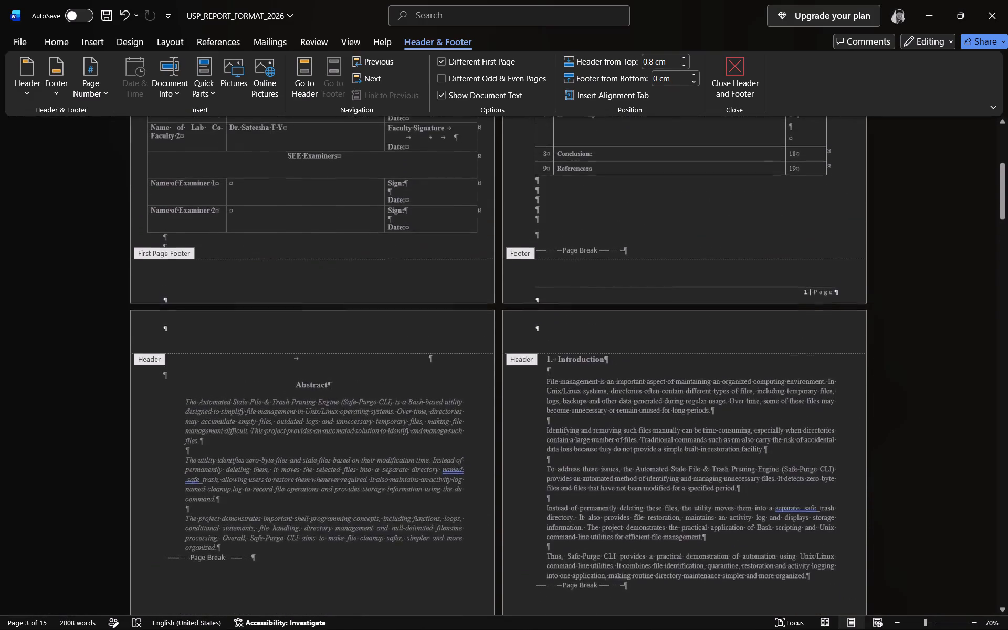
scroll(442, 329, "up", 5)
scroll(442, 329, "down", 2)
scroll(442, 329, "up", 4)
scroll(442, 329, "down", 8)
scroll(442, 329, "up", 4)
scroll(442, 329, "down", 4)
scroll(442, 329, "up", 3)
scroll(442, 329, "down", 4)
scroll(442, 329, "up", 15)
scroll(423, 334, "down", 1)
scroll(430, 336, "up", 3)
scroll(430, 336, "down", 1)
scroll(430, 336, "up", 1)
scroll(430, 336, "down", 10)
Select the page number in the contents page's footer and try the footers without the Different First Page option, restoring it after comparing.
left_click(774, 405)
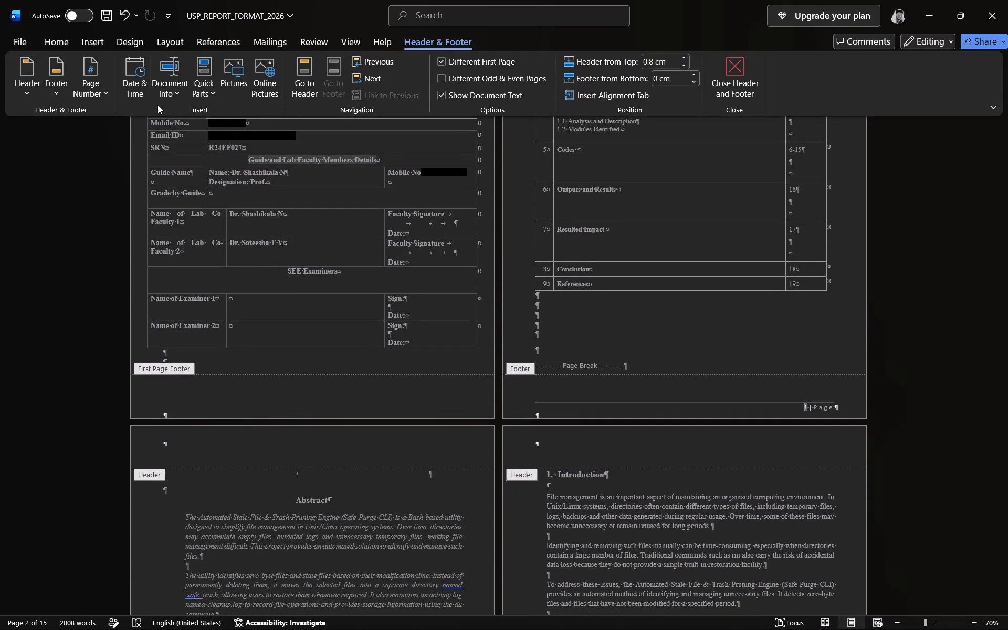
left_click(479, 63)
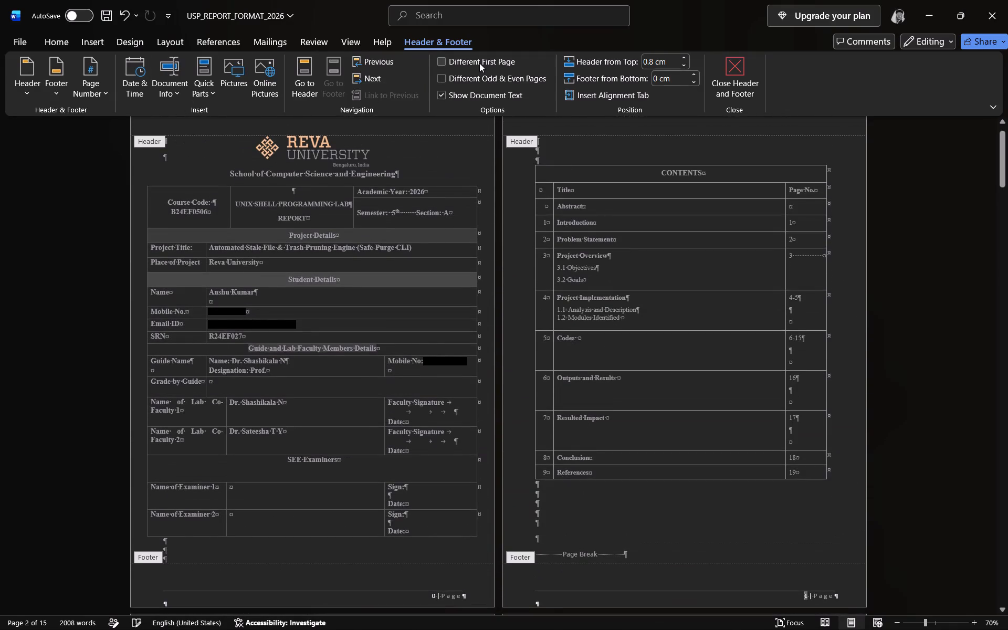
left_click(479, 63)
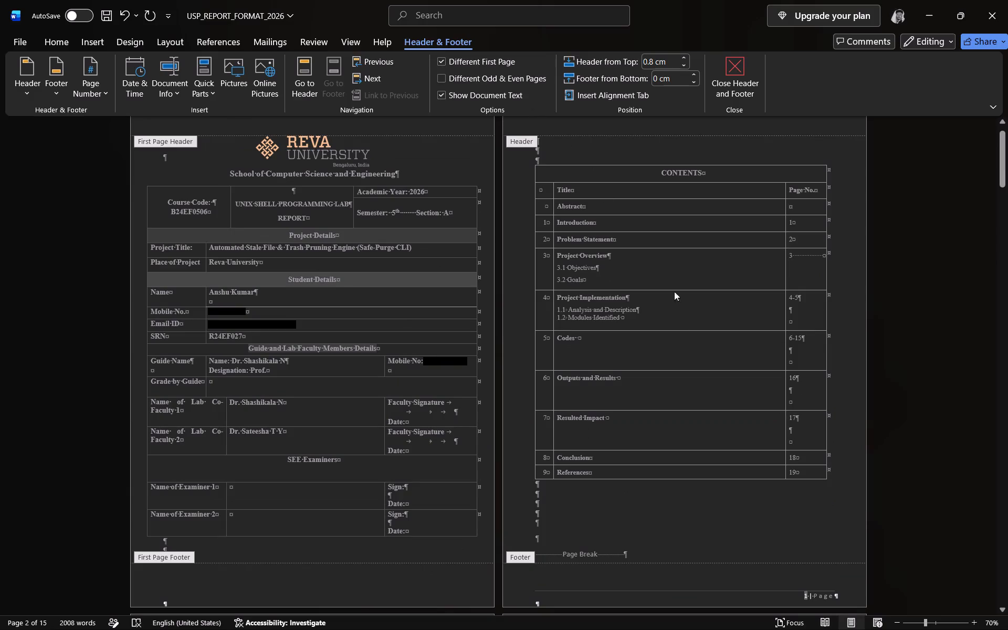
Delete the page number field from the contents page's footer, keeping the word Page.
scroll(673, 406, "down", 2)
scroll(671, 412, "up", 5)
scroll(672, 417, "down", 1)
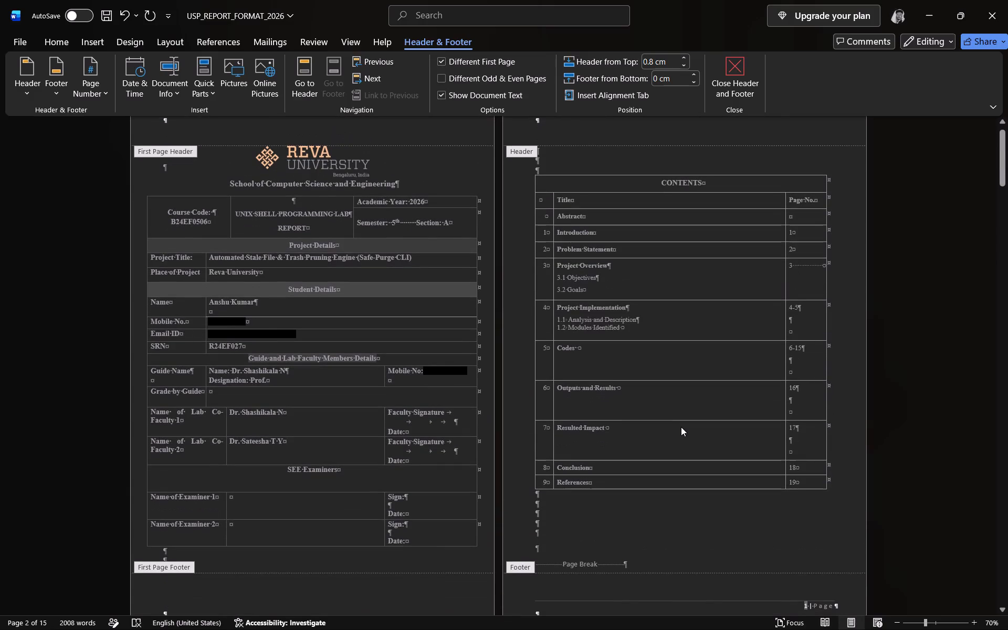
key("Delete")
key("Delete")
Check the footers from the contents page through the Project Overview page.
scroll(743, 461, "down", 3)
scroll(743, 465, "up", 1)
scroll(743, 465, "down", 2)
scroll(743, 465, "up", 3)
scroll(743, 465, "down", 10)
scroll(741, 455, "up", 4)
scroll(741, 455, "down", 12)
scroll(739, 443, "down", 10)
scroll(739, 443, "up", 1)
scroll(739, 443, "down", 6)
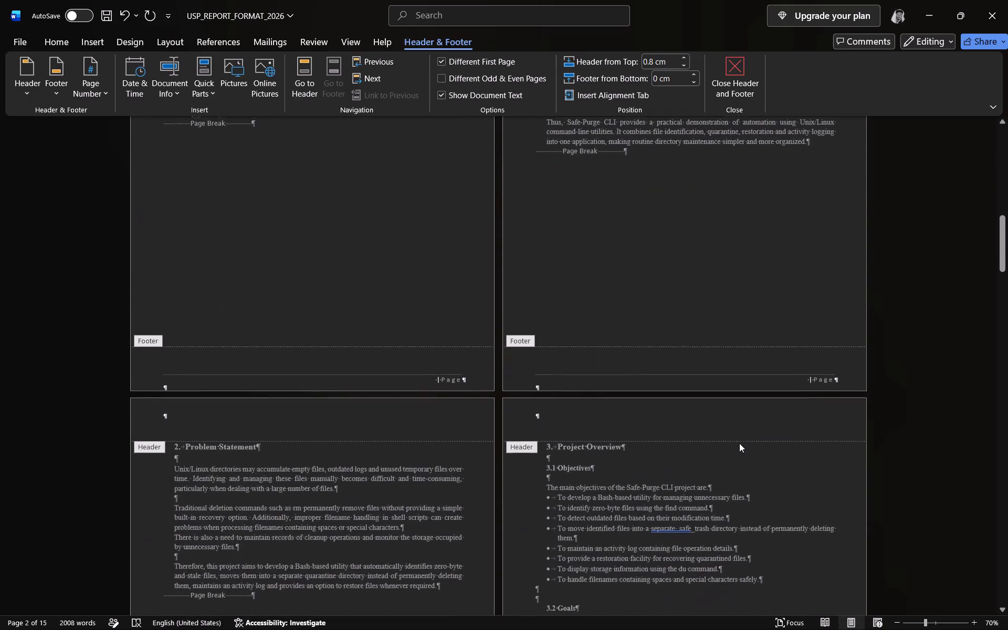
scroll(748, 443, "down", 2)
scroll(749, 443, "up", 2)
scroll(749, 443, "down", 1)
scroll(749, 443, "up", 1)
scroll(749, 443, "down", 2)
scroll(749, 443, "up", 3)
scroll(749, 443, "down", 10)
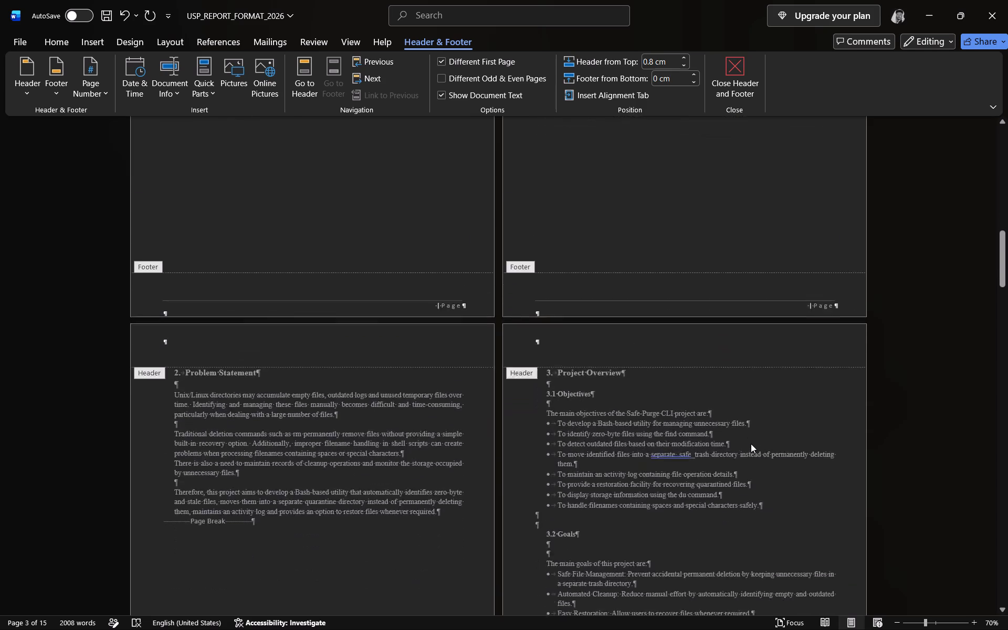
scroll(751, 444, "up", 4)
scroll(751, 444, "down", 8)
scroll(752, 445, "up", 1)
scroll(752, 445, "down", 6)
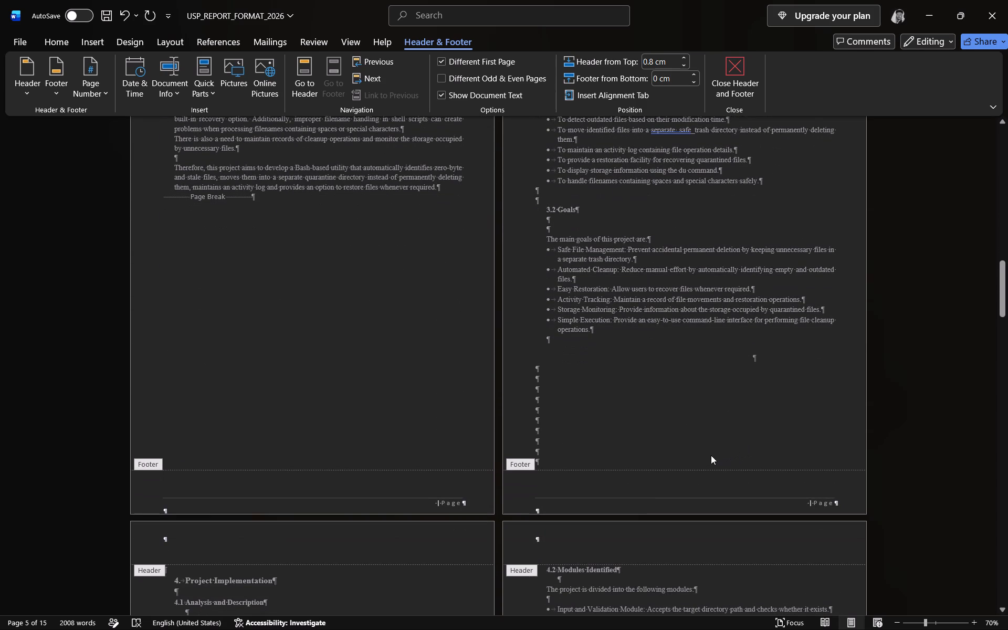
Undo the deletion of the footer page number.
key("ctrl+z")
Delete the entire page number footer content from the Introduction page's footer and leave footer editing.
scroll(684, 470, "up", 4)
scroll(684, 470, "down", 2)
scroll(684, 470, "up", 3)
scroll(684, 469, "down", 1)
scroll(684, 469, "up", 2)
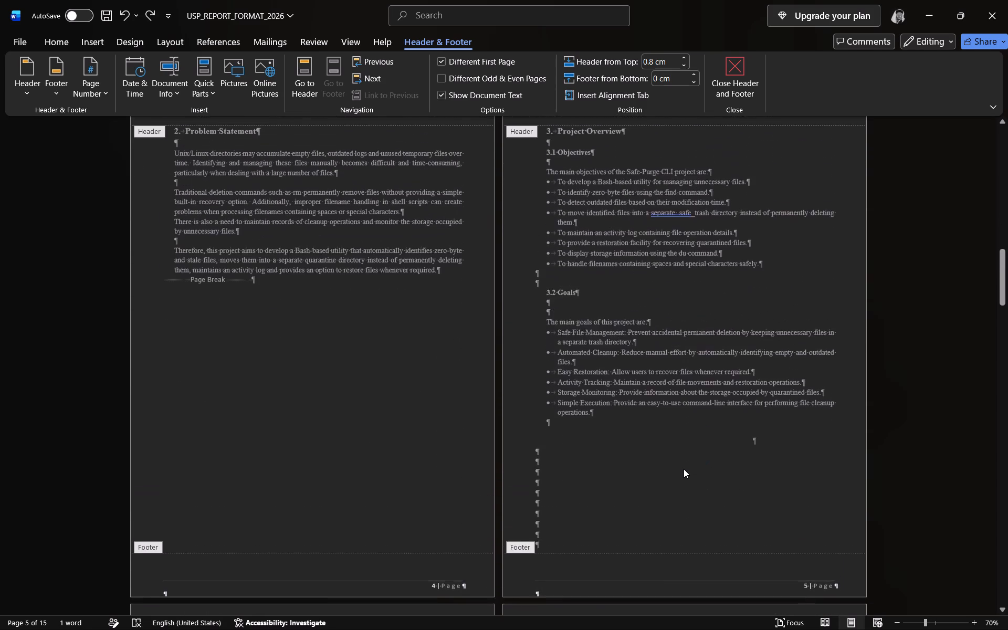
scroll(684, 469, "up", 15)
scroll(676, 469, "down", 1)
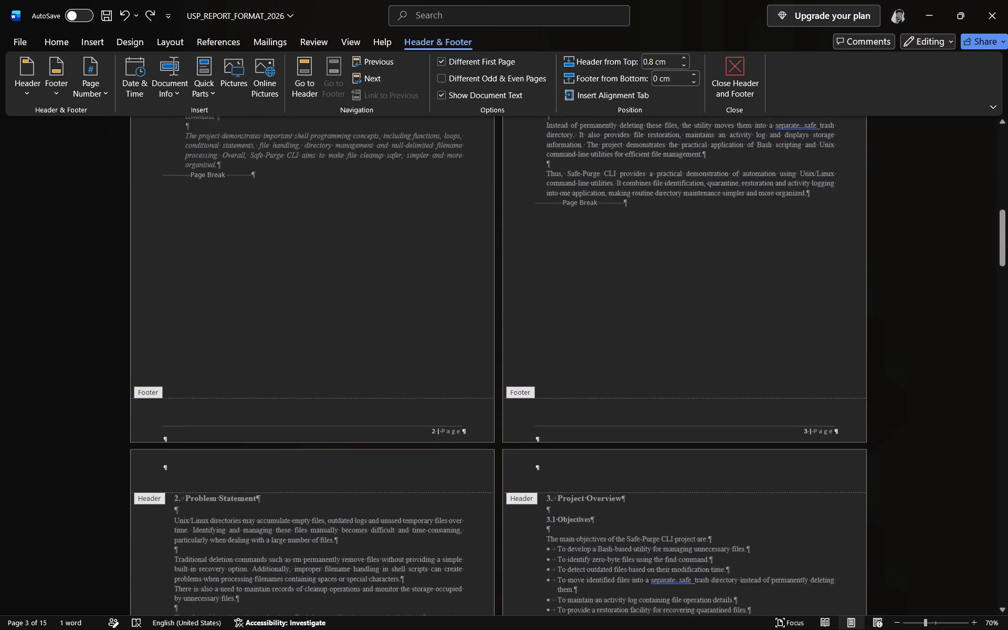
scroll(676, 469, "up", 2)
scroll(676, 469, "down", 2)
scroll(676, 469, "up", 6)
scroll(676, 469, "down", 1)
scroll(676, 469, "up", 2)
scroll(676, 469, "down", 1)
scroll(676, 469, "up", 1)
scroll(675, 469, "down", 1)
scroll(675, 469, "up", 1)
scroll(675, 469, "down", 1)
scroll(674, 469, "up", 3)
scroll(674, 469, "down", 1)
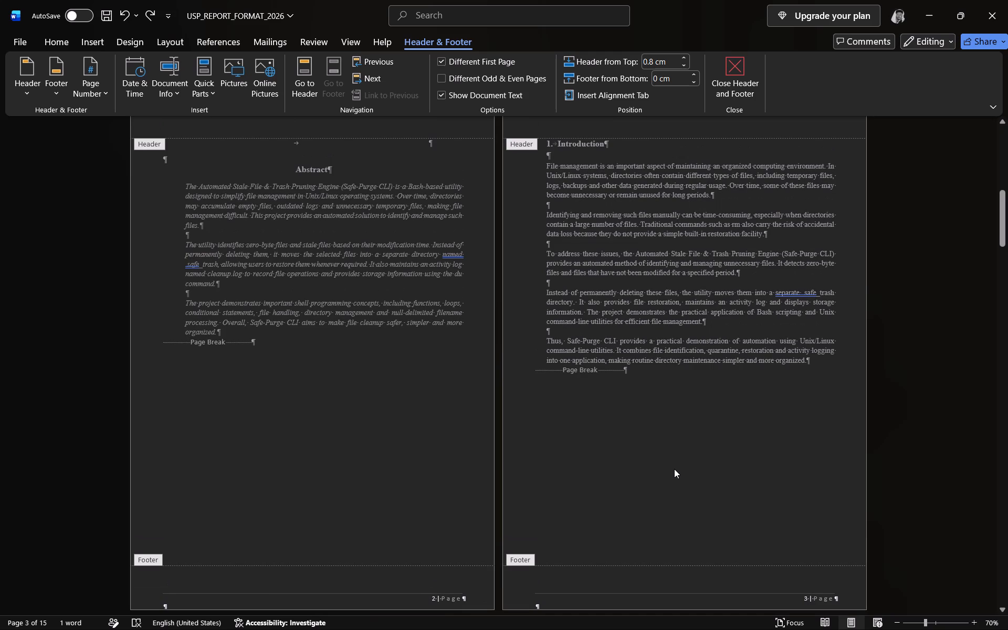
left_click(813, 598)
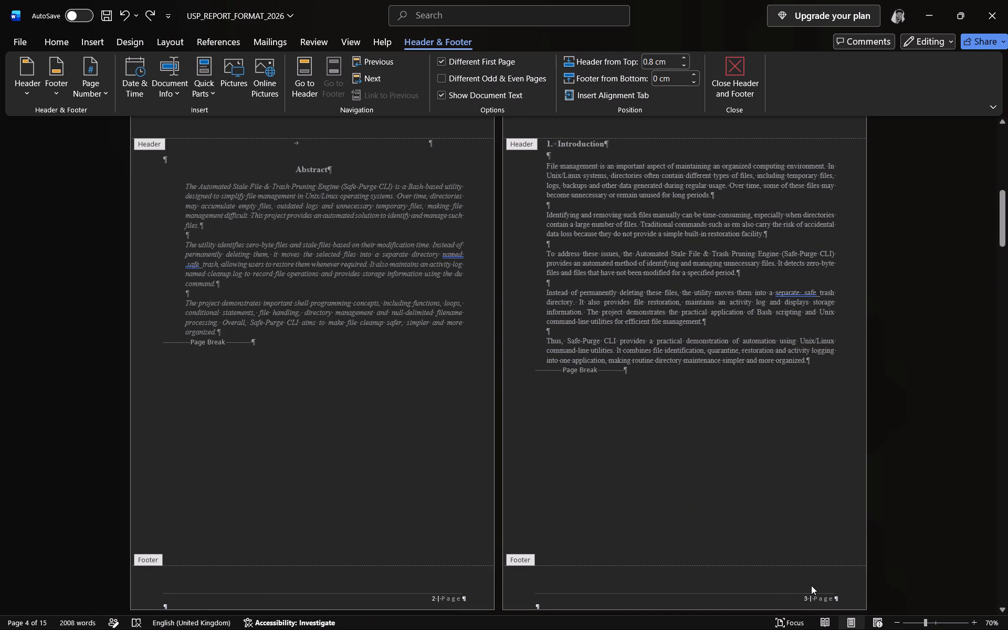
double_click(817, 596)
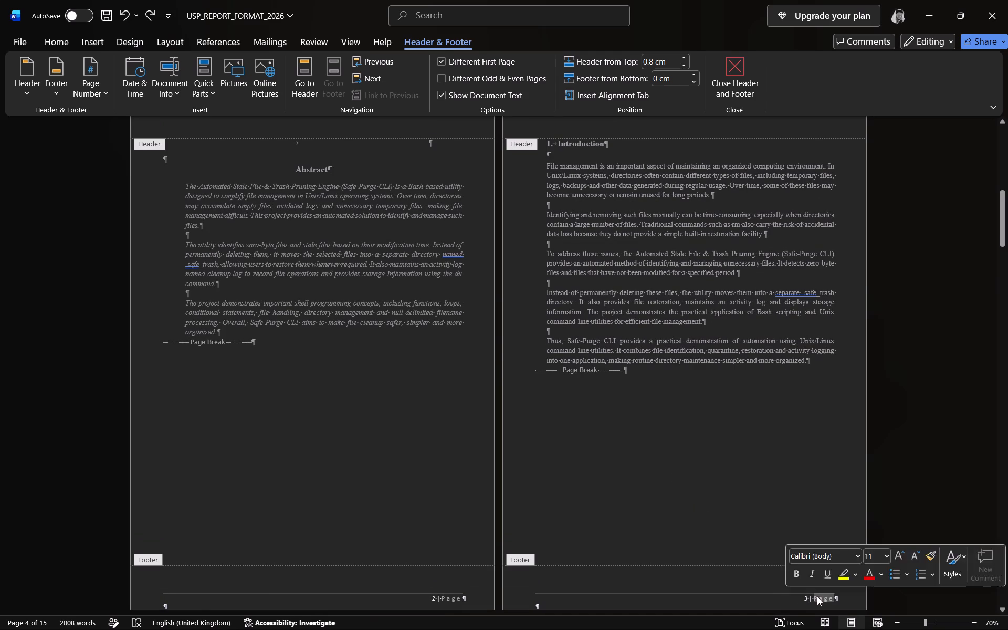
key("ctrl+a")
key("BackSpace")
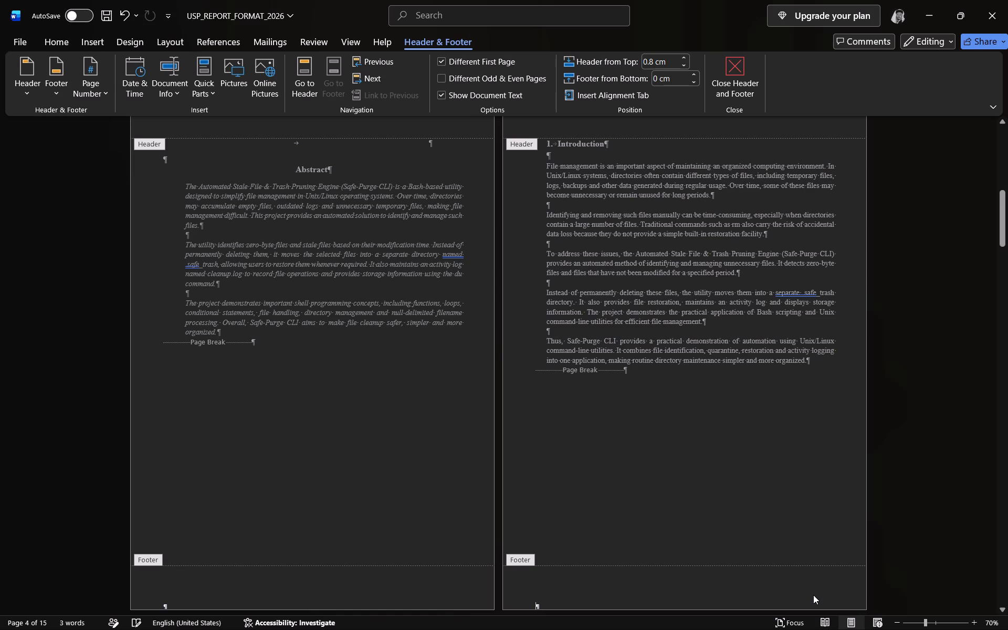
left_click(730, 83)
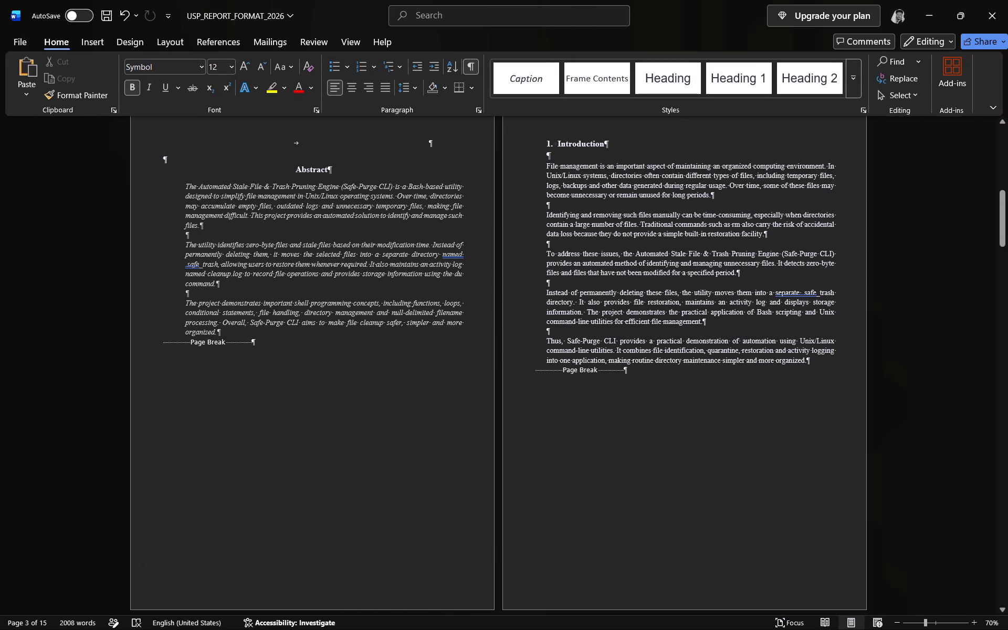
Review the page bottoms from the cover and contents pages through the Project Overview page.
scroll(416, 365, "up", 1)
scroll(416, 365, "down", 1)
scroll(416, 365, "up", 4)
scroll(416, 365, "down", 1)
scroll(416, 365, "up", 7)
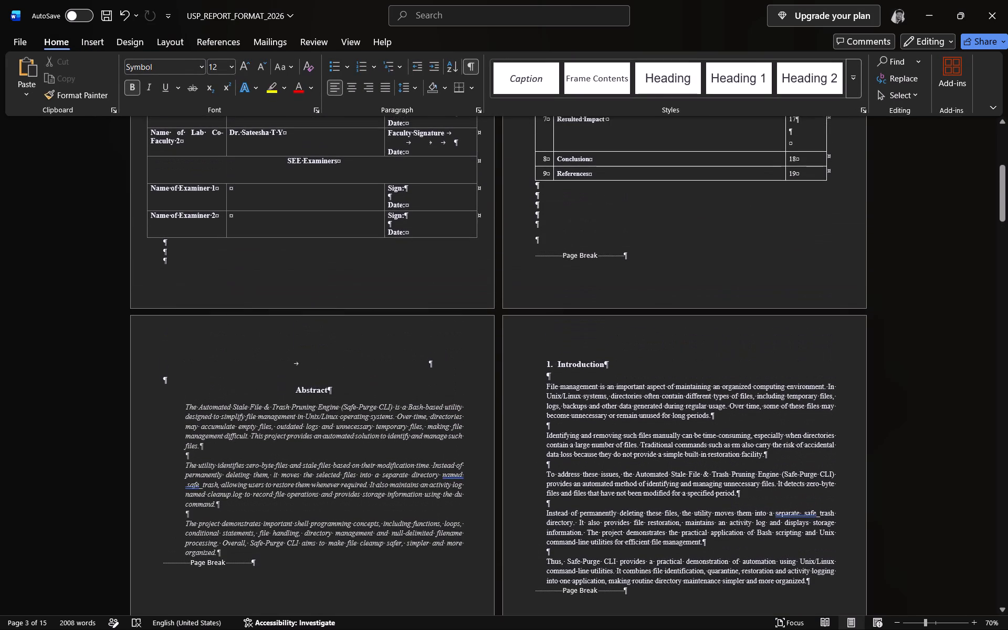
scroll(425, 371, "down", 4)
scroll(431, 374, "up", 2)
scroll(431, 374, "down", 2)
scroll(431, 374, "up", 1)
scroll(431, 374, "down", 1)
scroll(431, 374, "up", 3)
scroll(430, 375, "down", 4)
scroll(431, 380, "up", 2)
scroll(431, 380, "down", 2)
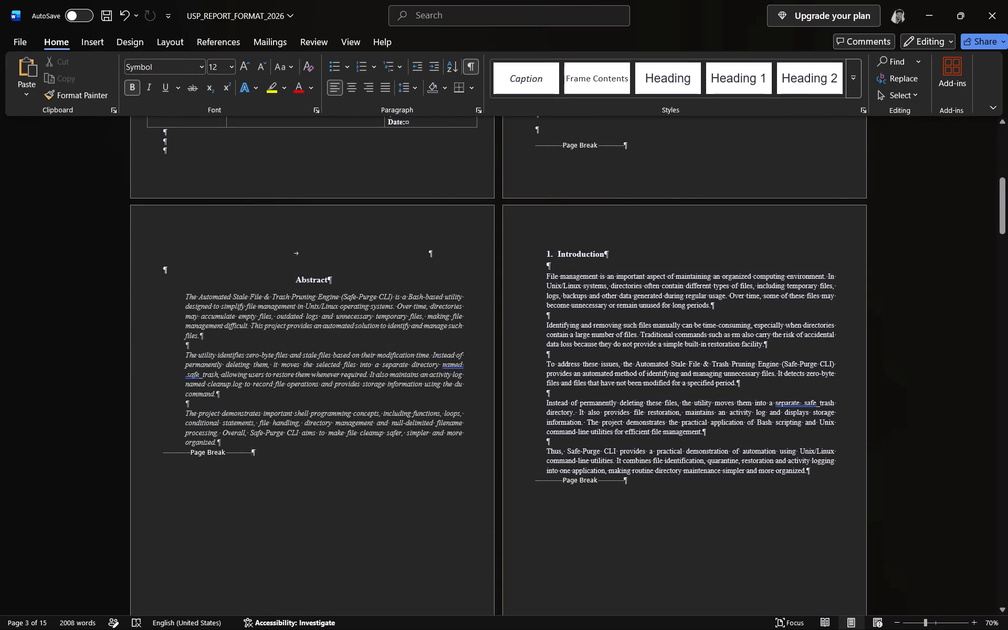
scroll(432, 397, "down", 1)
scroll(433, 397, "up", 1)
scroll(433, 397, "down", 10)
scroll(433, 401, "up", 2)
scroll(433, 401, "down", 5)
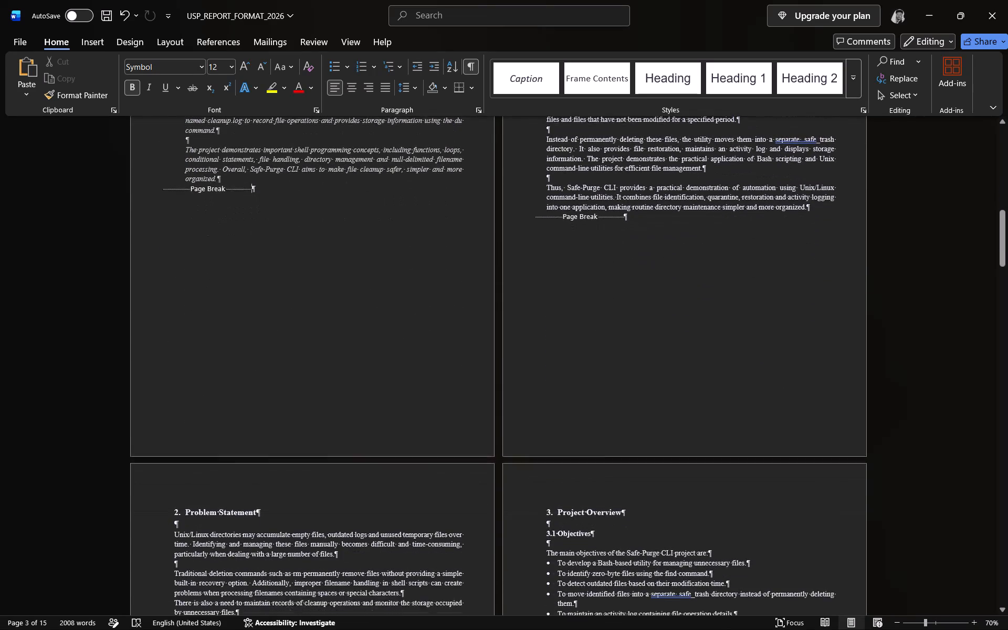
scroll(289, 462, "down", 4)
scroll(289, 462, "up", 1)
scroll(288, 462, "down", 3)
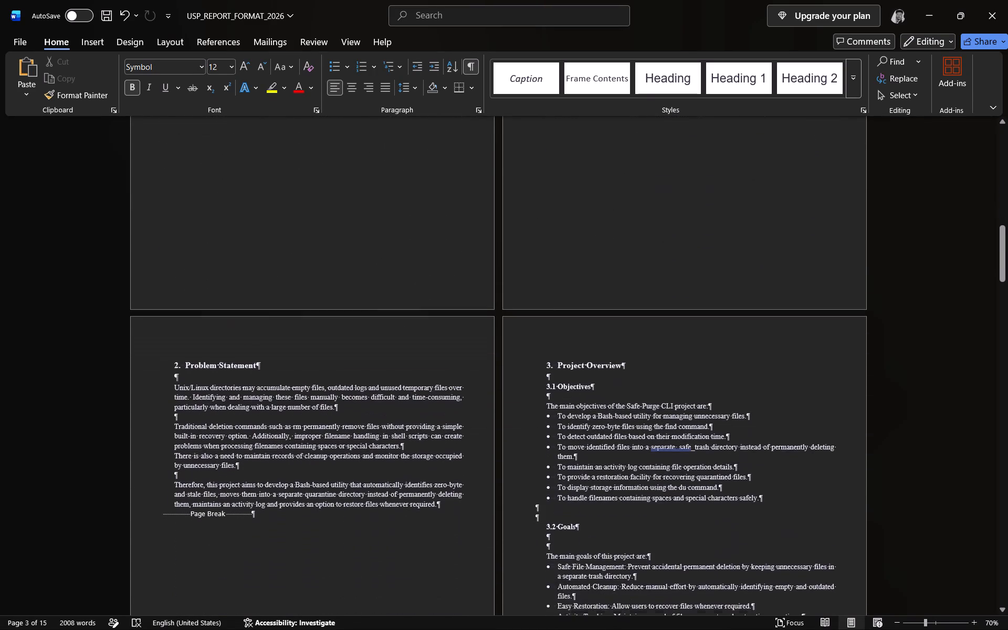
scroll(432, 284, "up", 3)
scroll(432, 284, "down", 1)
scroll(432, 284, "up", 2)
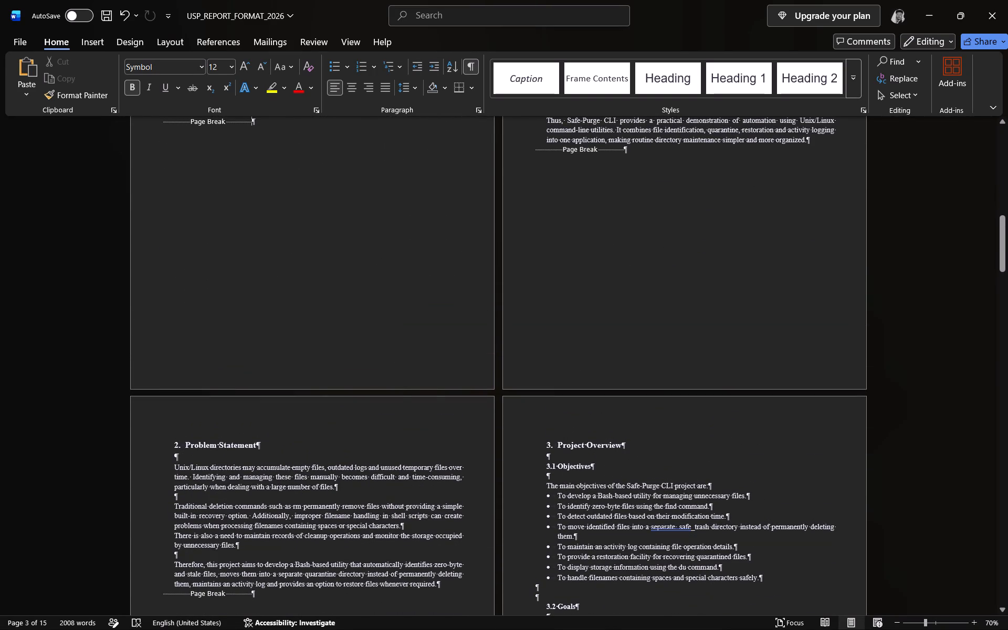
Reopen the Introduction page's footer for editing and turn off the Different First Page option.
double_click(587, 375)
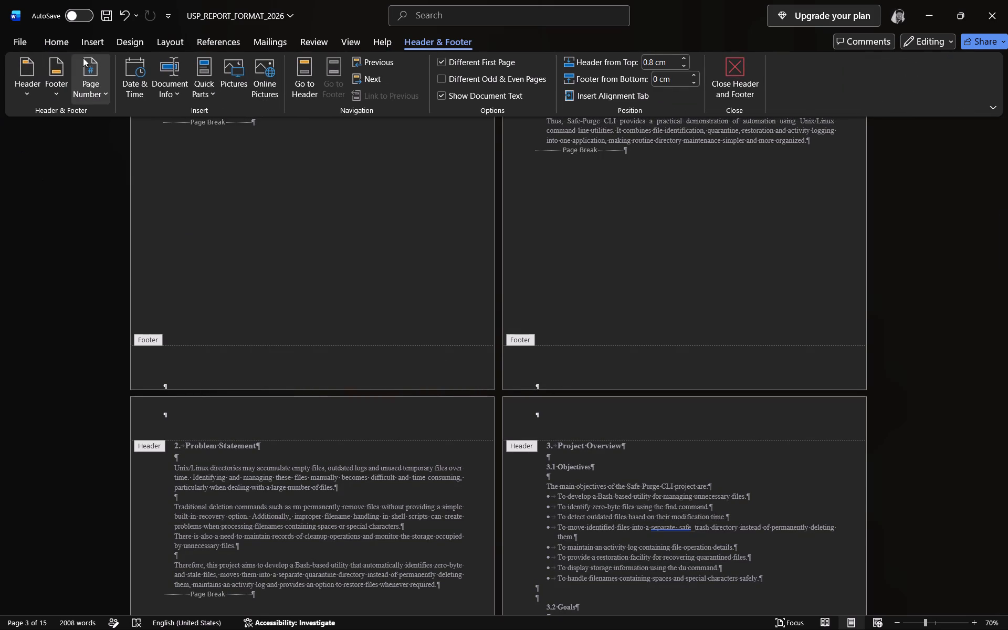
left_click(453, 61)
Check the footers from the Abstract and Introduction pages through the Problem Statement and Project Overview pages.
scroll(553, 328, "up", 1)
scroll(553, 328, "down", 6)
scroll(548, 325, "up", 2)
scroll(548, 325, "down", 1)
scroll(548, 325, "up", 2)
scroll(548, 325, "down", 1)
scroll(548, 325, "up", 1)
scroll(548, 325, "down", 2)
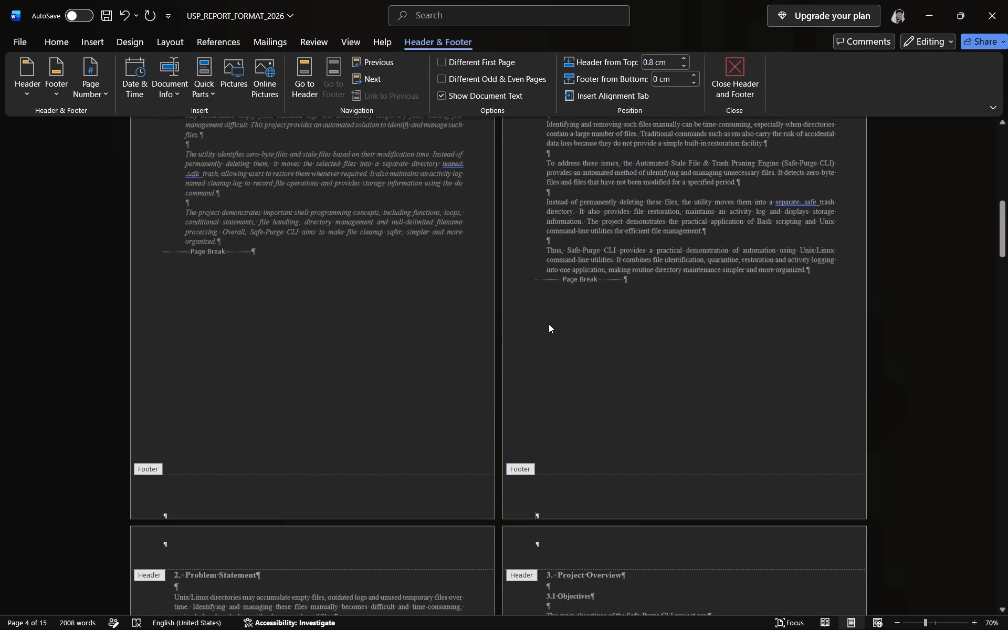
scroll(530, 360, "down", 3)
scroll(430, 389, "down", 1)
scroll(430, 389, "up", 3)
scroll(430, 389, "down", 4)
scroll(430, 389, "up", 8)
scroll(424, 401, "down", 7)
scroll(423, 401, "up", 2)
scroll(422, 401, "down", 1)
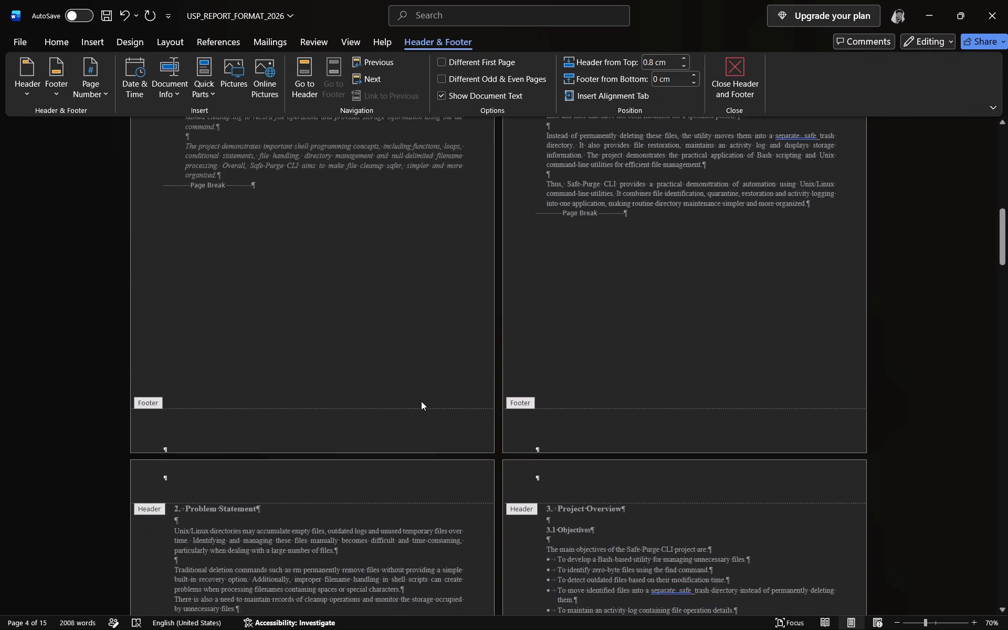
scroll(421, 403, "down", 9)
scroll(388, 424, "up", 4)
scroll(394, 425, "down", 6)
scroll(394, 440, "up", 4)
scroll(394, 440, "down", 11)
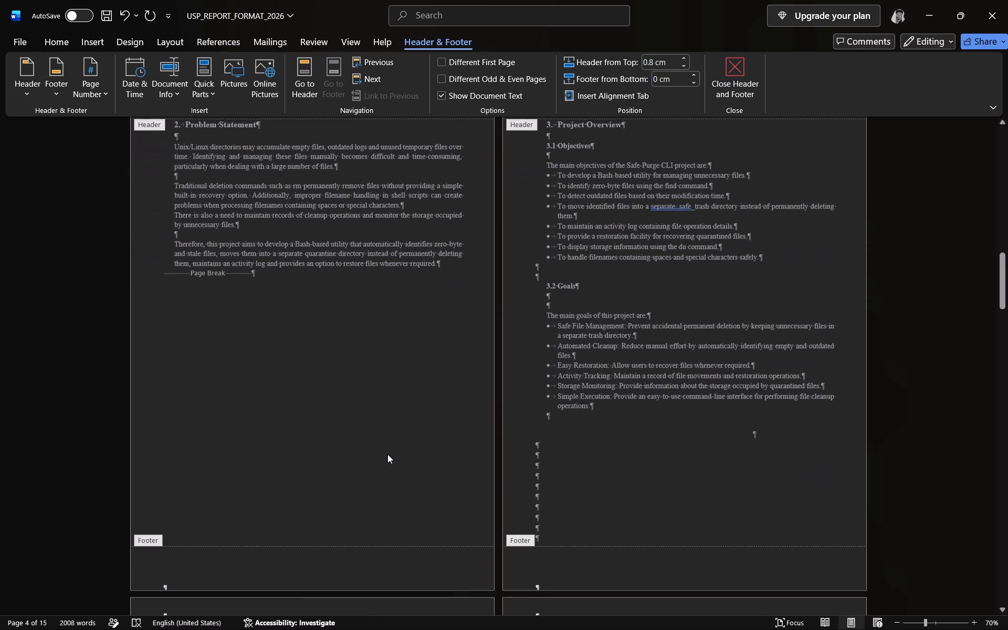
scroll(387, 454, "up", 2)
scroll(387, 454, "down", 1)
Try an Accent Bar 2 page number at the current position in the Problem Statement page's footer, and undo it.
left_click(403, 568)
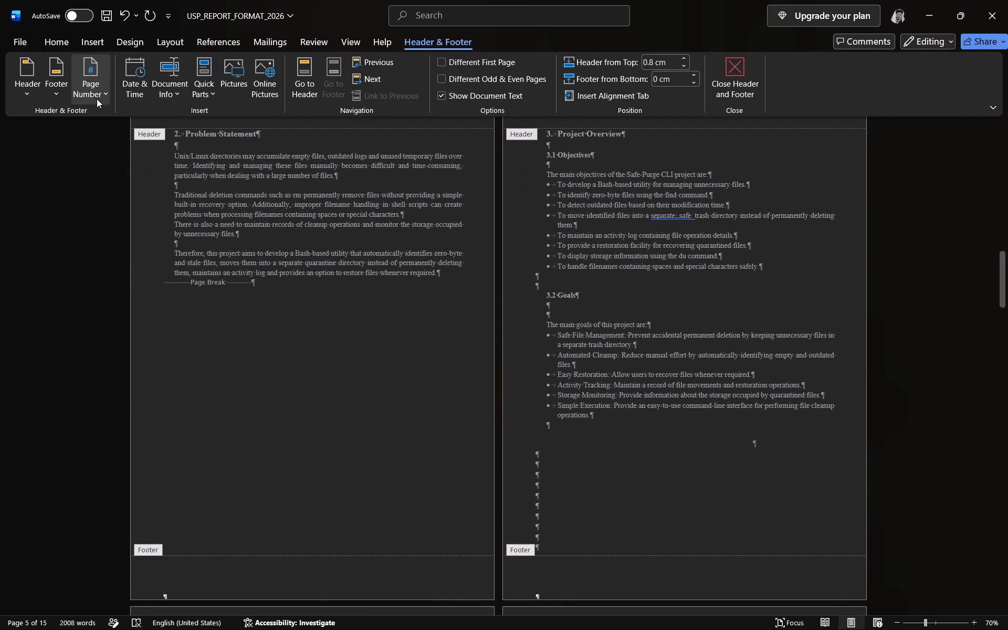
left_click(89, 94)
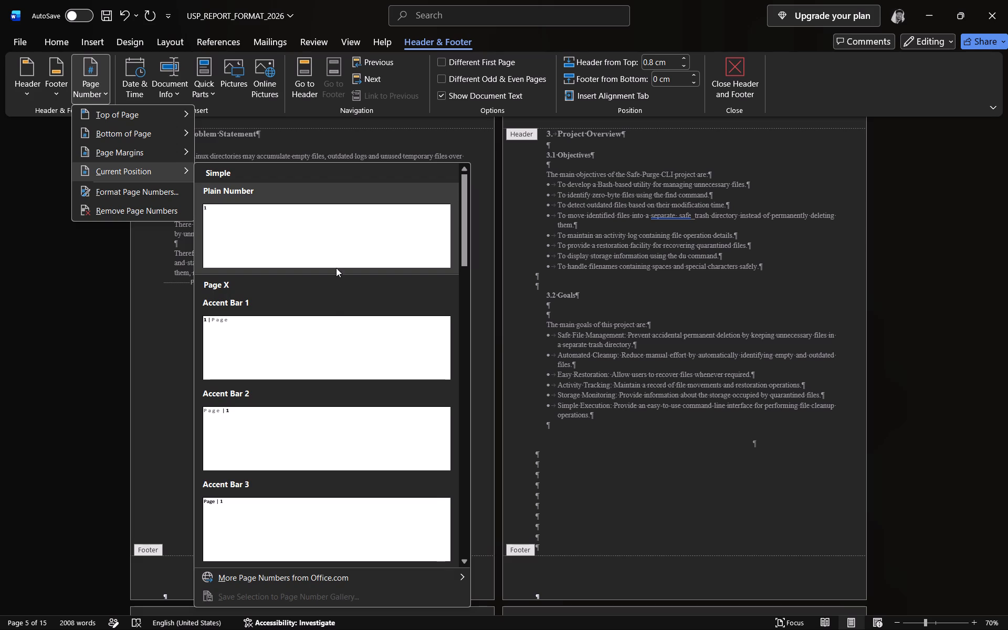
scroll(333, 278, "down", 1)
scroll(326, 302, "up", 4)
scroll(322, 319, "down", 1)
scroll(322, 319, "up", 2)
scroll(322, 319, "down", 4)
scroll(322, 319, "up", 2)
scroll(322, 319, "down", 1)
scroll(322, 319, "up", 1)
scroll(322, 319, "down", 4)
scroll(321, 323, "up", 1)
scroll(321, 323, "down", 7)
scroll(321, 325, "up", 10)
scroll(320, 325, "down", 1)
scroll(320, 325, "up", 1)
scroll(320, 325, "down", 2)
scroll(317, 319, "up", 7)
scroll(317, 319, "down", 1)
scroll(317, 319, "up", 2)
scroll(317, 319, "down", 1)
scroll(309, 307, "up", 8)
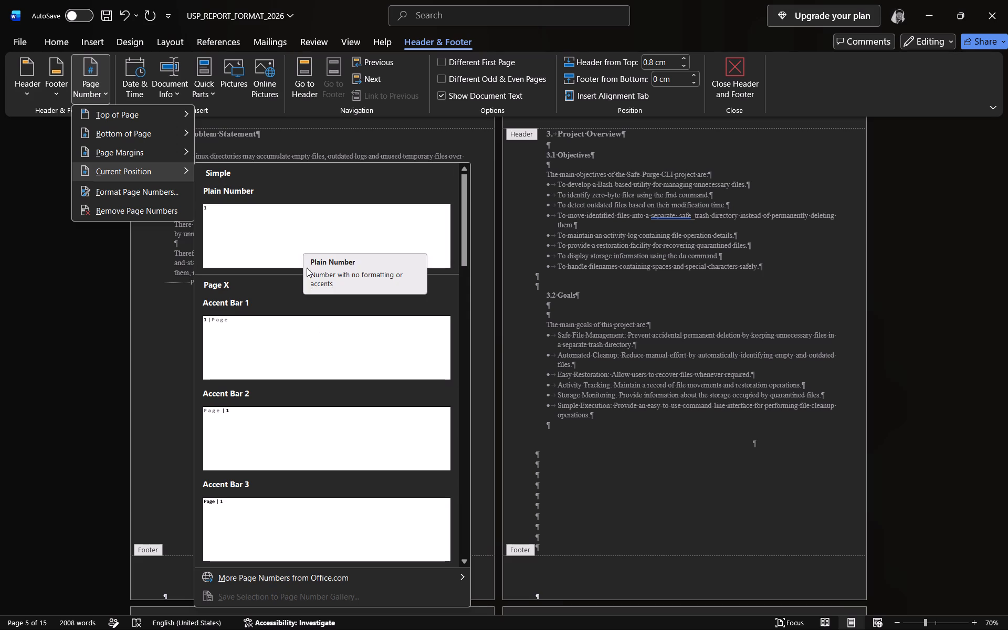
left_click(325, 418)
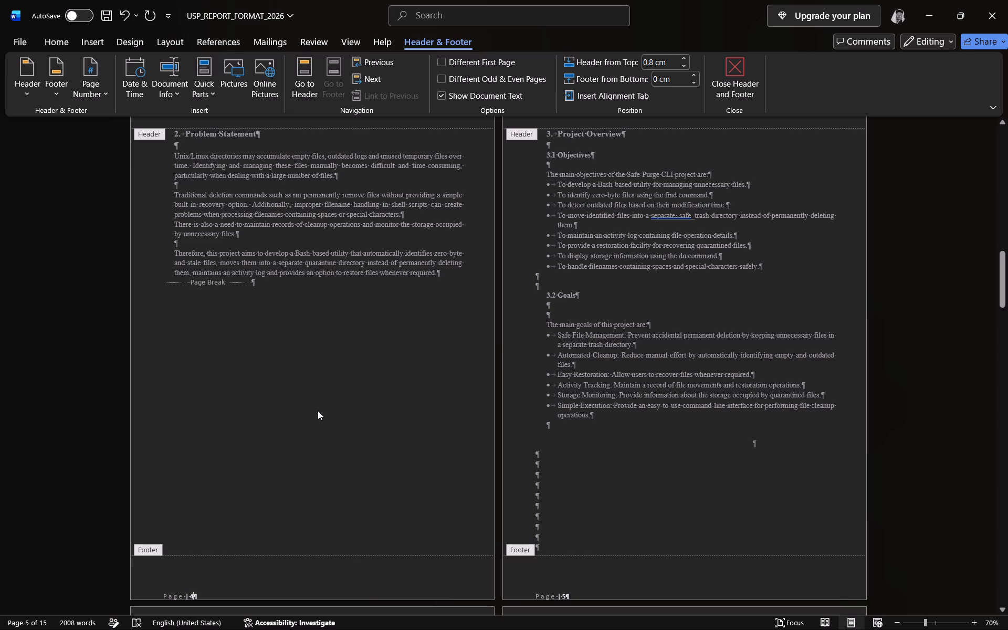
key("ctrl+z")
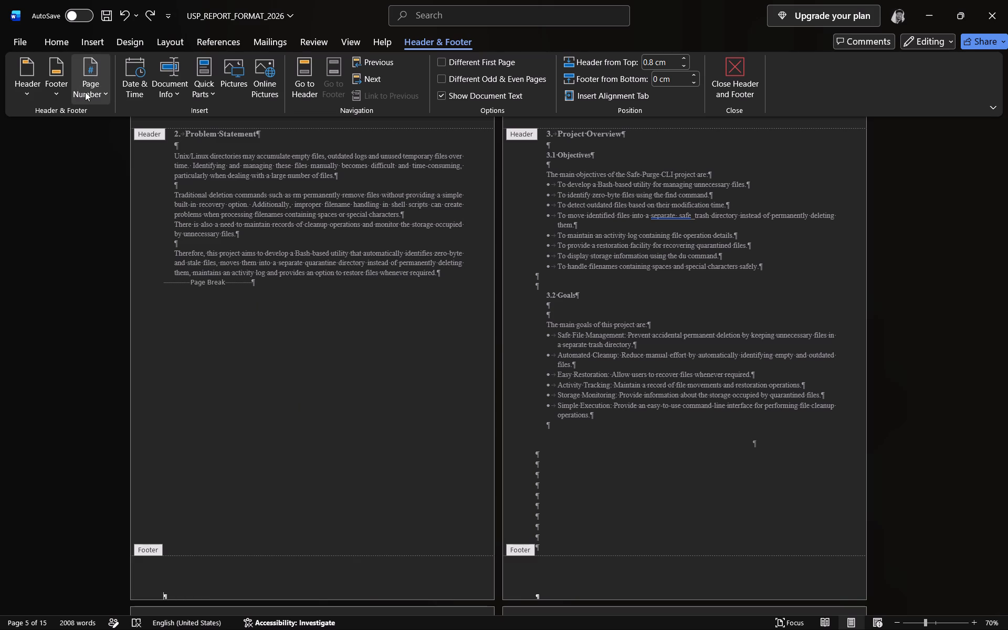
Insert the Insight footer design from Office.com on the Problem Statement page.
left_click(55, 93)
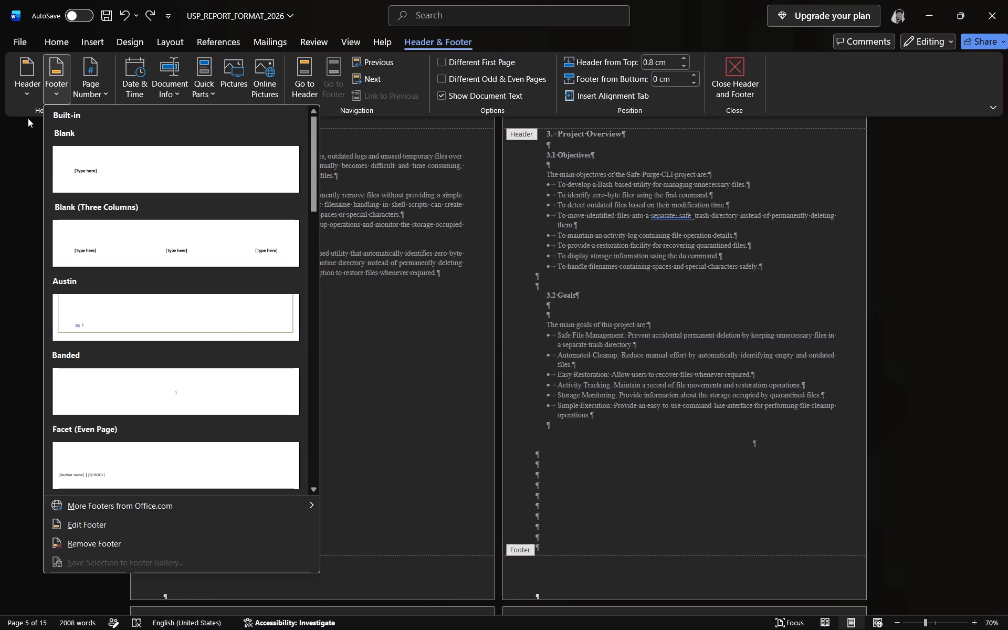
left_click(27, 91)
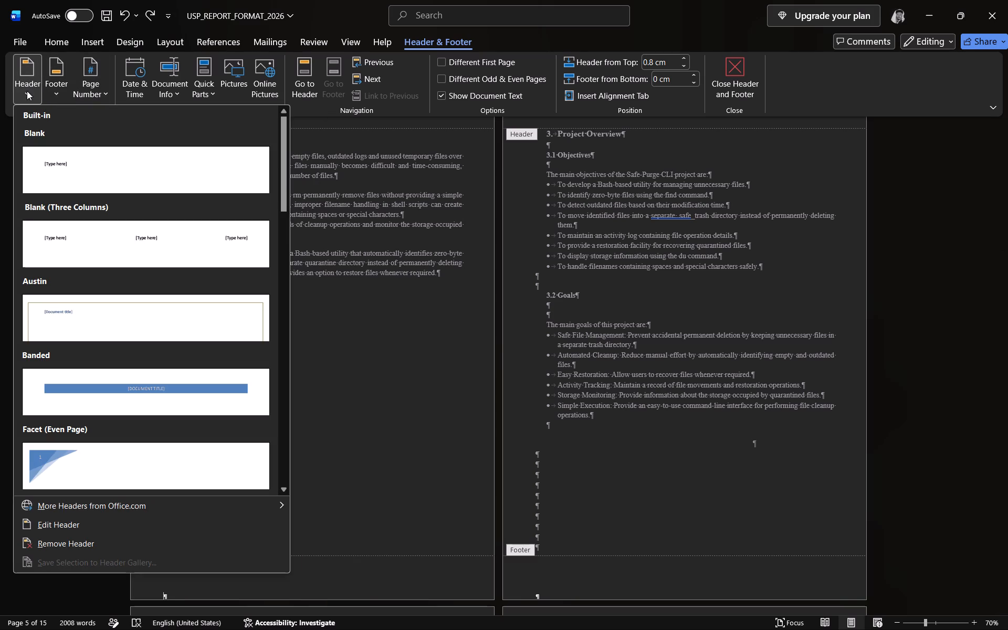
left_click(56, 86)
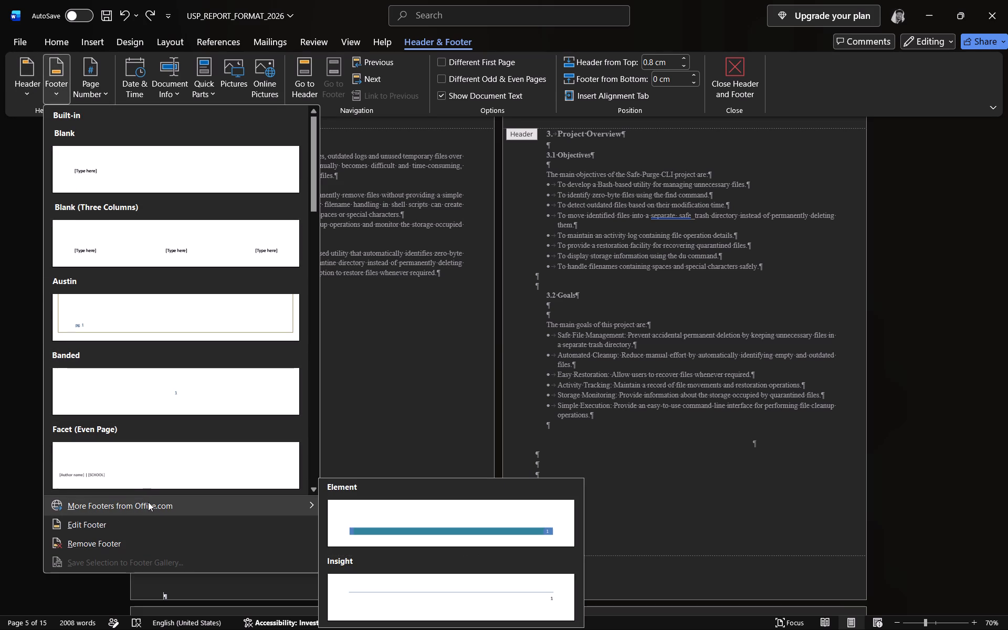
left_click(148, 502)
left_click(407, 595)
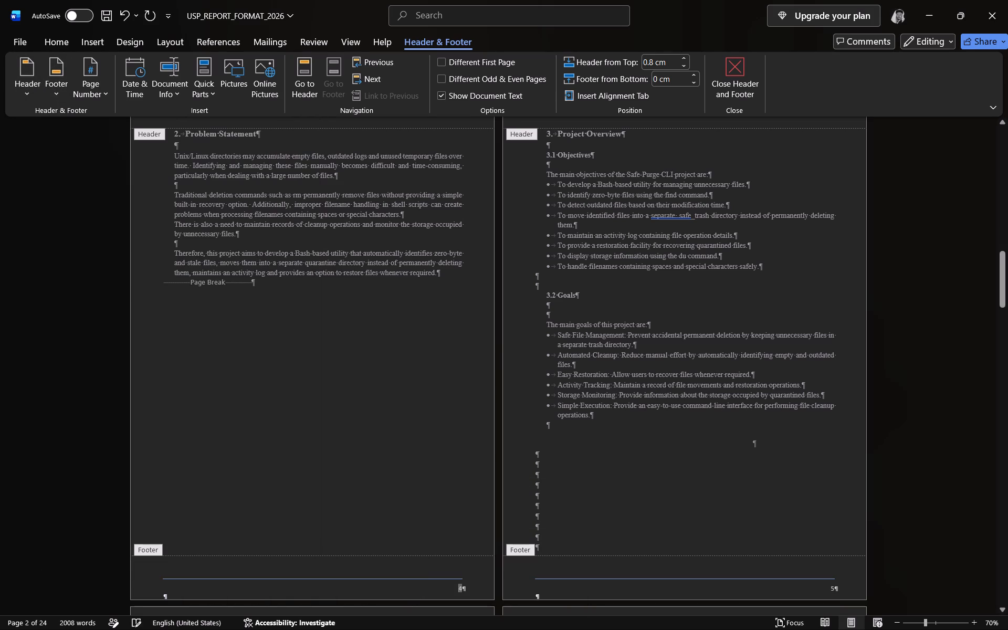
Examine the new footer and its page numbers from the cover and contents pages through the Project Overview page.
scroll(376, 483, "up", 3)
scroll(376, 483, "down", 2)
scroll(376, 483, "up", 2)
scroll(376, 483, "down", 1)
scroll(376, 483, "up", 4)
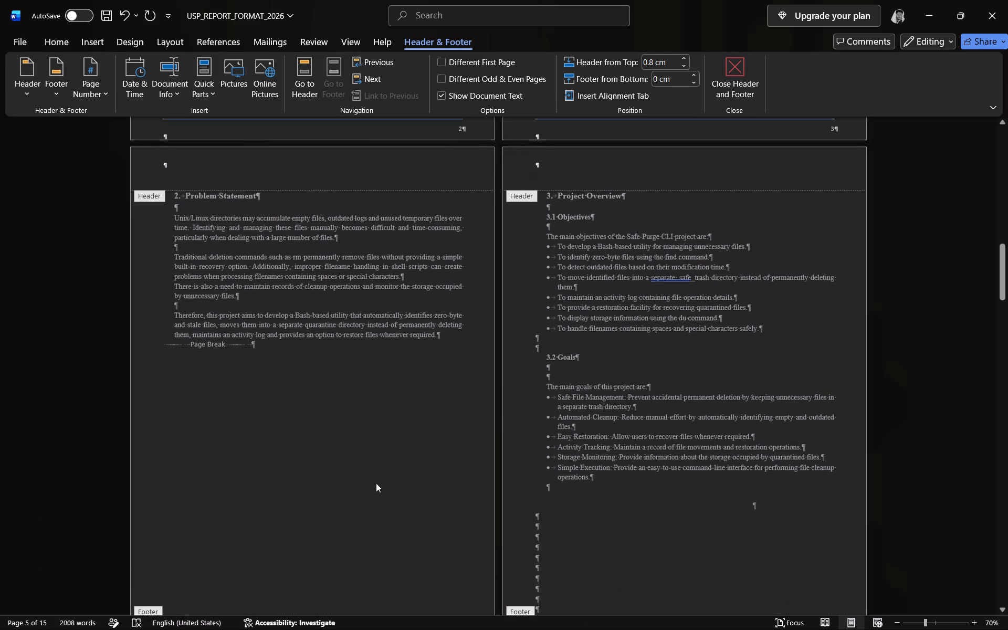
scroll(376, 483, "up", 3)
scroll(376, 483, "down", 1)
scroll(376, 483, "up", 3)
scroll(376, 483, "down", 1)
scroll(376, 483, "up", 2)
scroll(376, 483, "down", 2)
scroll(376, 483, "up", 3)
scroll(376, 483, "down", 1)
scroll(376, 483, "up", 3)
scroll(376, 483, "down", 1)
scroll(376, 483, "up", 3)
scroll(376, 483, "down", 1)
scroll(376, 483, "up", 9)
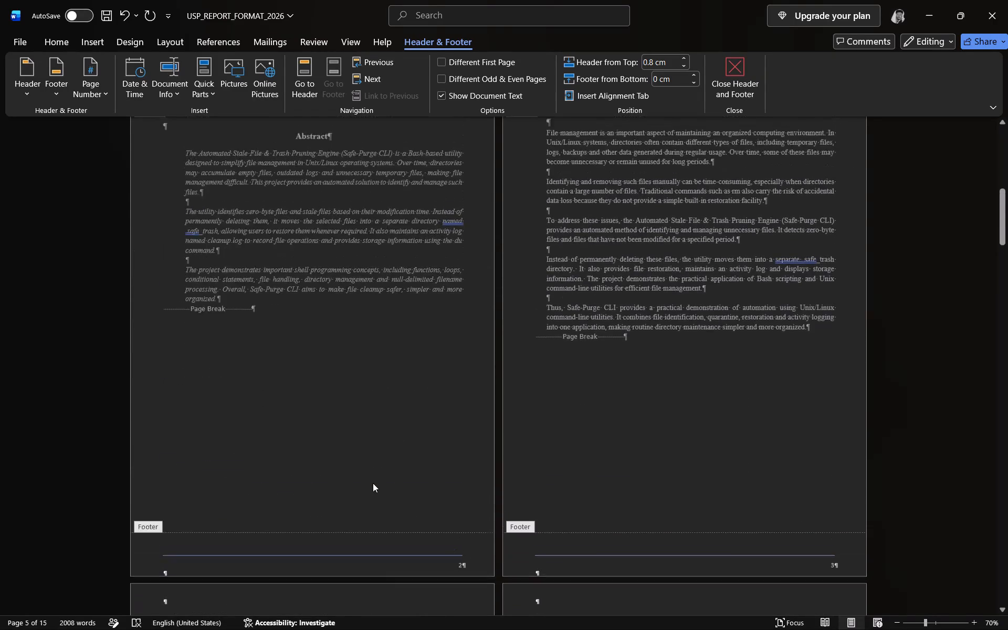
scroll(373, 483, "up", 4)
scroll(373, 483, "down", 2)
scroll(373, 483, "up", 3)
scroll(373, 483, "down", 1)
scroll(376, 482, "up", 1)
scroll(376, 482, "down", 1)
scroll(376, 482, "up", 2)
scroll(376, 482, "down", 1)
scroll(376, 482, "up", 2)
scroll(376, 482, "down", 1)
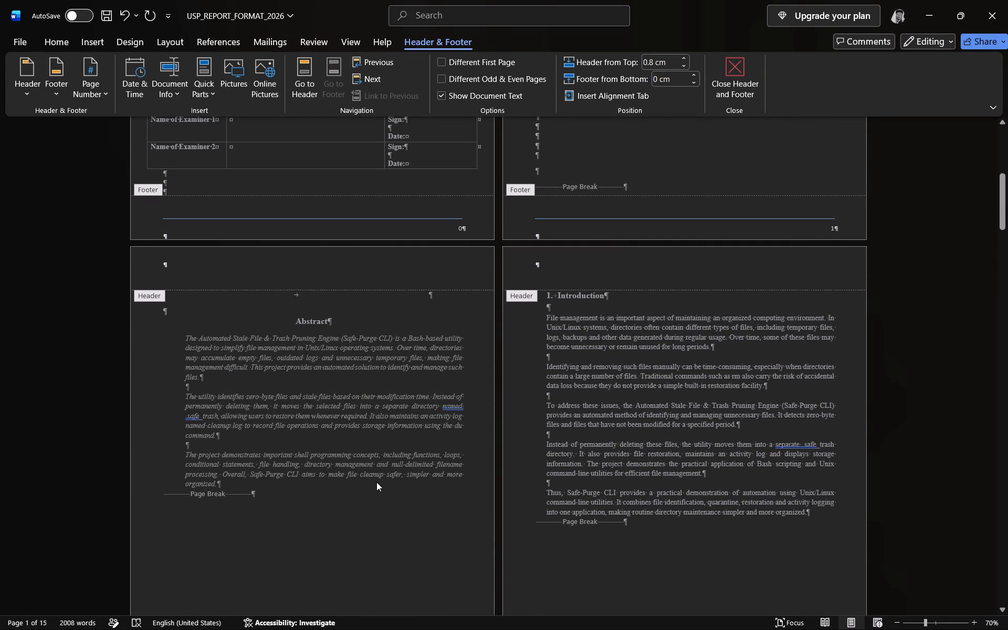
scroll(376, 482, "up", 1)
scroll(376, 482, "down", 1)
scroll(376, 482, "up", 2)
scroll(376, 482, "down", 1)
scroll(376, 482, "up", 2)
scroll(376, 482, "down", 6)
scroll(376, 482, "up", 2)
scroll(376, 482, "down", 1)
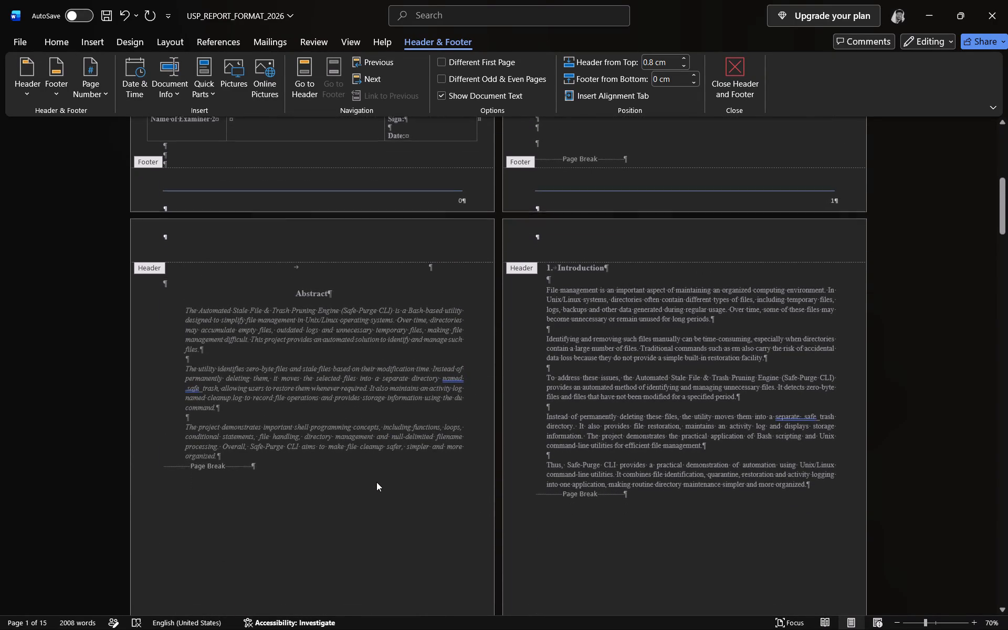
scroll(376, 482, "down", 2)
scroll(376, 482, "up", 1)
scroll(376, 482, "down", 4)
scroll(376, 482, "up", 1)
scroll(376, 482, "down", 4)
scroll(376, 482, "up", 7)
scroll(376, 482, "down", 7)
scroll(376, 482, "up", 2)
scroll(376, 482, "down", 2)
scroll(376, 482, "up", 2)
scroll(376, 482, "down", 3)
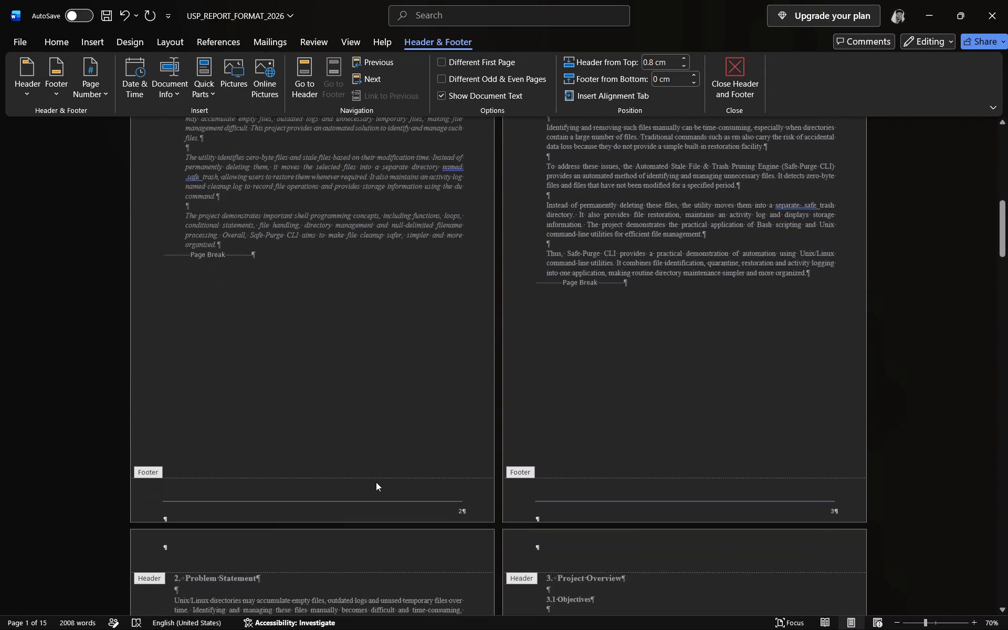
scroll(376, 482, "up", 1)
scroll(376, 482, "down", 2)
scroll(376, 482, "up", 1)
scroll(376, 482, "down", 1)
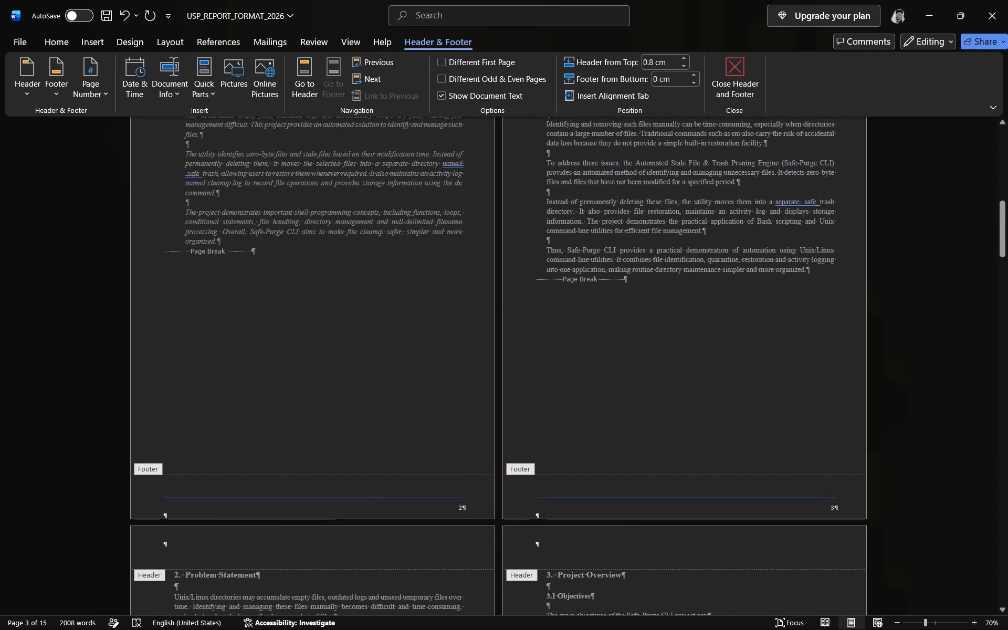
scroll(425, 484, "up", 1)
scroll(425, 484, "down", 1)
scroll(425, 484, "up", 10)
scroll(425, 482, "down", 2)
scroll(425, 482, "up", 1)
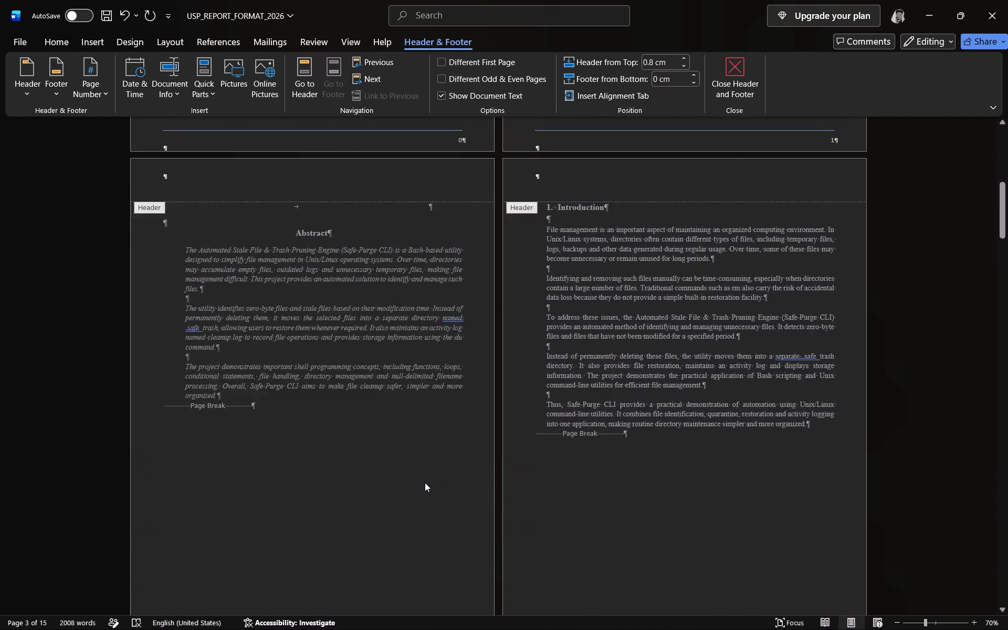
scroll(424, 482, "down", 1)
scroll(424, 482, "up", 1)
scroll(424, 482, "down", 1)
scroll(424, 482, "up", 1)
scroll(424, 482, "down", 5)
scroll(424, 482, "up", 1)
scroll(424, 482, "down", 5)
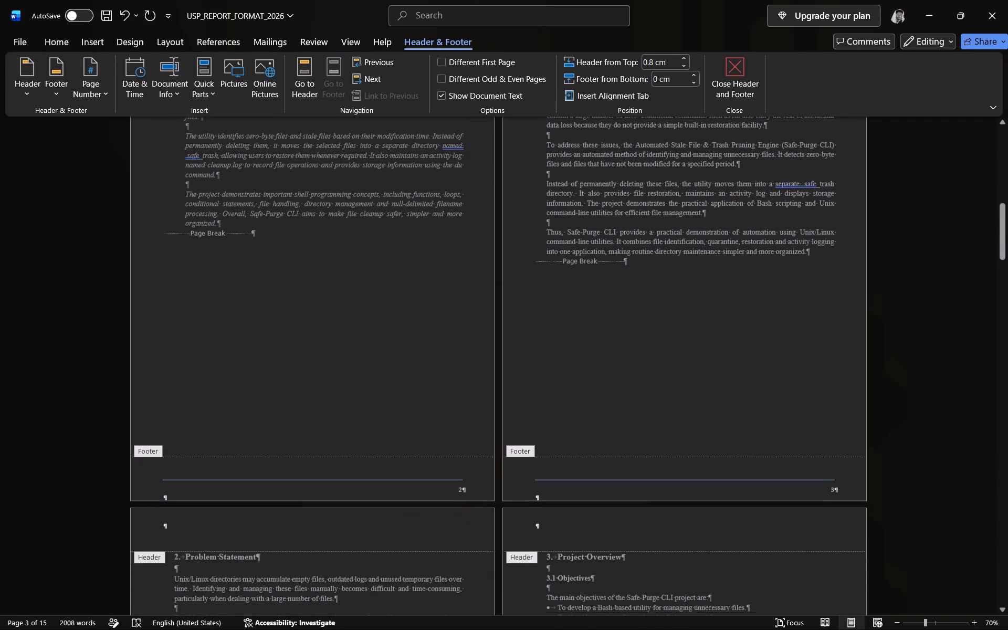
Turn on the Different First Page option from the Abstract page's footer.
left_click(434, 492)
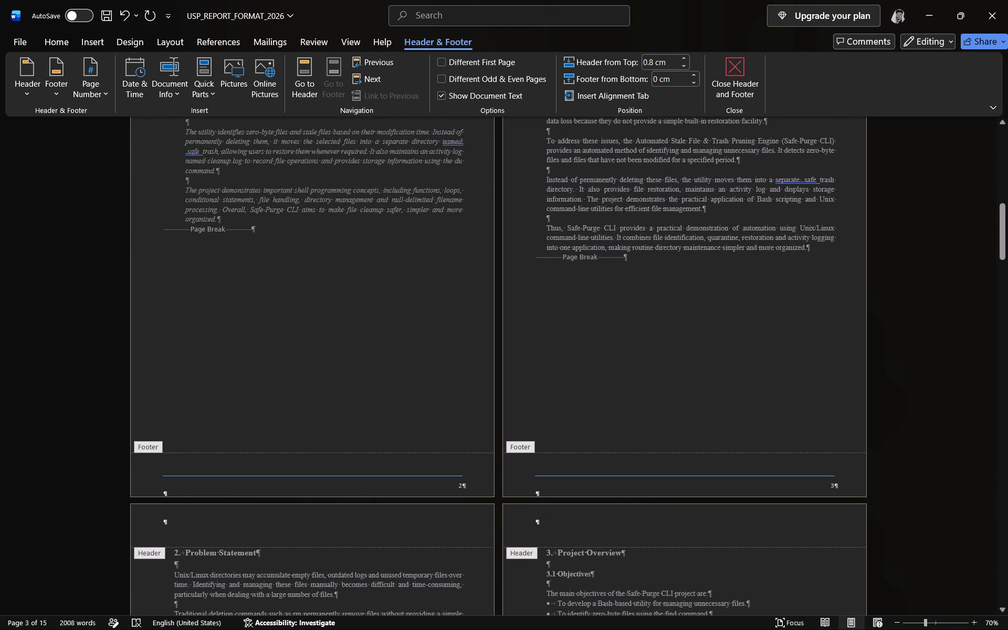
left_click(455, 487)
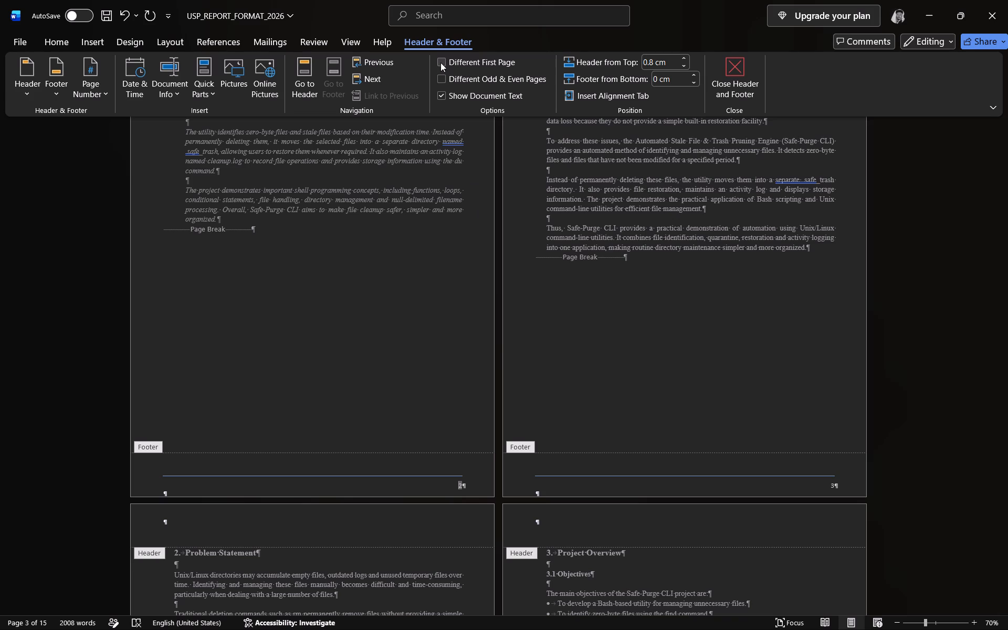
left_click(440, 62)
scroll(471, 190, "up", 1)
scroll(471, 190, "down", 1)
scroll(470, 190, "up", 2)
scroll(470, 190, "down", 2)
scroll(469, 191, "up", 4)
scroll(480, 206, "down", 2)
scroll(480, 207, "up", 10)
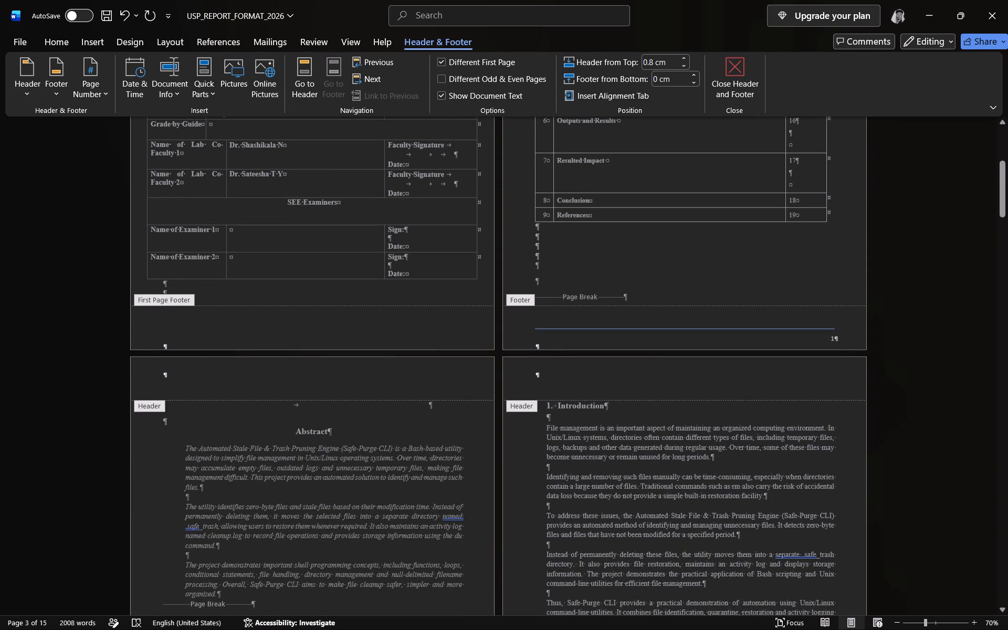
Check the page number format settings from the Introduction page's footer number, keeping the numbering start at 0.
left_click(833, 341)
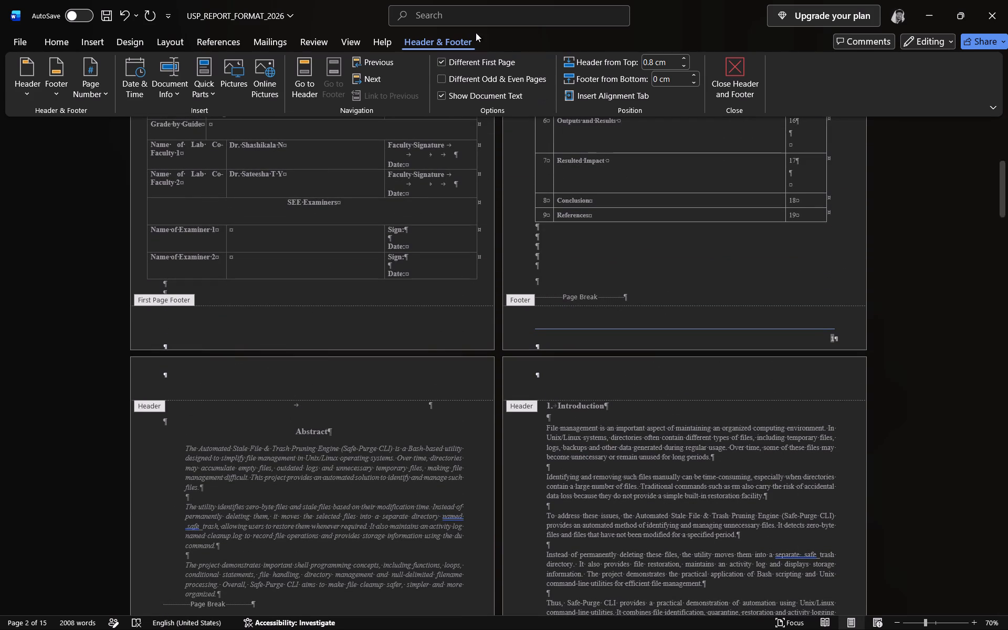
scroll(478, 191, "down", 1)
scroll(478, 191, "up", 1)
scroll(478, 192, "down", 3)
scroll(478, 192, "up", 2)
scroll(478, 192, "down", 16)
scroll(515, 229, "down", 7)
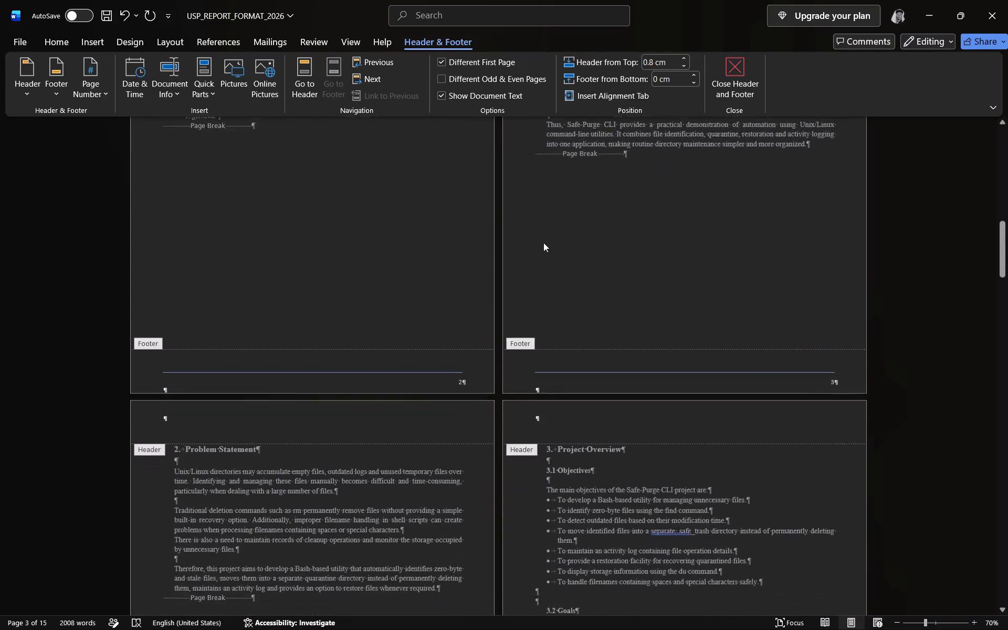
left_click(835, 330)
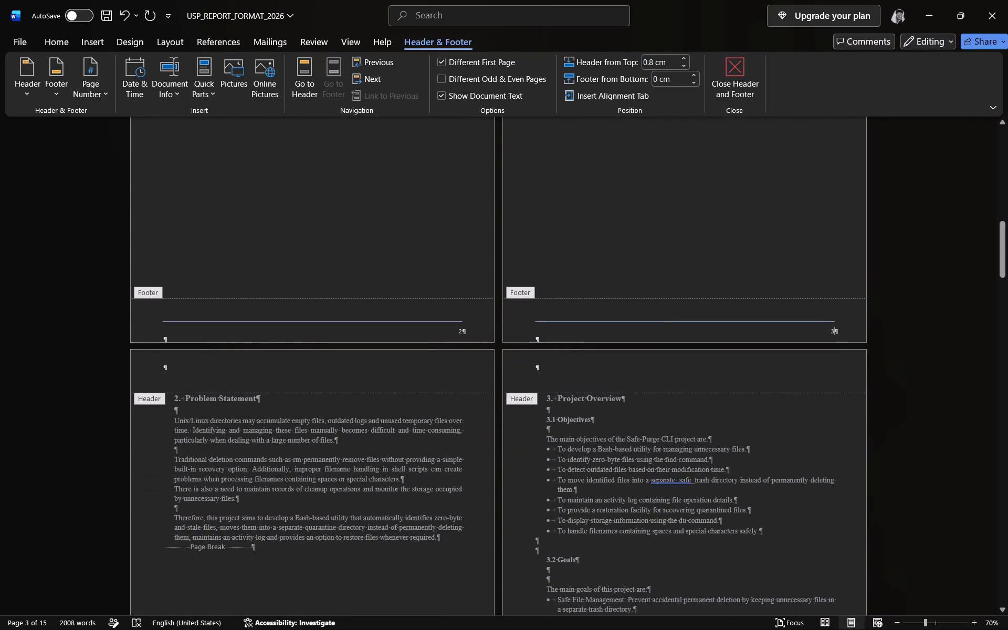
right_click(834, 330)
left_click(873, 482)
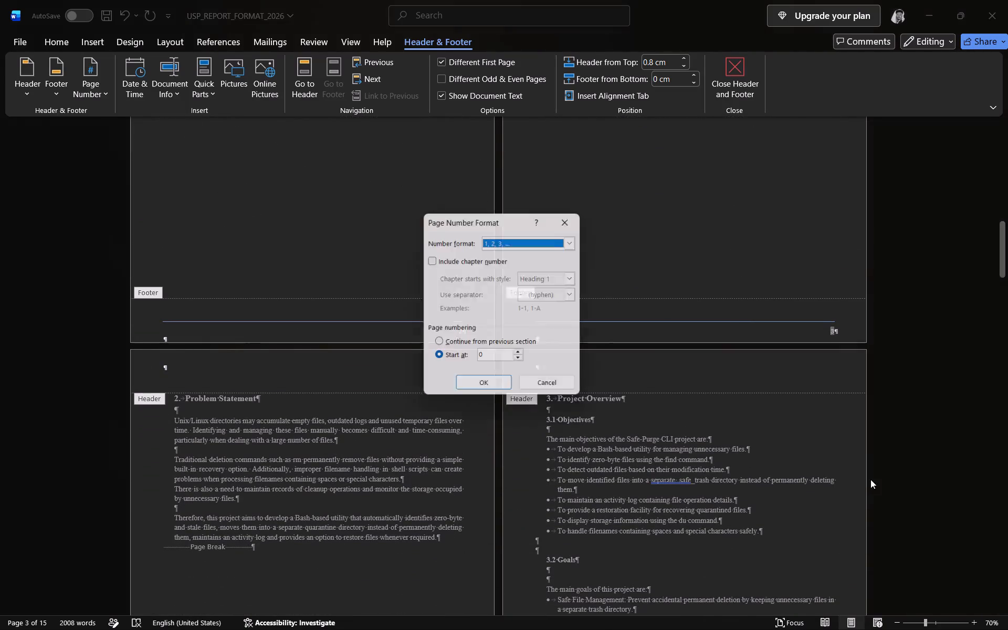
left_click(492, 356)
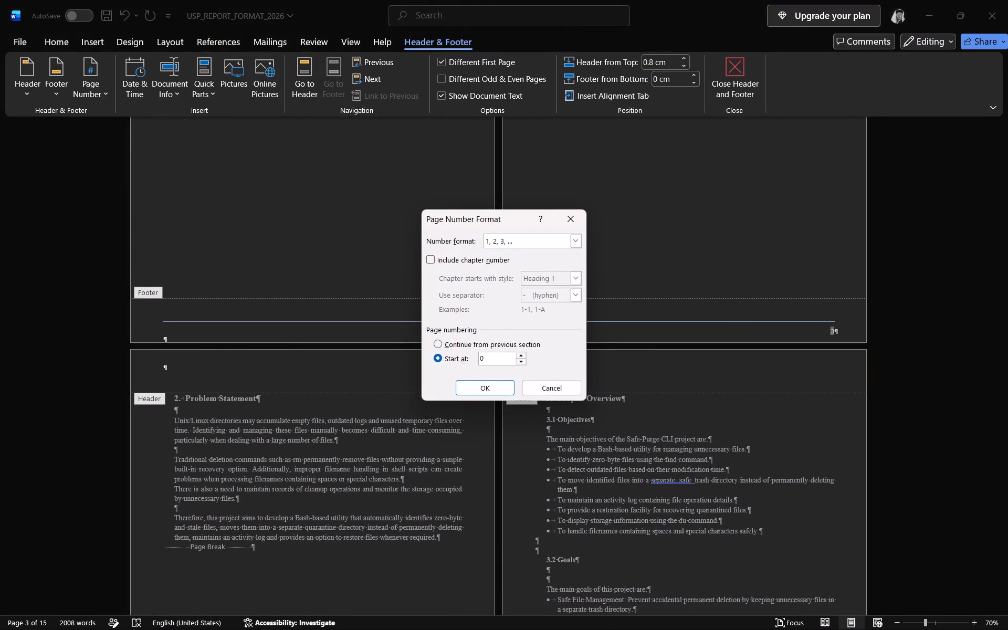
left_click(496, 385)
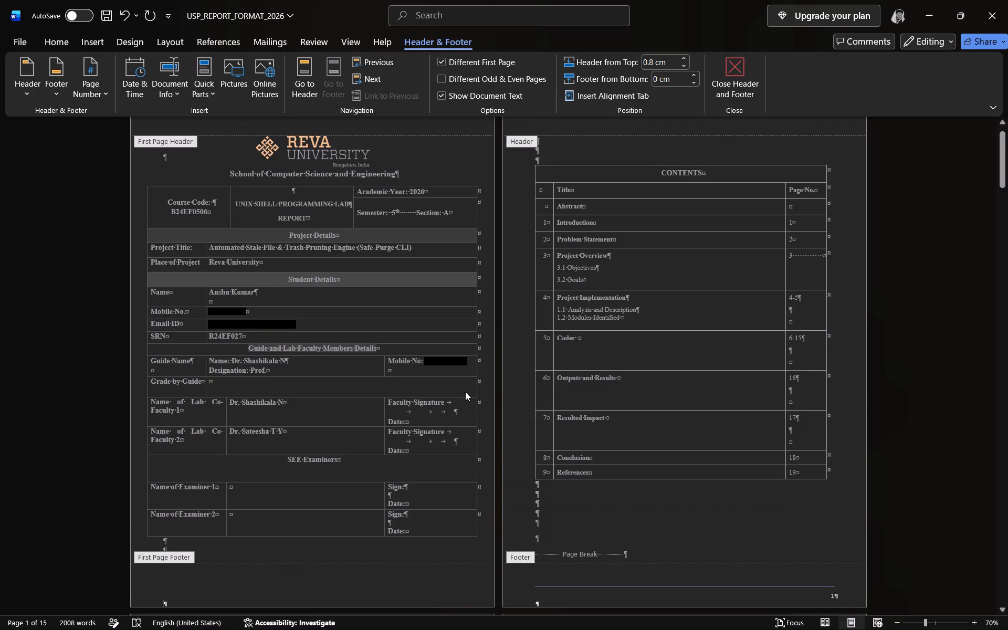
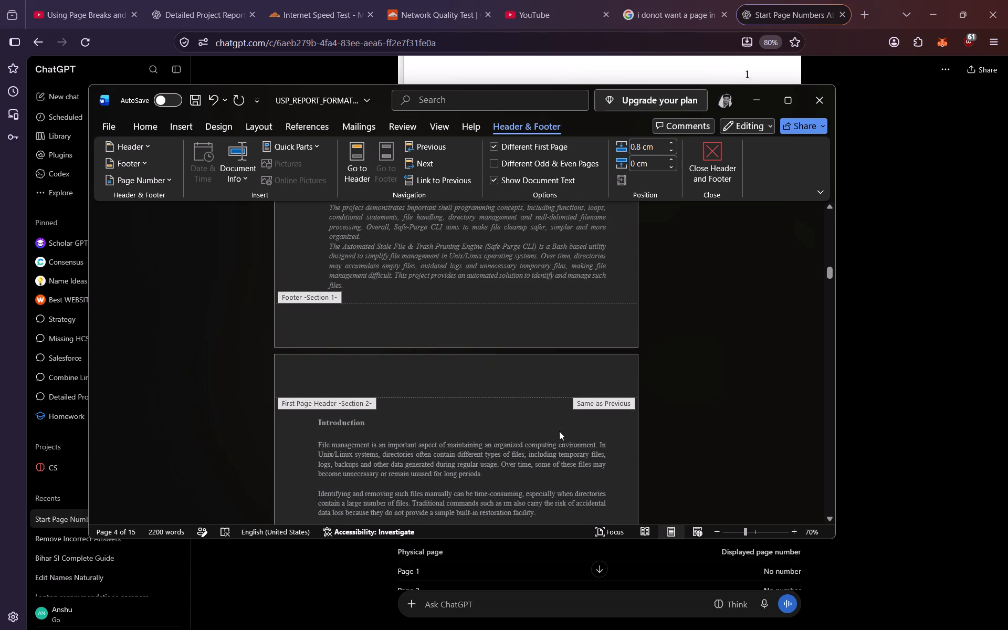
scroll(559, 430, "up", 1)
scroll(559, 430, "down", 2)
scroll(559, 430, "up", 2)
scroll(559, 430, "down", 1)
scroll(558, 430, "up", 4)
scroll(558, 429, "down", 3)
scroll(547, 412, "up", 3)
scroll(547, 412, "down", 1)
scroll(541, 412, "up", 2)
scroll(539, 412, "down", 1)
scroll(539, 412, "up", 2)
scroll(539, 405, "down", 3)
scroll(539, 405, "up", 6)
scroll(535, 405, "down", 1)
scroll(535, 405, "up", 3)
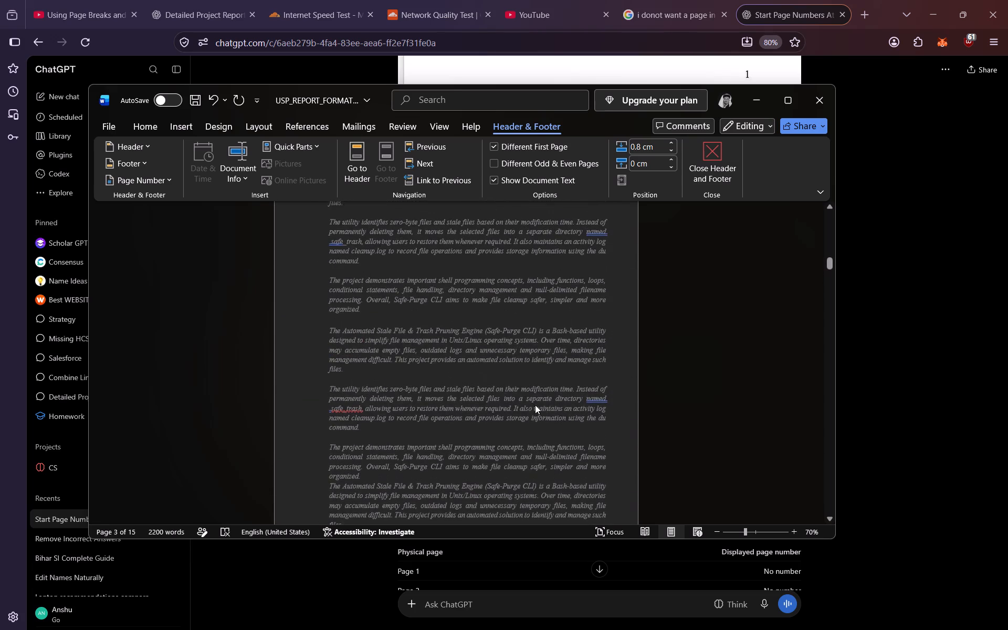
scroll(537, 403, "up", 4)
scroll(537, 403, "down", 2)
scroll(537, 403, "up", 1)
scroll(537, 403, "down", 1)
scroll(537, 403, "up", 2)
scroll(539, 401, "down", 1)
scroll(539, 401, "up", 12)
scroll(538, 391, "down", 2)
scroll(538, 391, "up", 20)
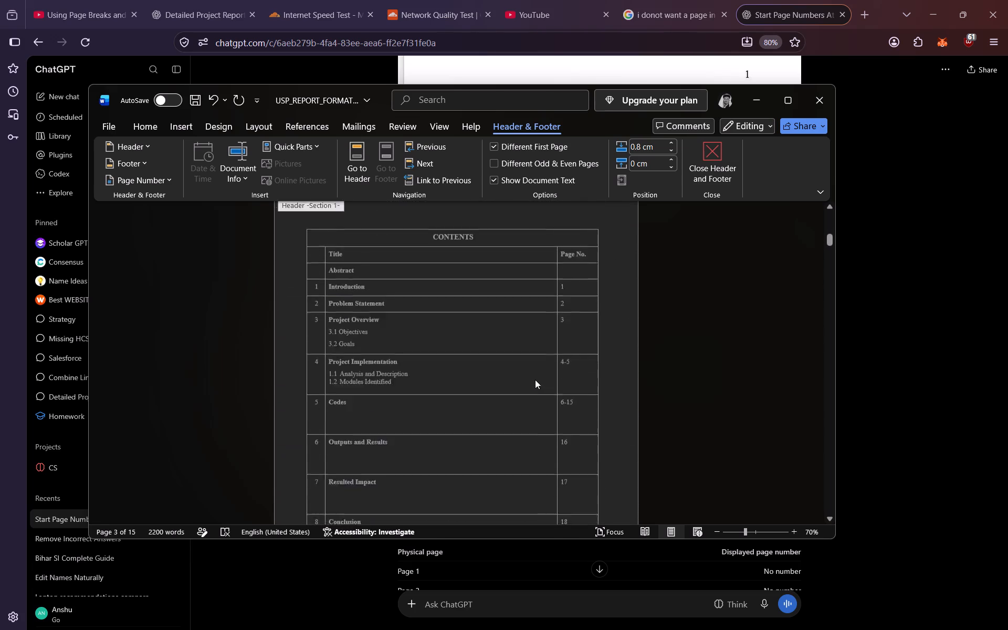
scroll(535, 380, "up", 6)
Check the footers forward from the Contents page through the Abstract to the bottom of the Introduction page.
scroll(536, 378, "down", 20)
scroll(555, 369, "down", 3)
scroll(555, 369, "up", 1)
scroll(555, 369, "down", 7)
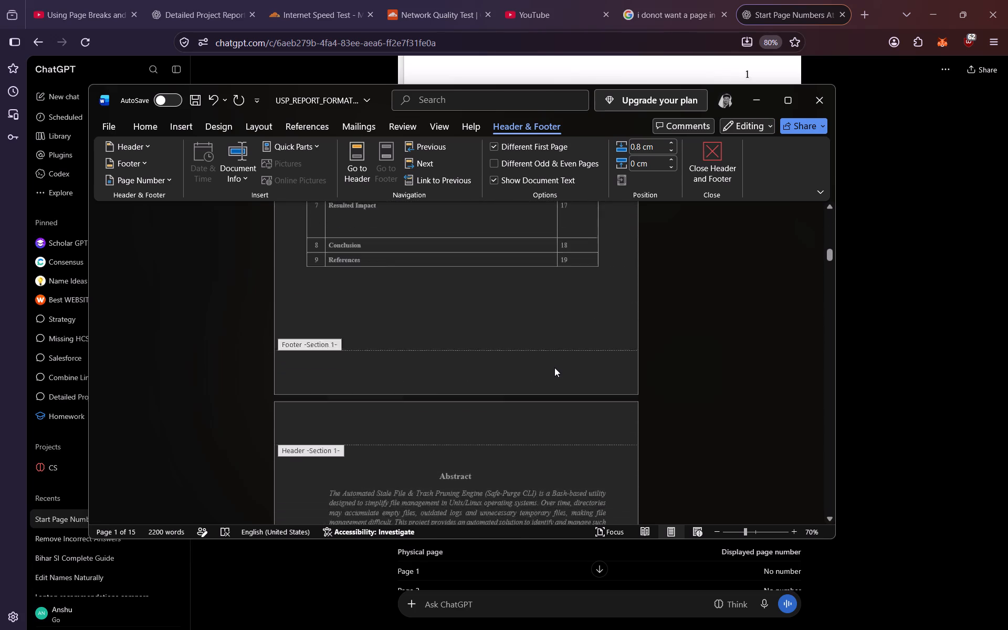
scroll(554, 367, "down", 11)
scroll(553, 370, "up", 2)
scroll(553, 370, "down", 9)
scroll(553, 368, "up", 2)
scroll(553, 368, "down", 7)
scroll(553, 368, "up", 5)
scroll(553, 368, "down", 3)
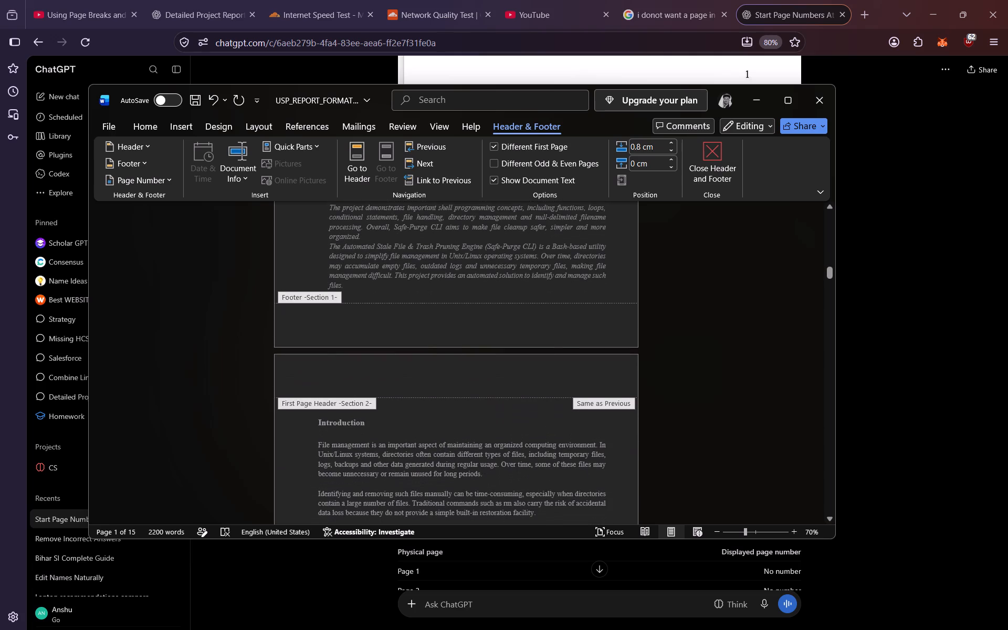
scroll(551, 371, "down", 2)
scroll(551, 371, "up", 1)
scroll(551, 371, "down", 5)
scroll(551, 371, "up", 1)
scroll(551, 371, "down", 1)
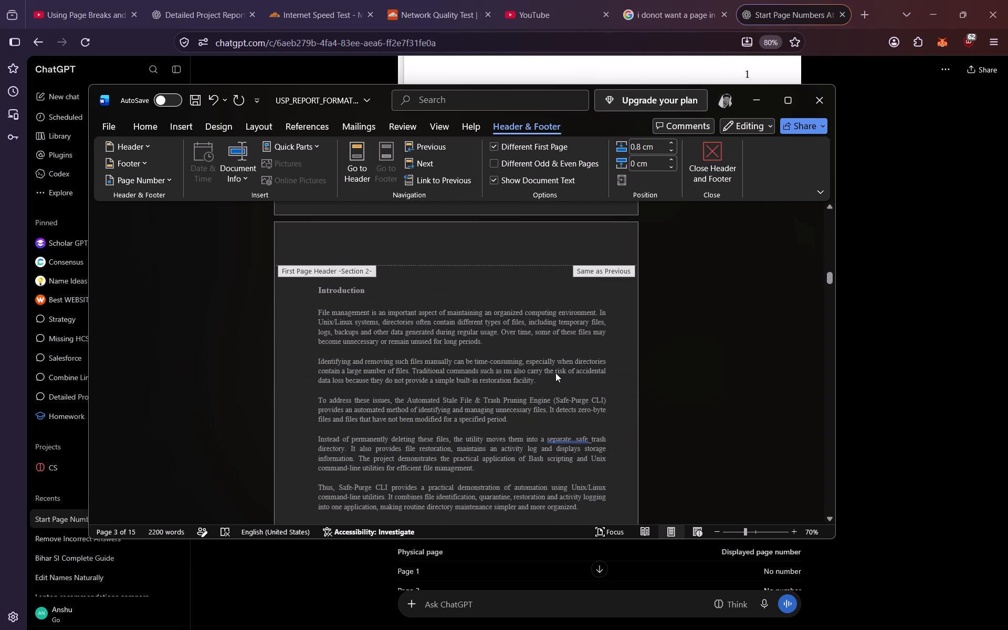
scroll(561, 378, "down", 1)
scroll(562, 379, "up", 2)
scroll(562, 380, "down", 4)
scroll(562, 380, "up", 2)
scroll(562, 380, "down", 6)
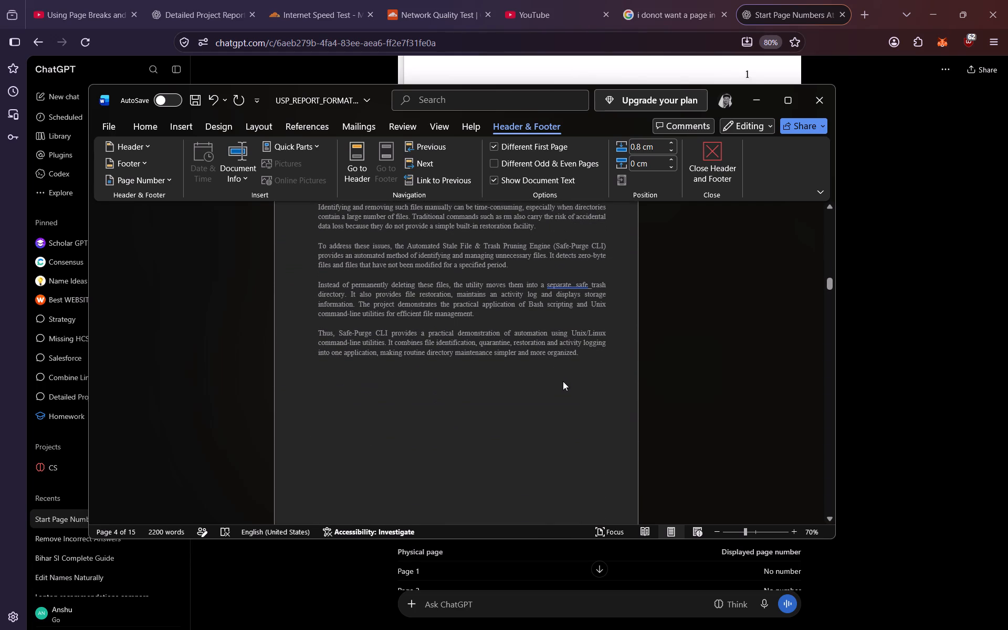
scroll(563, 384, "down", 1)
scroll(563, 384, "up", 1)
scroll(563, 384, "down", 4)
scroll(563, 387, "up", 4)
scroll(563, 387, "down", 8)
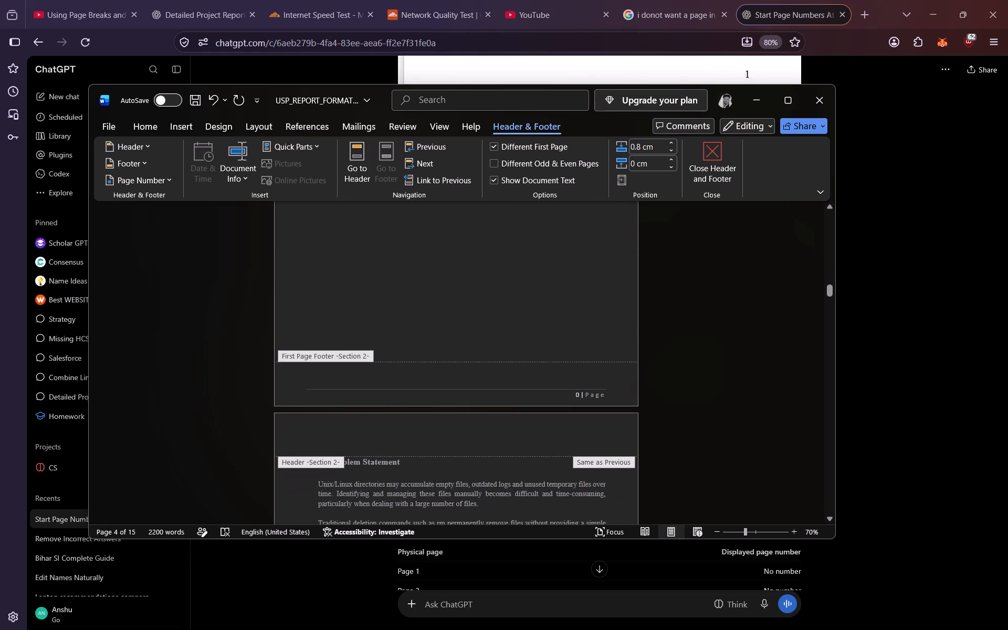
Apply the 1, 2, 3 number format with numbering starting at 0 to the Introduction page's Section 2 footer number.
left_click(578, 395)
right_click(579, 395)
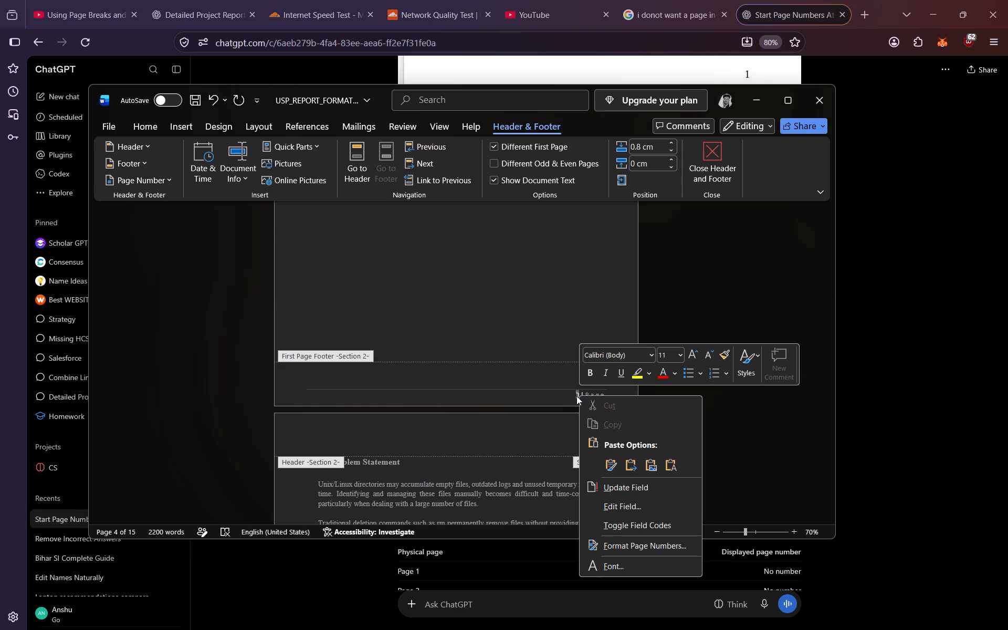
left_click(631, 545)
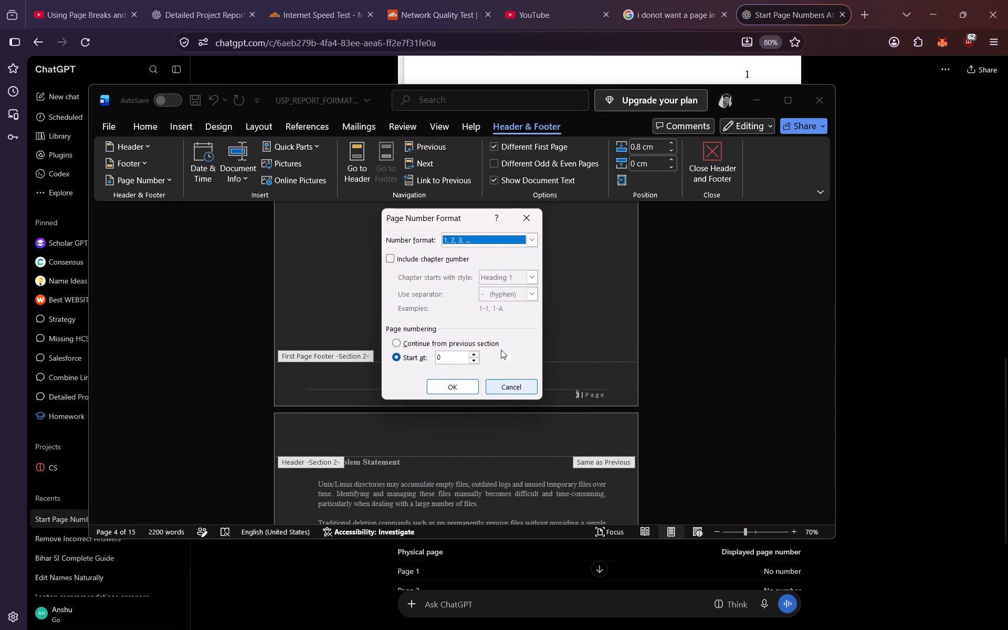
left_click(534, 239)
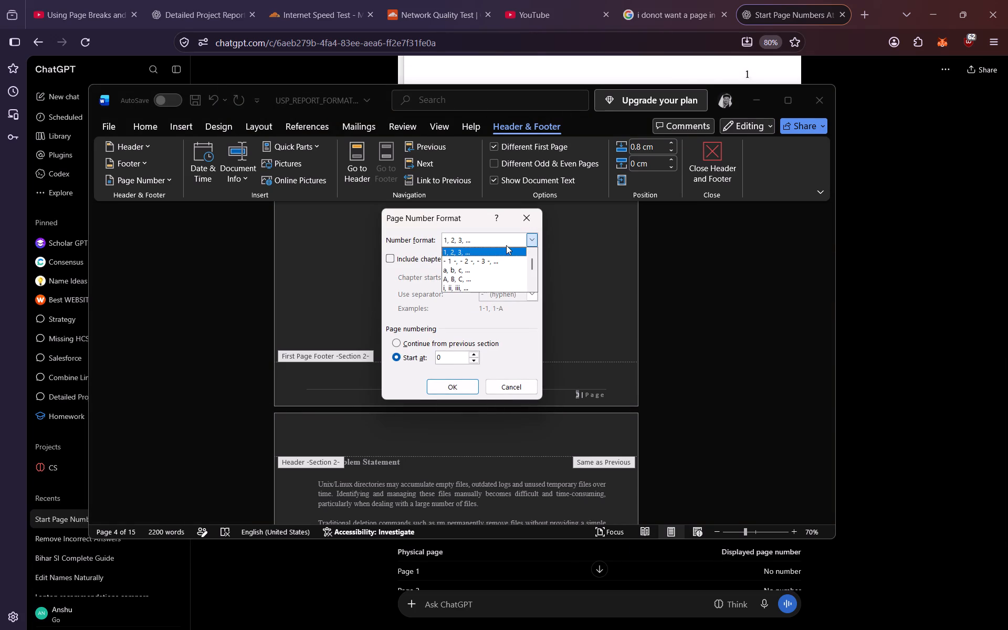
left_click(499, 251)
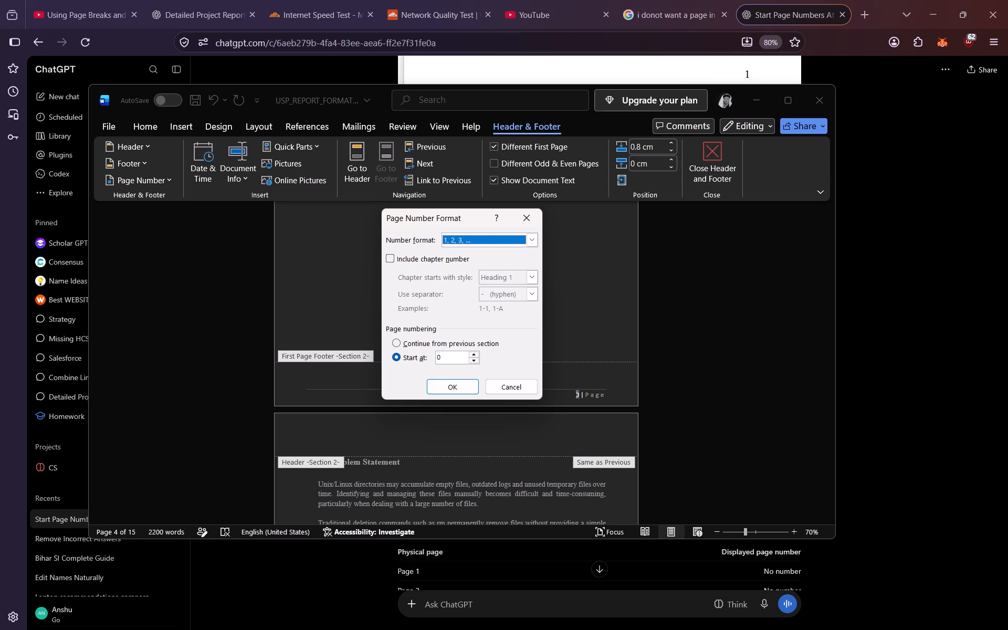
left_click(458, 356)
left_click(453, 390)
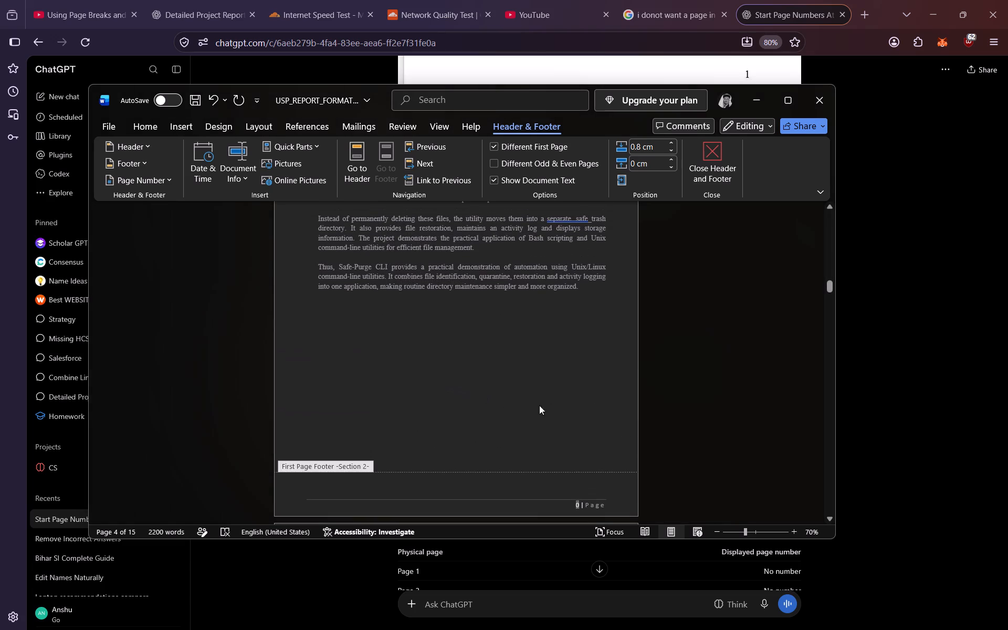
Check the Section 2 footers forward from the Introduction page through the Problem Statement and Project Overview pages.
scroll(563, 411, "down", 5)
scroll(564, 412, "up", 5)
scroll(564, 412, "down", 7)
scroll(563, 416, "up", 5)
scroll(563, 416, "down", 1)
scroll(563, 416, "up", 2)
scroll(563, 416, "down", 7)
scroll(563, 383, "up", 1)
scroll(563, 383, "down", 2)
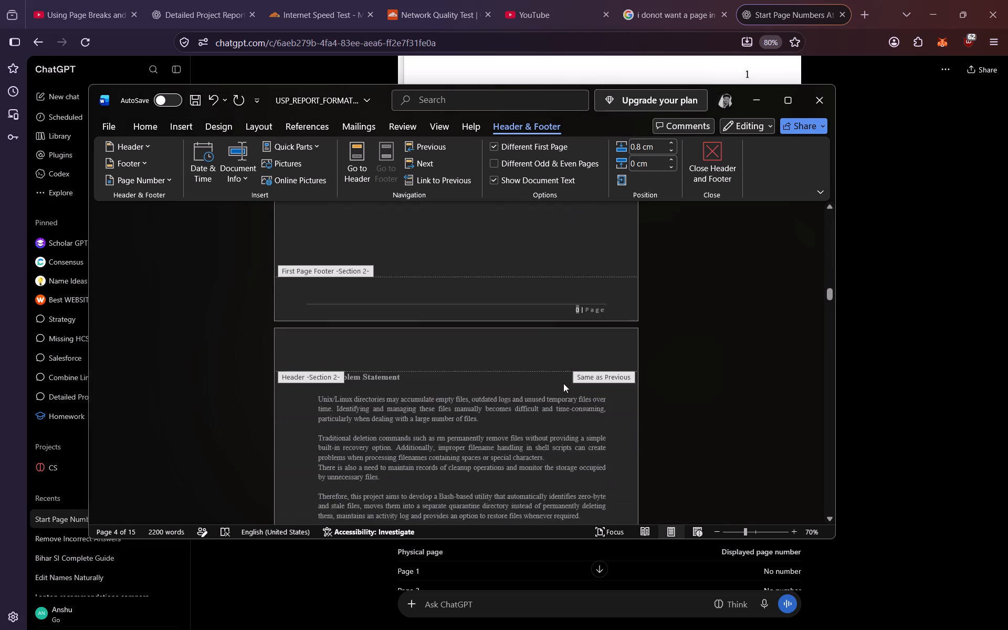
scroll(563, 383, "down", 3)
scroll(551, 363, "up", 1)
scroll(550, 363, "down", 6)
scroll(549, 365, "up", 1)
scroll(549, 365, "down", 5)
scroll(548, 365, "up", 3)
scroll(548, 365, "down", 1)
scroll(548, 365, "up", 1)
scroll(548, 365, "down", 4)
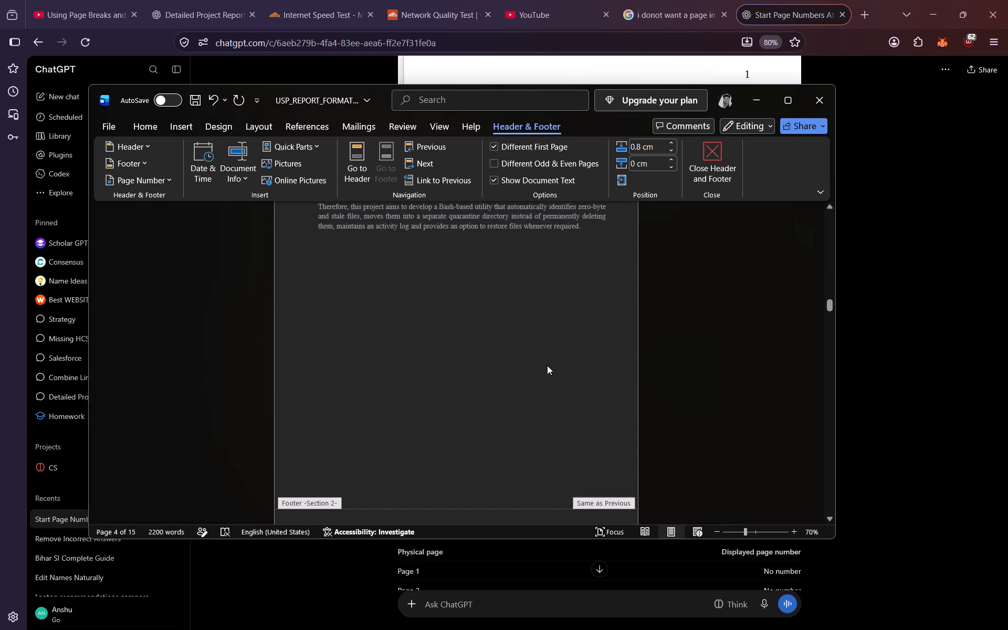
scroll(546, 367, "up", 1)
scroll(546, 367, "down", 4)
scroll(546, 367, "up", 2)
scroll(546, 367, "down", 11)
scroll(547, 373, "up", 1)
scroll(547, 373, "down", 4)
scroll(547, 376, "up", 3)
scroll(547, 379, "down", 3)
scroll(547, 379, "up", 2)
scroll(547, 379, "down", 5)
scroll(551, 404, "up", 1)
scroll(552, 404, "down", 2)
scroll(586, 398, "up", 1)
scroll(594, 396, "down", 1)
scroll(701, 377, "up", 2)
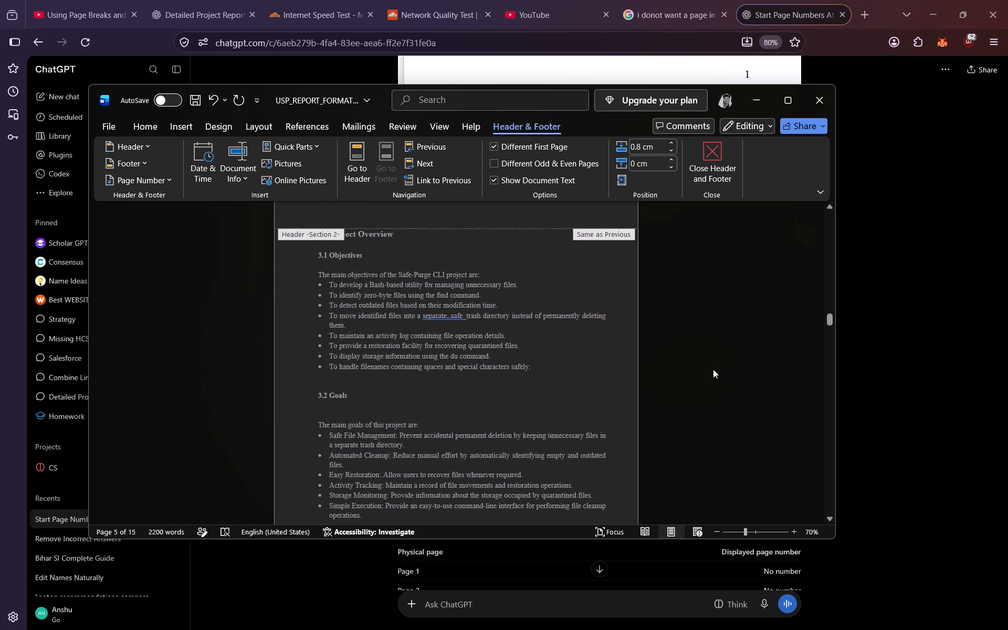
scroll(711, 370, "down", 9)
scroll(708, 375, "up", 1)
scroll(708, 375, "down", 1)
scroll(708, 375, "up", 1)
scroll(708, 375, "down", 4)
Check the footers back from the Project Overview page to the bottom of the Introduction page.
scroll(707, 375, "up", 9)
scroll(707, 375, "down", 2)
scroll(706, 376, "up", 2)
scroll(705, 376, "down", 1)
scroll(705, 376, "up", 19)
scroll(696, 379, "down", 5)
scroll(696, 379, "up", 17)
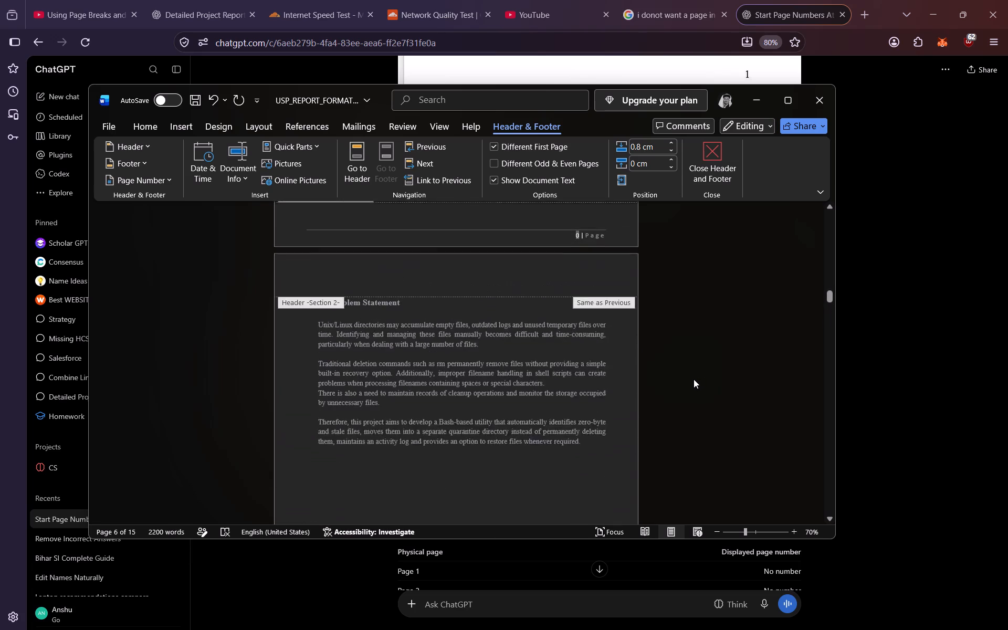
scroll(694, 379, "up", 2)
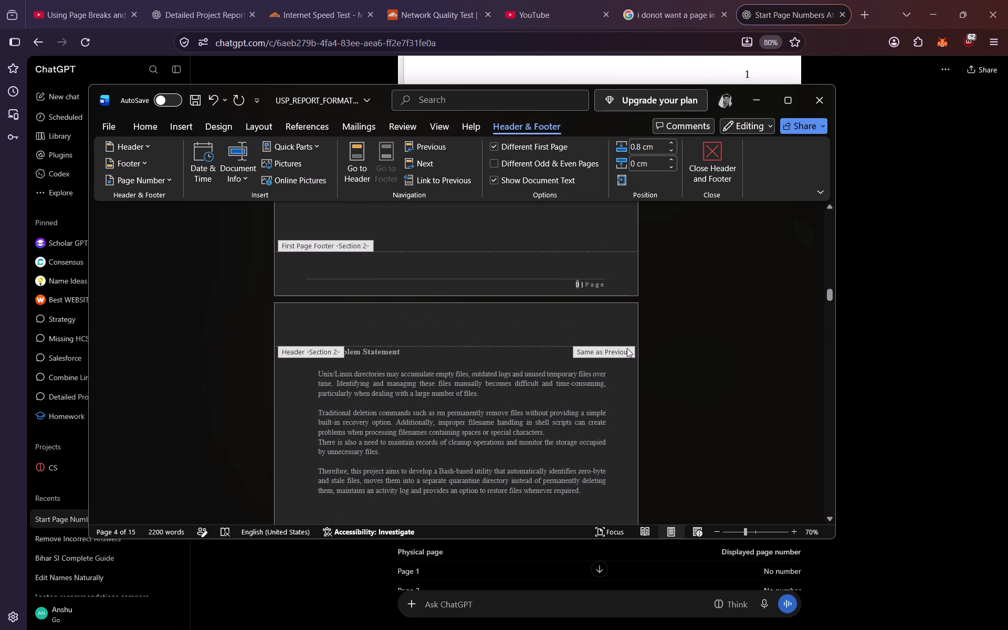
Replace the automatic number in the Introduction page's first-page footer with a plain 1, and leave footer editing.
key("1")
key("Right")
key("BackSpace")
key("BackSpace")
key("Return")
key("1")
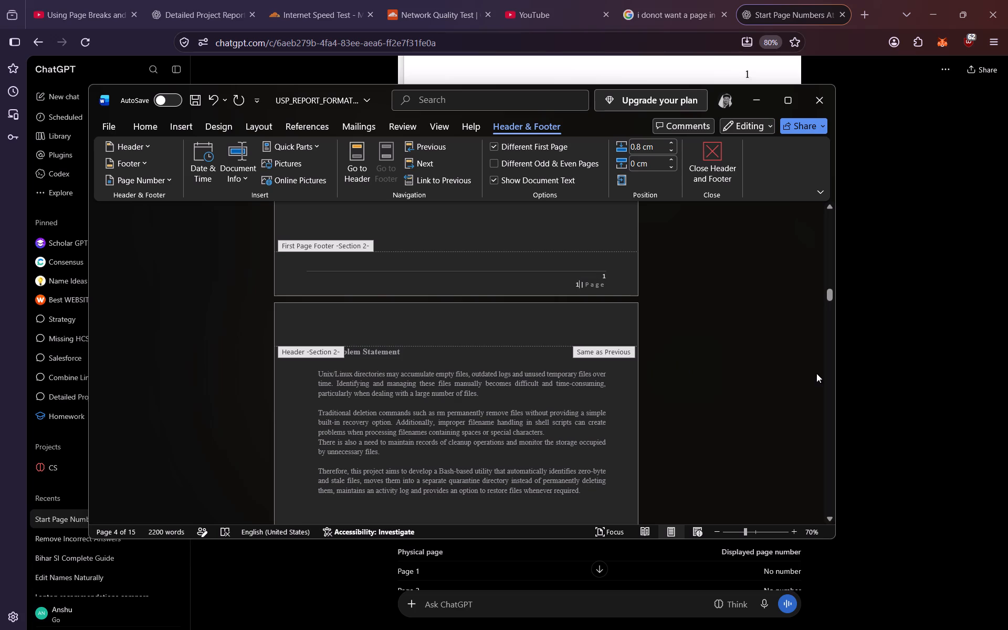
key("ctrl+z")
key("ctrl+z")
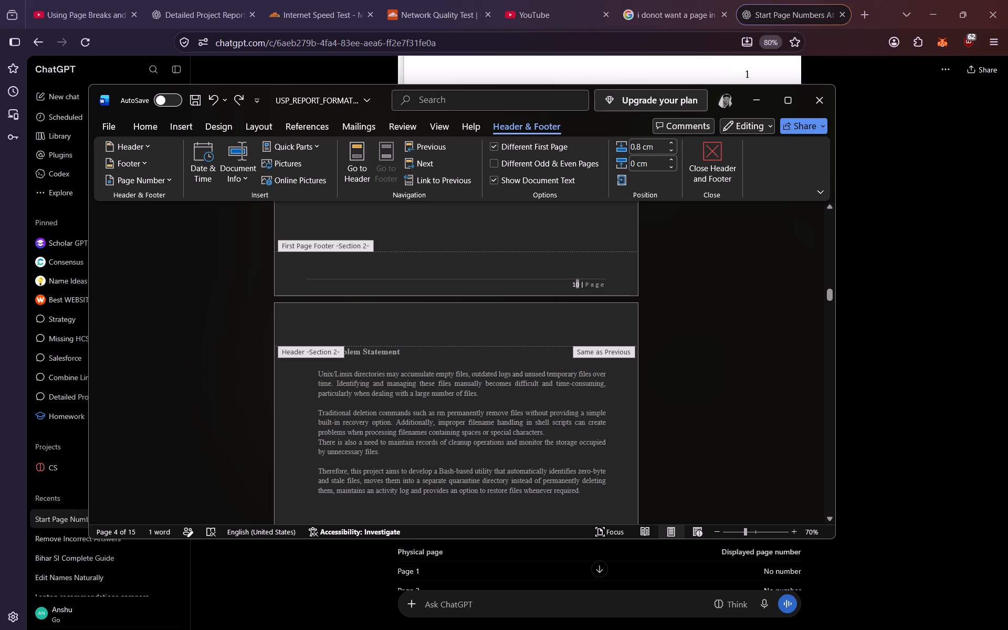
key("BackSpace")
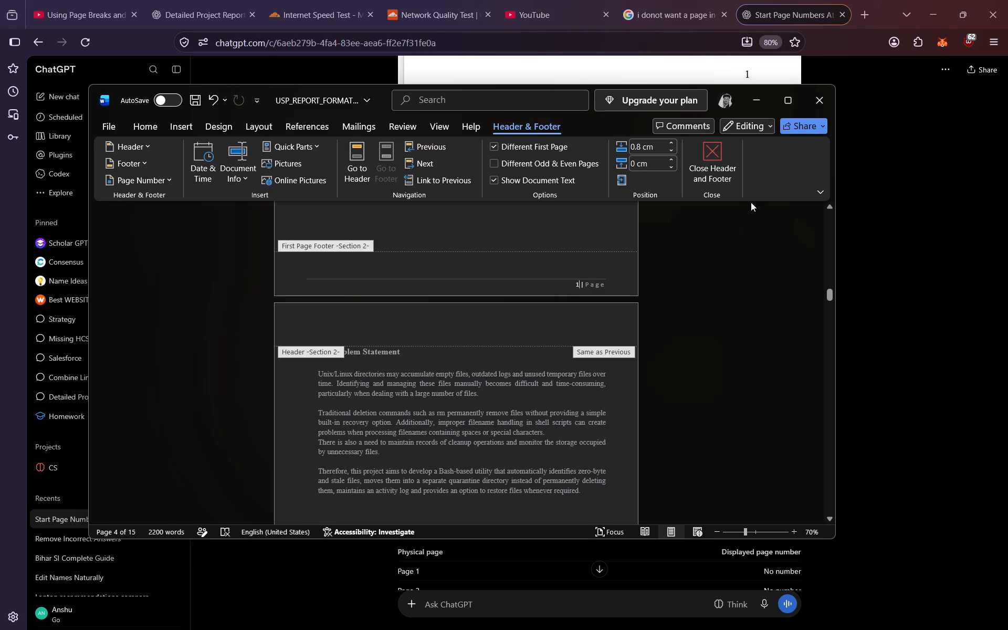
left_click(707, 170)
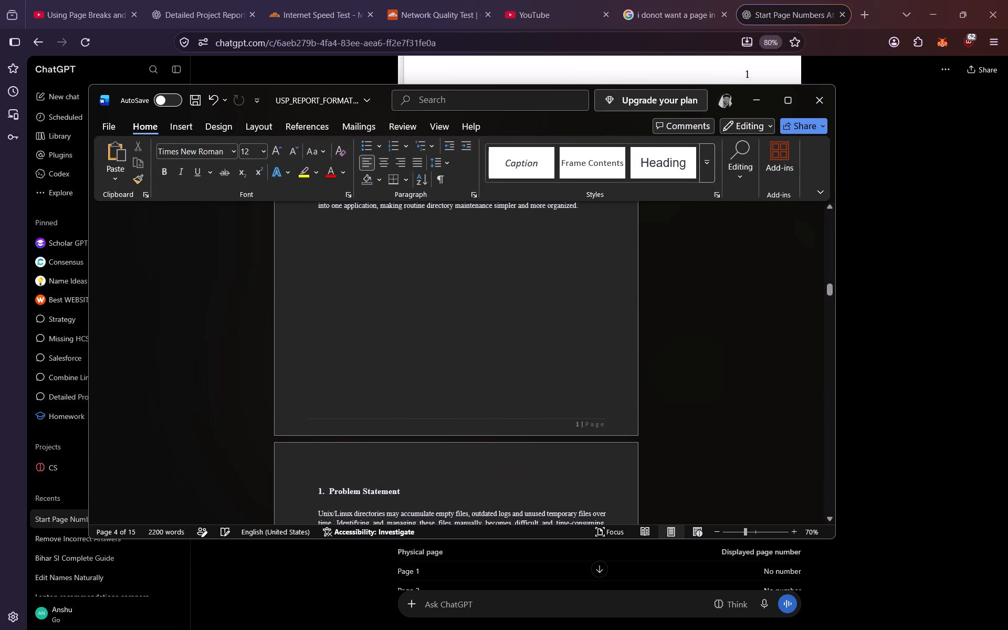
Check the Introduction page and the end of the Abstract page before it.
scroll(695, 392, "up", 5)
scroll(695, 392, "down", 3)
scroll(695, 392, "up", 3)
scroll(695, 392, "down", 2)
scroll(695, 392, "up", 8)
scroll(685, 378, "down", 1)
scroll(684, 377, "up", 1)
scroll(683, 377, "down", 1)
scroll(683, 377, "up", 1)
scroll(682, 377, "down", 2)
scroll(682, 377, "up", 3)
scroll(682, 377, "down", 1)
scroll(679, 377, "up", 5)
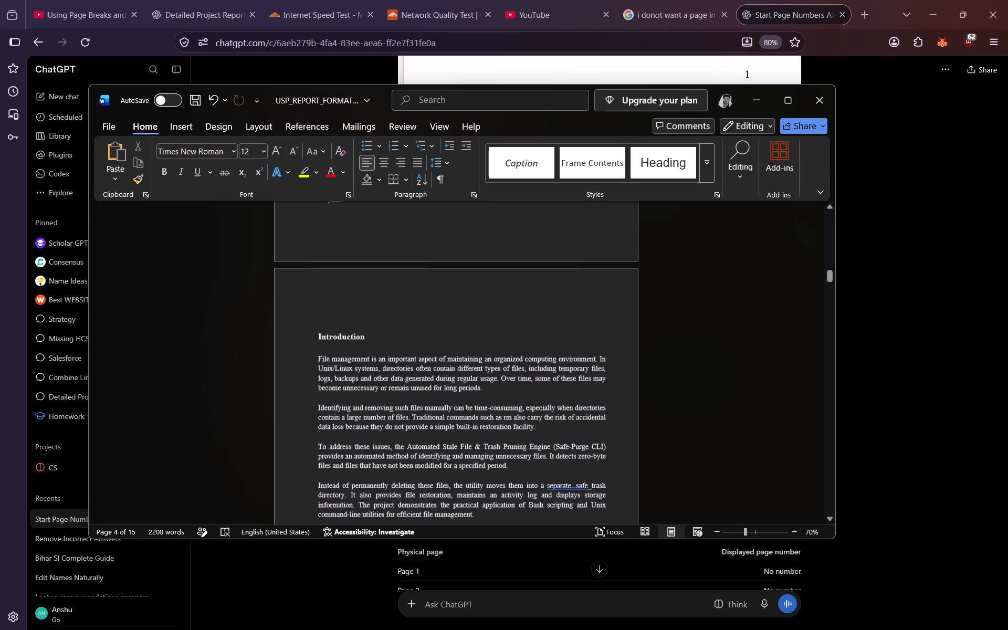
Maximize the report, turn off Different First Page, and insert an Accent Bar 2 bottom-of-page number in the Problem Statement page's footer.
left_click(785, 96)
scroll(574, 286, "up", 1)
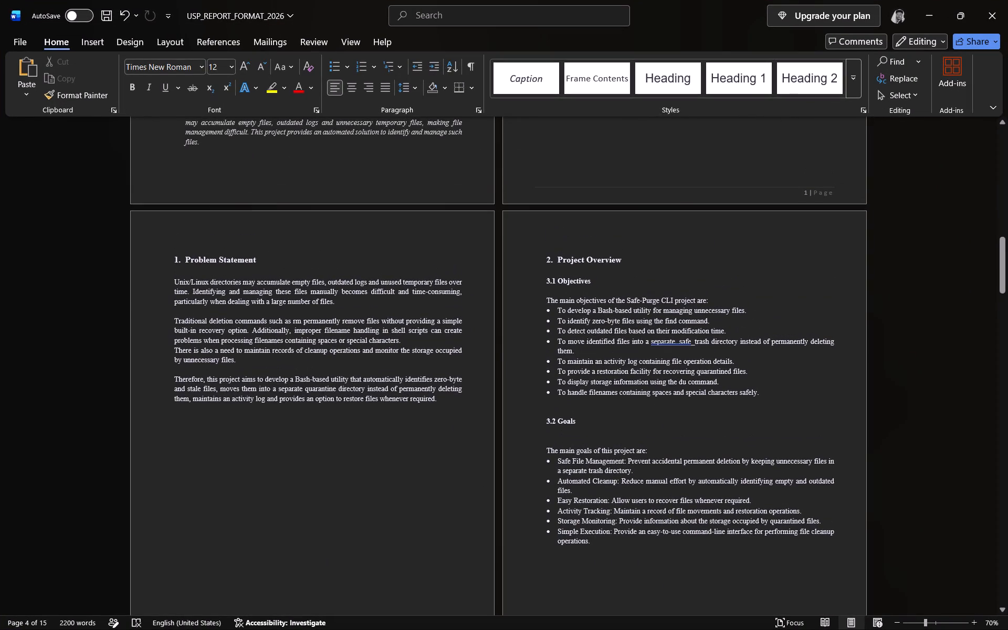
scroll(580, 297, "up", 1)
scroll(581, 297, "down", 11)
scroll(590, 309, "up", 1)
scroll(590, 309, "down", 3)
double_click(458, 443)
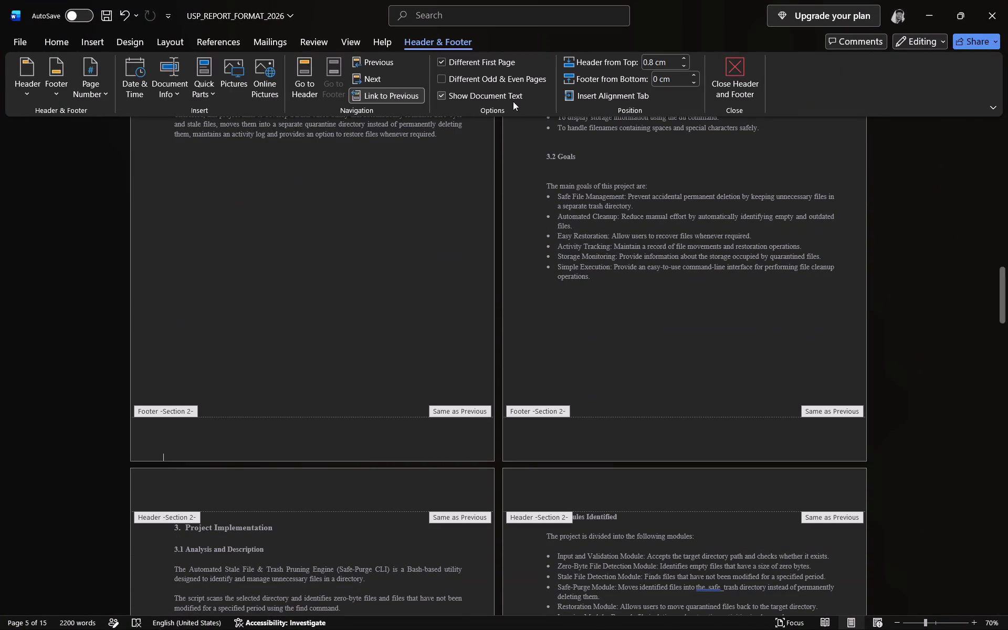
left_click(439, 60)
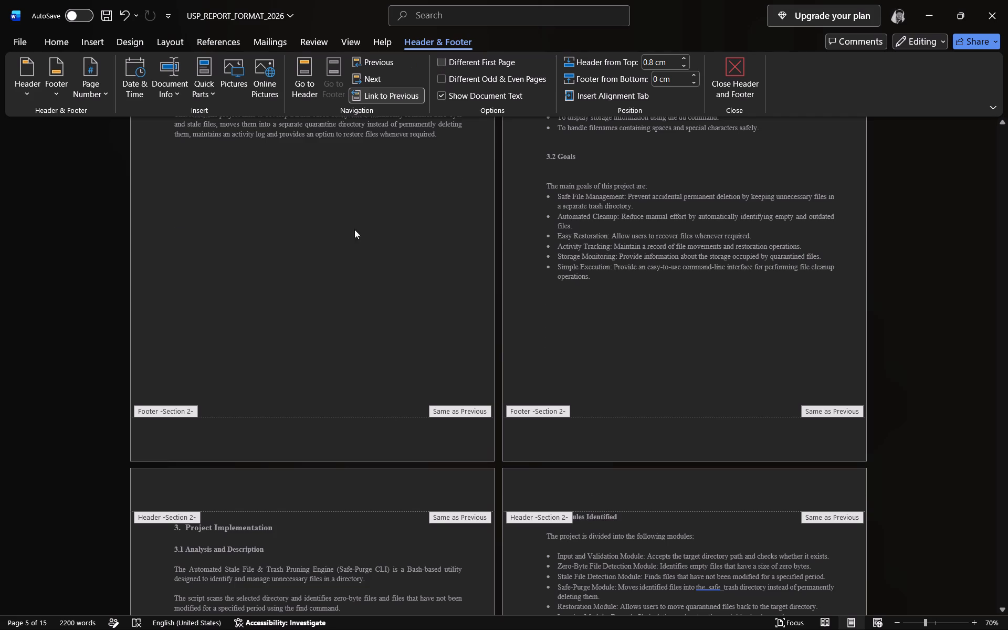
left_click(98, 91)
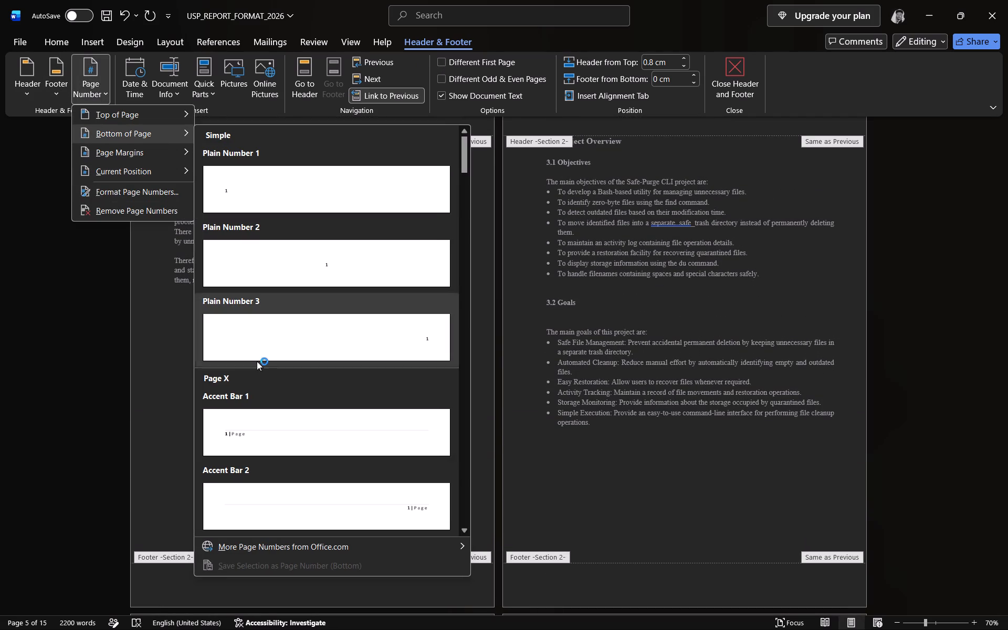
left_click(277, 502)
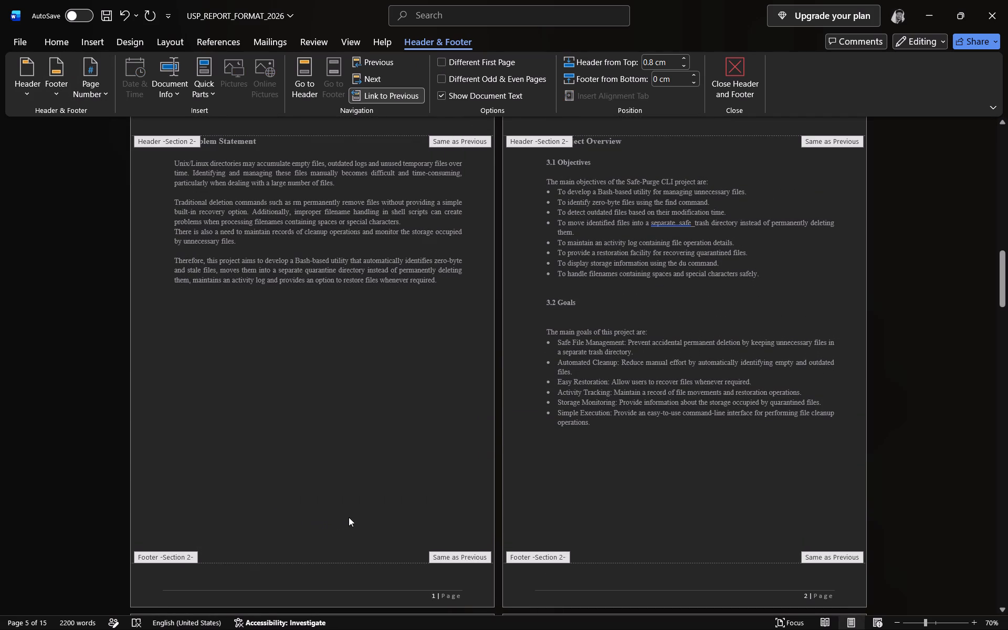
Check the page numbers in the footers from the Problem Statement page back to the Abstract and Introduction pages.
scroll(576, 505, "up", 1)
scroll(576, 505, "down", 2)
scroll(576, 505, "up", 2)
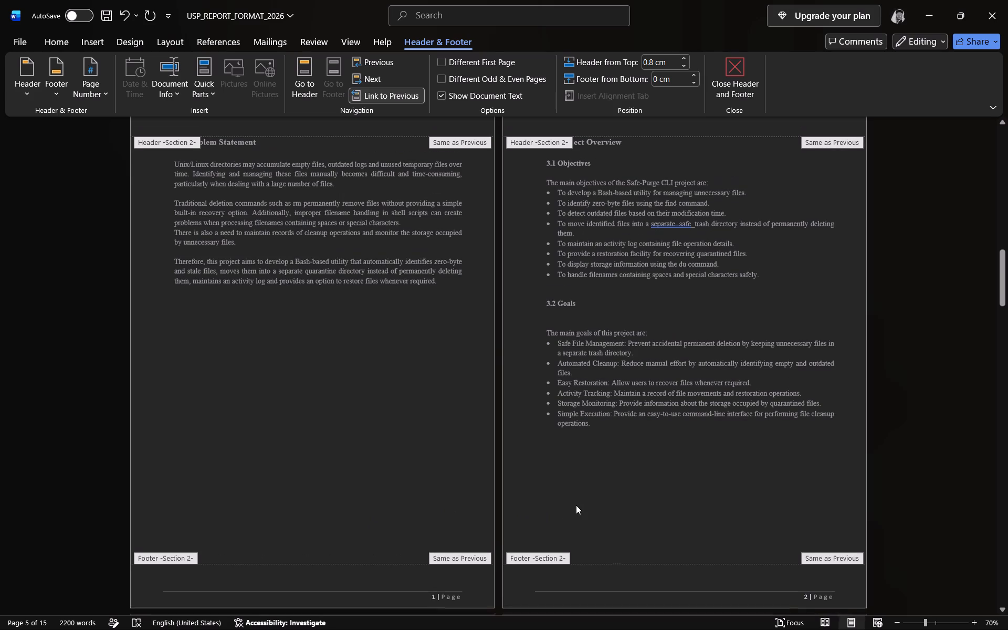
scroll(571, 500, "up", 3)
scroll(571, 500, "down", 1)
scroll(571, 500, "up", 4)
scroll(571, 500, "down", 2)
scroll(571, 500, "up", 1)
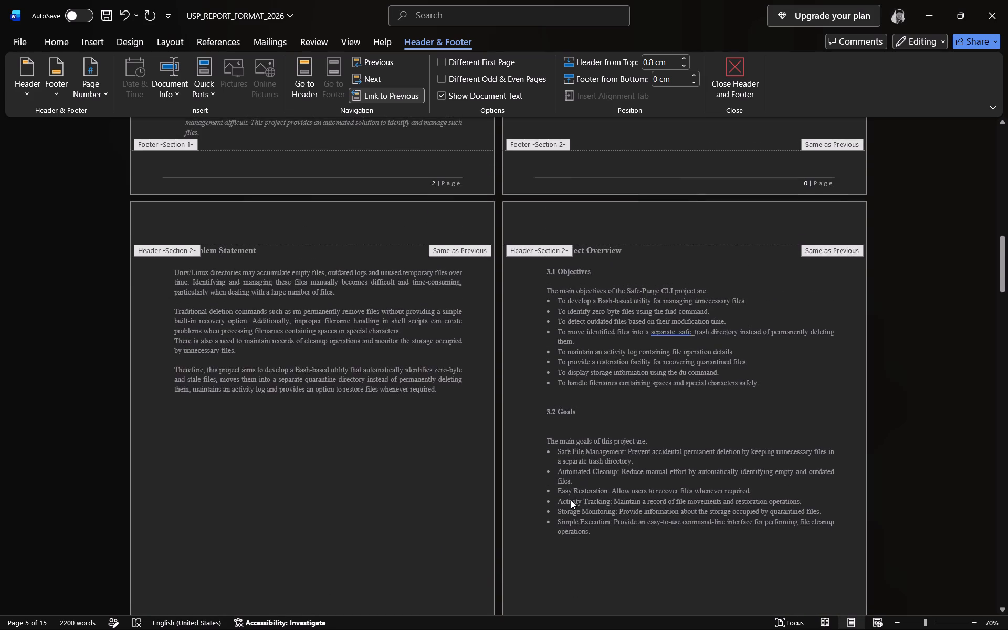
scroll(571, 500, "up", 3)
scroll(571, 500, "down", 2)
scroll(571, 500, "up", 3)
scroll(569, 489, "down", 1)
scroll(569, 489, "up", 12)
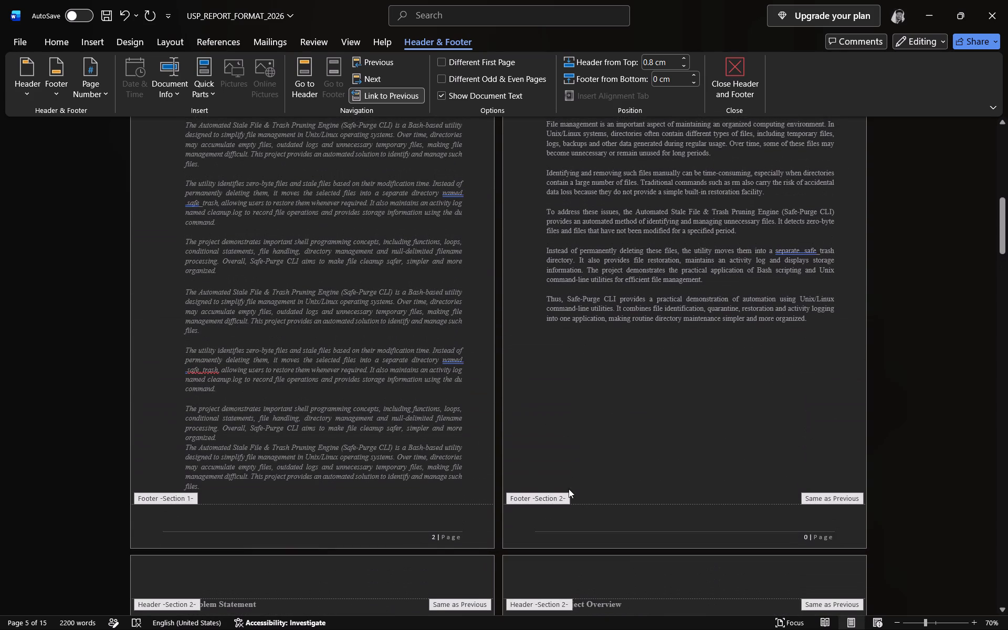
scroll(571, 489, "up", 1)
scroll(571, 489, "down", 3)
scroll(571, 489, "up", 7)
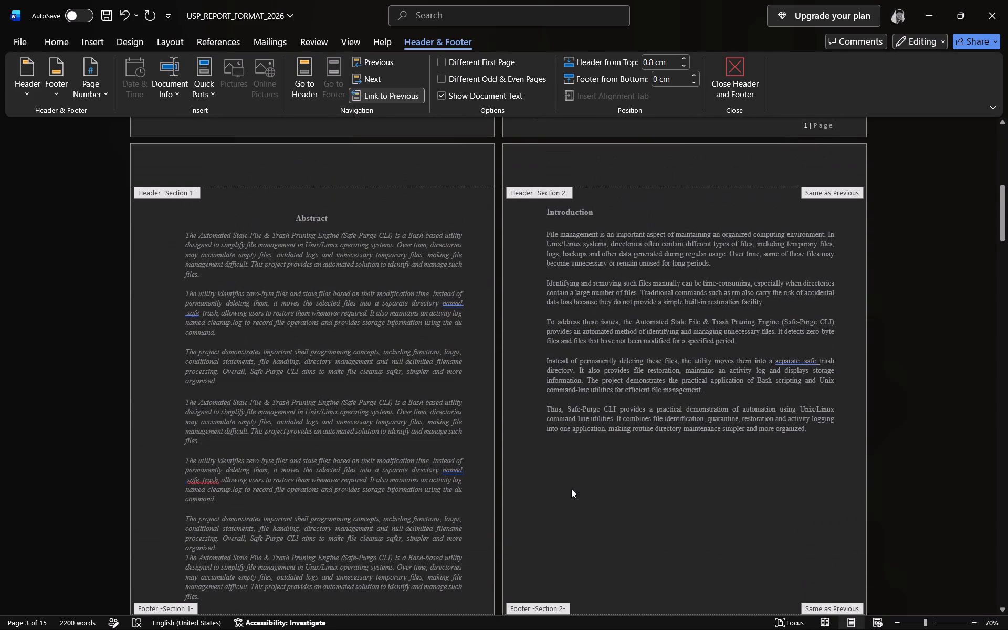
scroll(569, 489, "down", 8)
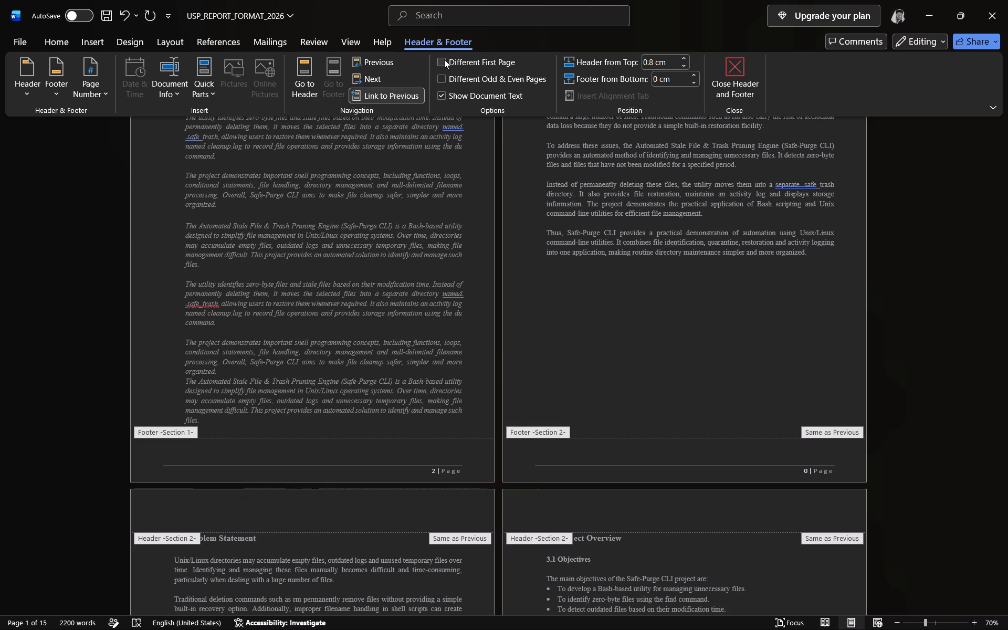
Turn Different First Page back on for Section 2.
left_click(442, 63)
Check the footers on the Problem Statement and Project Overview pages and back on the Abstract and Introduction pages.
scroll(492, 231, "up", 1)
scroll(492, 234, "down", 4)
scroll(492, 238, "up", 2)
scroll(492, 238, "down", 2)
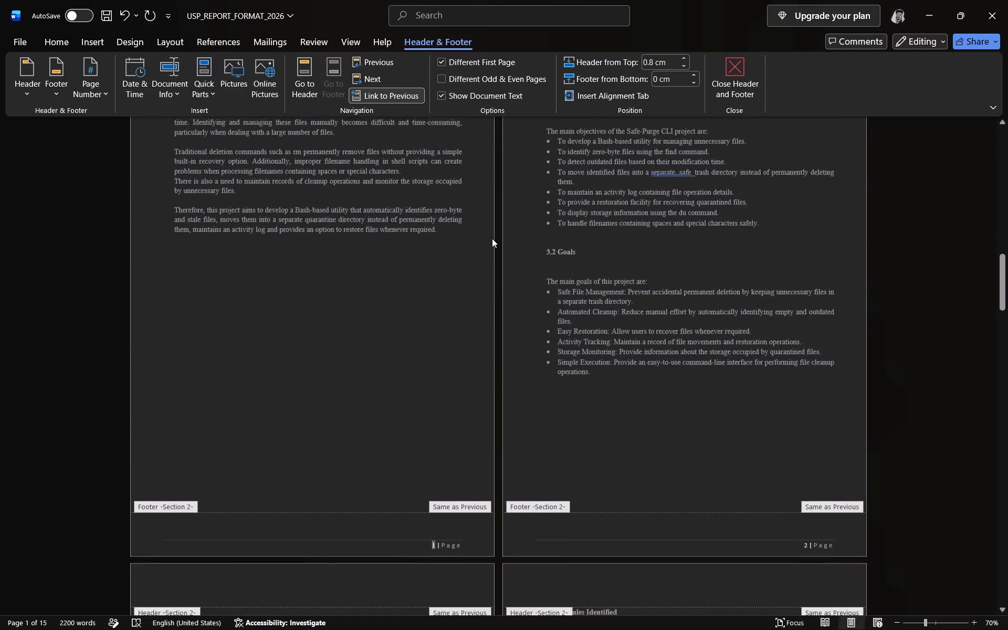
scroll(492, 238, "down", 1)
scroll(634, 251, "up", 3)
scroll(634, 251, "down", 1)
scroll(634, 251, "up", 1)
scroll(634, 251, "down", 1)
scroll(634, 251, "up", 3)
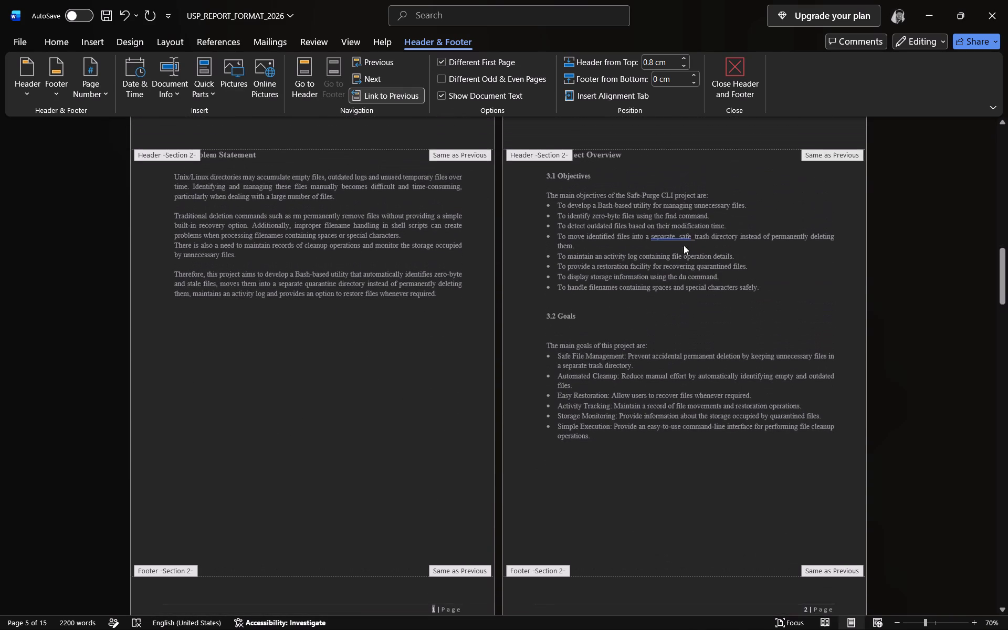
scroll(713, 237, "up", 1)
scroll(713, 237, "down", 1)
scroll(713, 237, "up", 1)
scroll(713, 237, "down", 3)
scroll(713, 237, "up", 8)
scroll(714, 236, "down", 1)
scroll(714, 236, "up", 1)
scroll(714, 236, "down", 1)
scroll(677, 273, "down", 3)
scroll(658, 285, "up", 1)
scroll(653, 287, "down", 5)
scroll(643, 287, "up", 2)
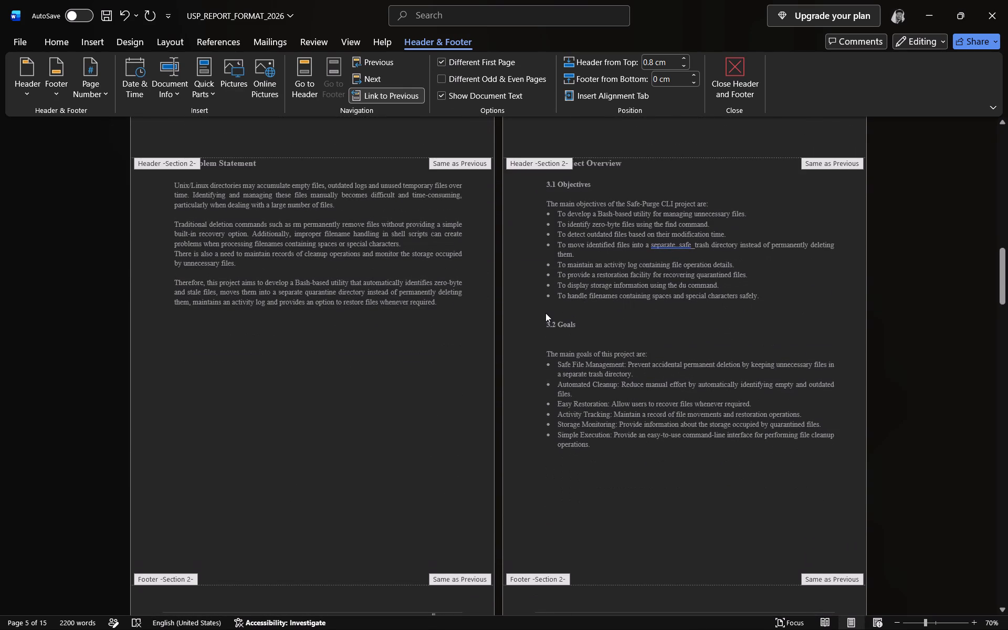
scroll(545, 313, "down", 2)
scroll(545, 313, "up", 4)
scroll(545, 313, "down", 2)
scroll(545, 313, "up", 4)
scroll(545, 313, "down", 8)
scroll(541, 307, "up", 9)
scroll(541, 307, "down", 1)
scroll(541, 307, "up", 2)
scroll(541, 307, "down", 1)
scroll(541, 307, "up", 3)
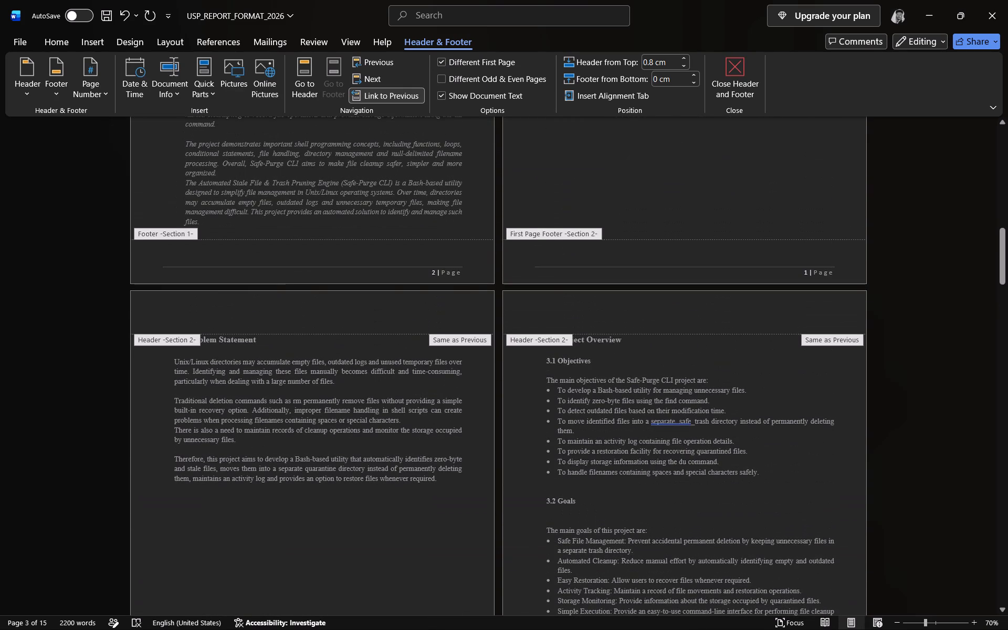
scroll(552, 289, "up", 4)
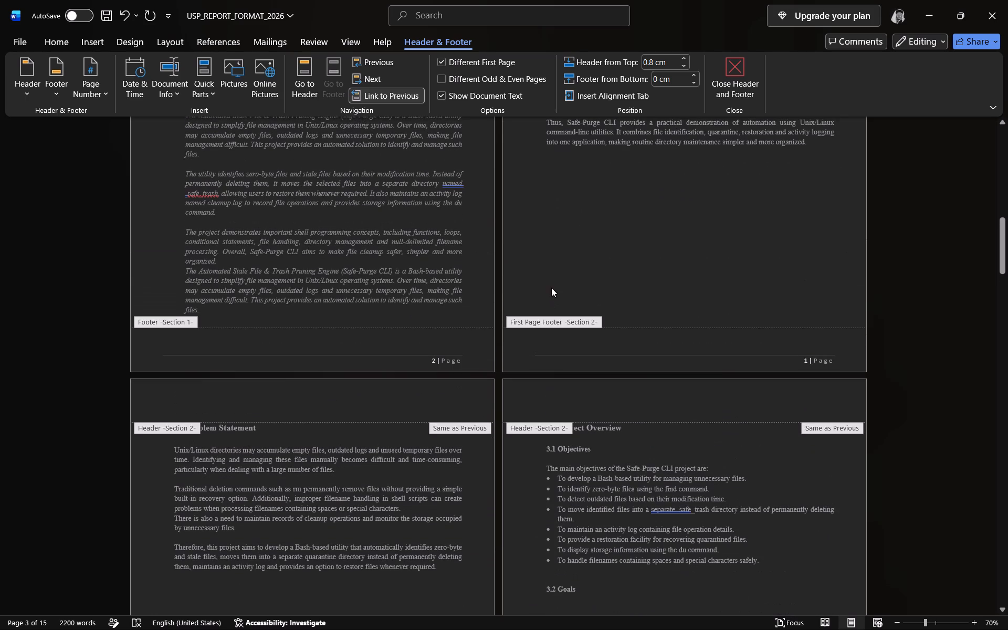
Unlink Section 2's footer from the previous section and recheck the Abstract and Introduction page footers.
left_click(392, 95)
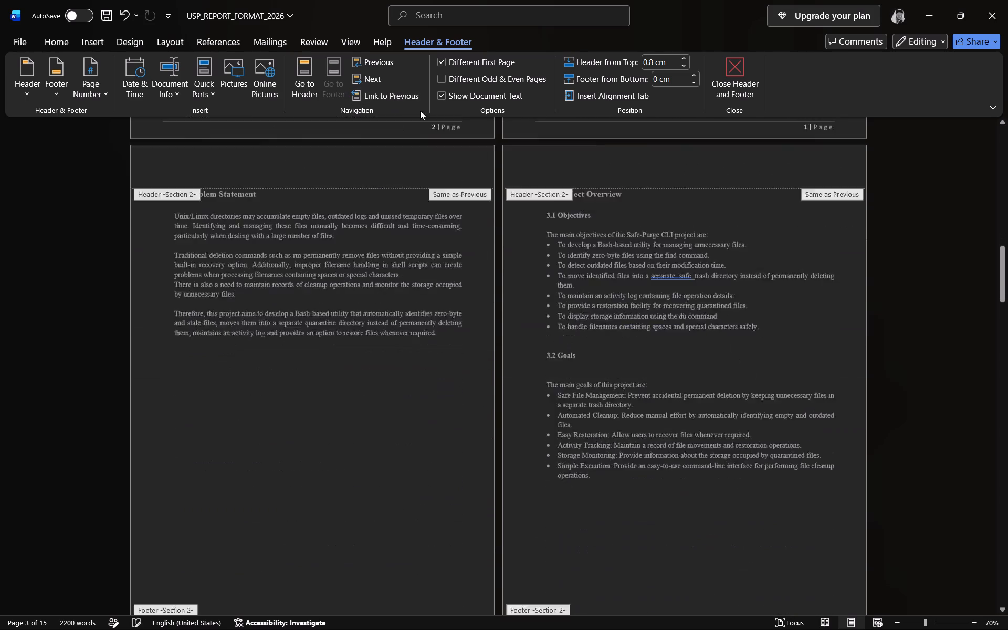
scroll(580, 402, "down", 1)
scroll(581, 402, "up", 2)
scroll(584, 400, "down", 1)
scroll(584, 400, "up", 7)
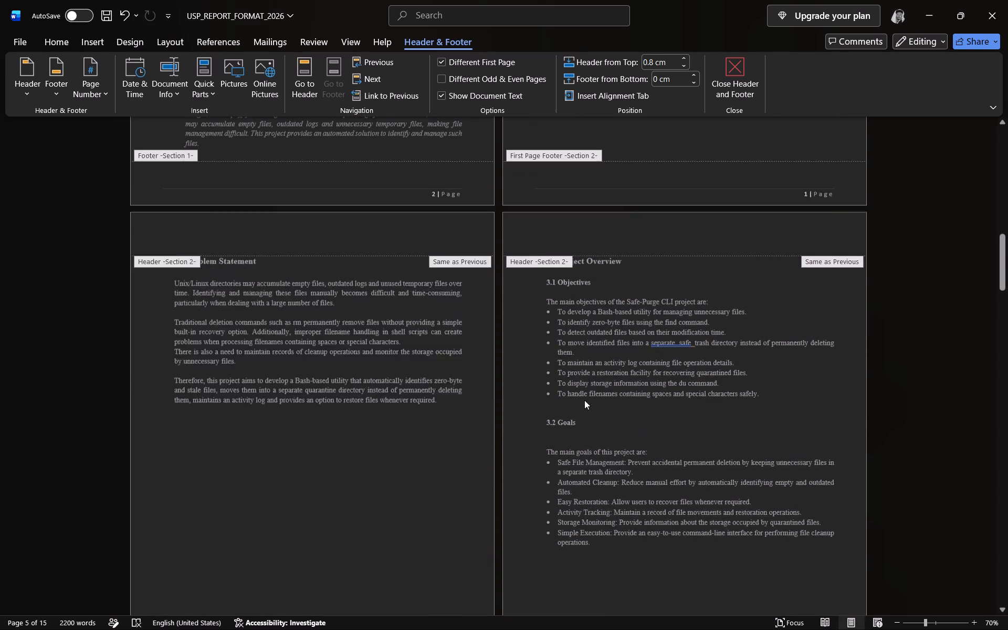
Check the page numbers in the footers of the Problem Statement and Project Overview pages.
scroll(547, 411, "down", 5)
scroll(544, 412, "up", 3)
scroll(543, 412, "down", 3)
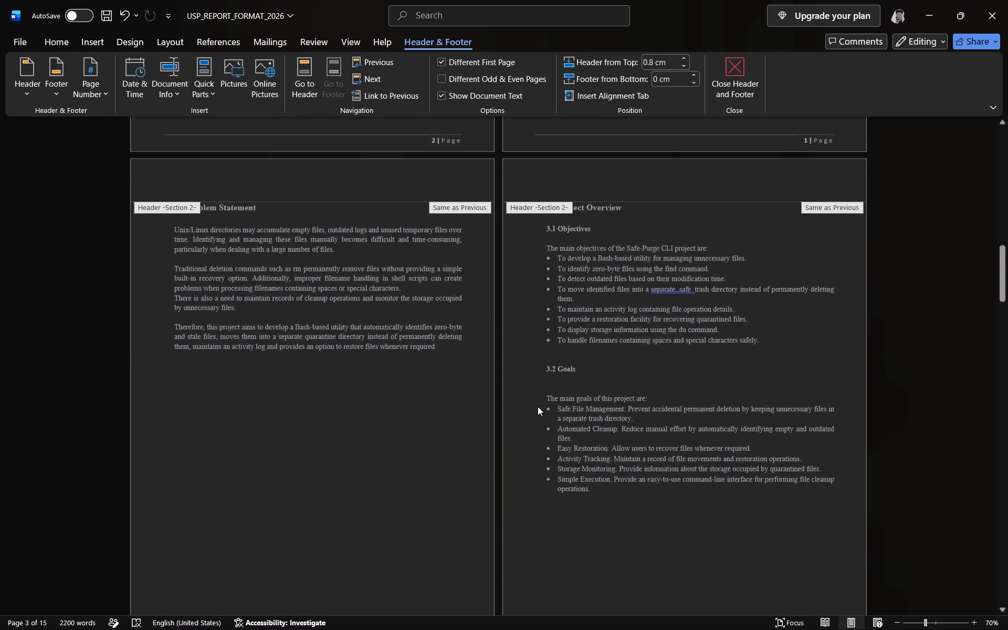
scroll(535, 408, "down", 1)
scroll(534, 408, "up", 1)
scroll(534, 408, "down", 5)
scroll(534, 408, "up", 3)
scroll(533, 408, "down", 1)
scroll(526, 411, "up", 3)
scroll(507, 436, "down", 6)
scroll(505, 438, "up", 2)
scroll(505, 438, "down", 3)
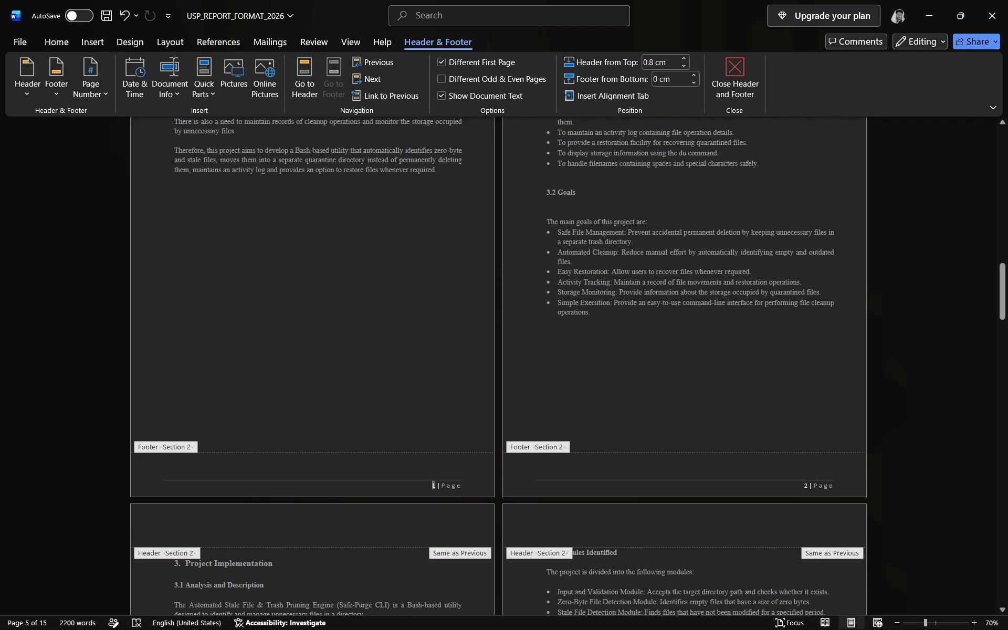
Undo the recent Section 2 footer and page number changes.
key("ctrl+a")
key("ctrl+z")
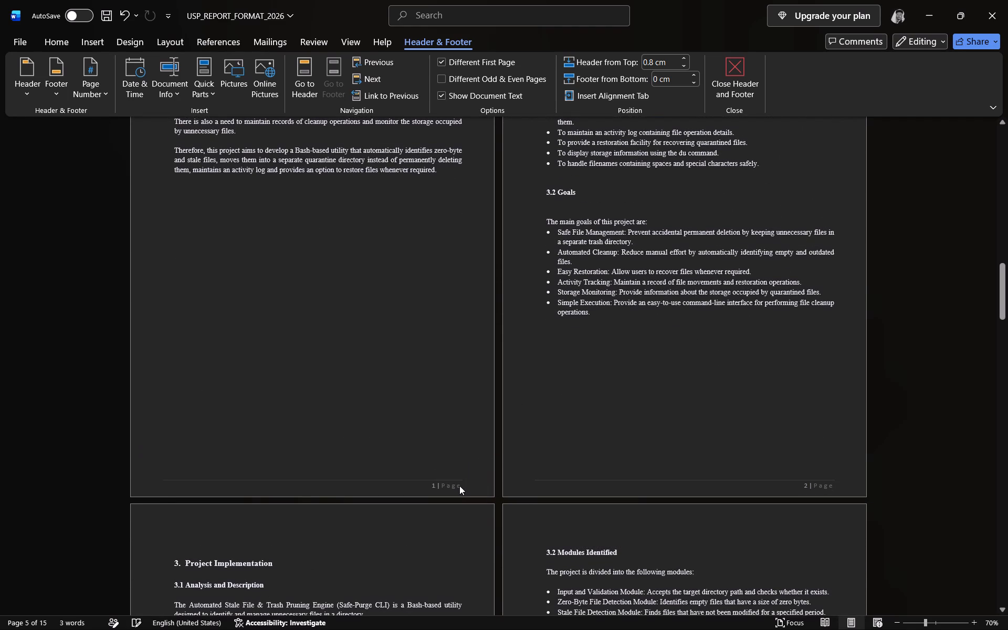
key("ctrl+z")
key("ctrl+z")
Review the footers of the Abstract and Introduction pages, returning to the Problem Statement page.
scroll(506, 450, "up", 1)
scroll(506, 450, "down", 3)
scroll(506, 450, "up", 6)
scroll(506, 450, "down", 1)
scroll(506, 450, "up", 1)
scroll(506, 450, "down", 1)
scroll(506, 450, "up", 20)
scroll(507, 450, "down", 2)
scroll(507, 450, "up", 9)
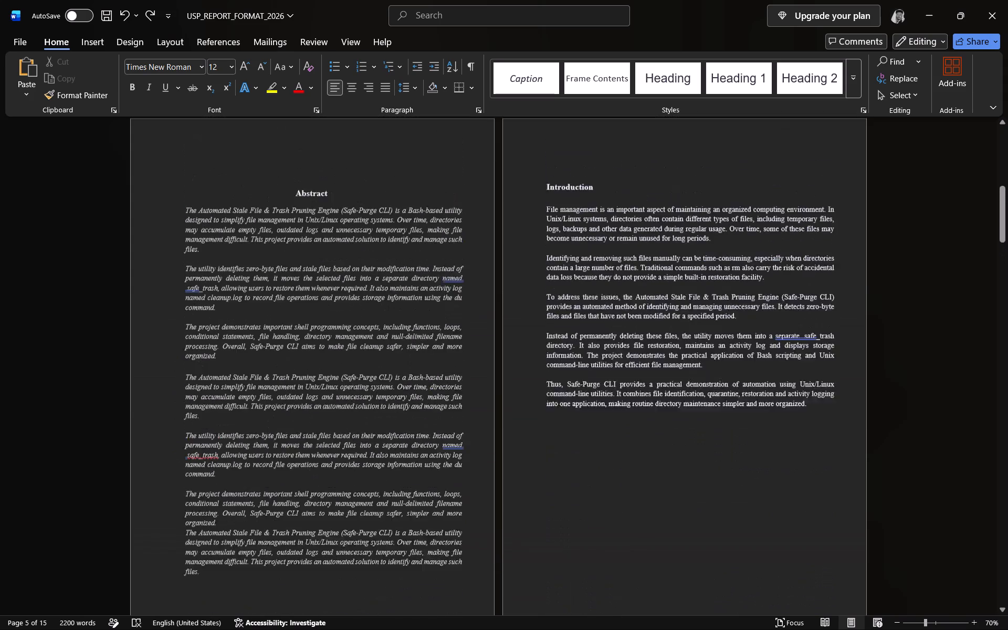
scroll(531, 425, "up", 2)
scroll(531, 425, "down", 1)
scroll(531, 425, "up", 1)
scroll(532, 430, "down", 1)
scroll(532, 430, "up", 1)
scroll(532, 430, "down", 4)
scroll(529, 423, "up", 2)
scroll(529, 423, "down", 1)
scroll(529, 423, "up", 1)
scroll(529, 423, "down", 2)
scroll(529, 423, "up", 2)
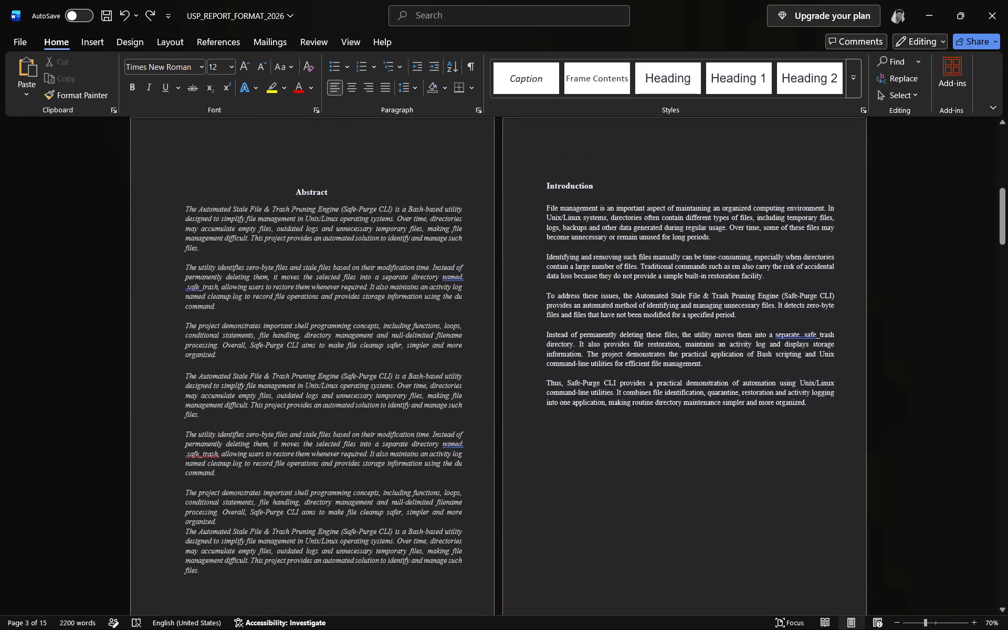
scroll(529, 424, "down", 7)
scroll(529, 425, "up", 1)
scroll(529, 425, "down", 9)
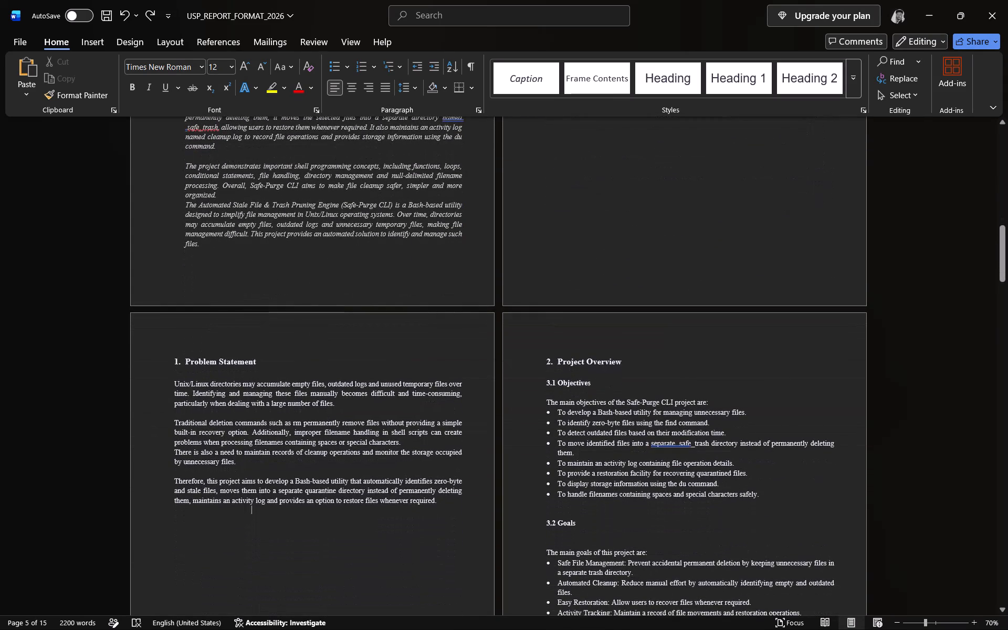
Reset the current paragraph's formatting and align it right.
key("ctrl+q")
key("ctrl+r")
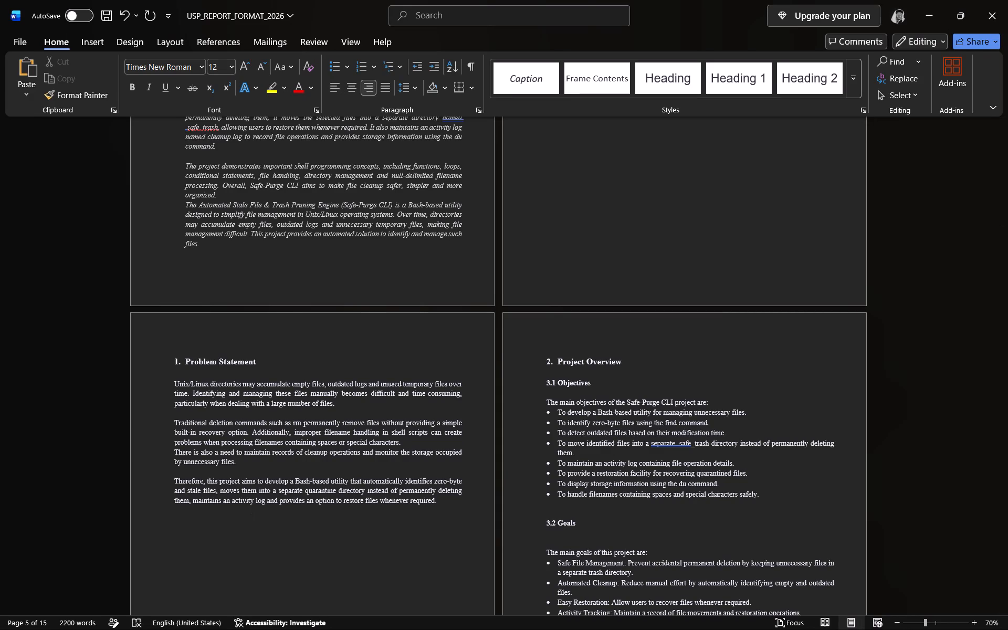
Open the footer on the Introduction page and unlink Section 2's footer from the previous section.
scroll(423, 383, "up", 14)
scroll(423, 383, "down", 1)
scroll(423, 383, "up", 1)
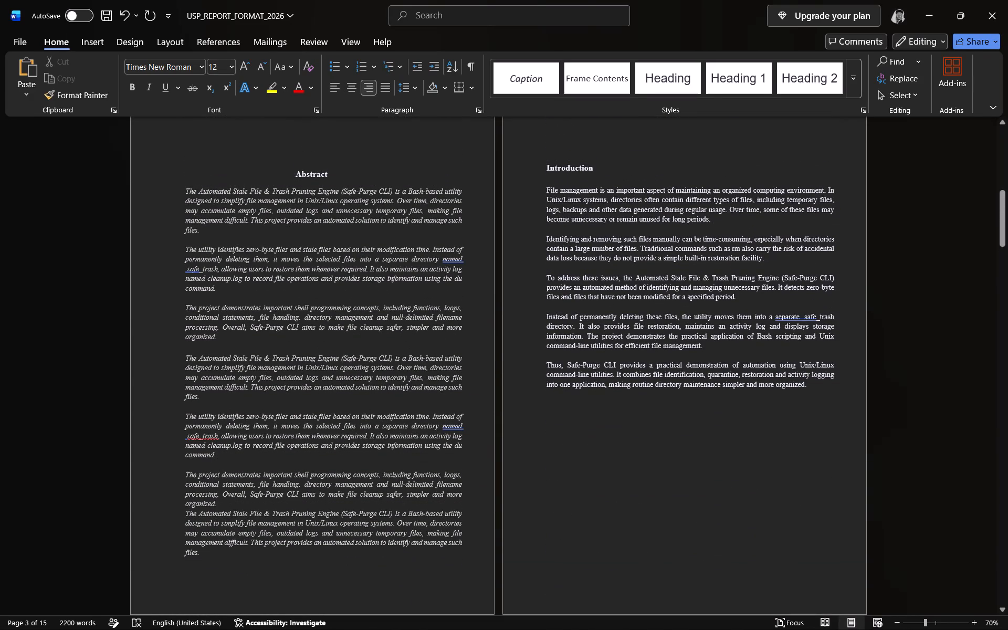
scroll(433, 376, "up", 9)
scroll(433, 376, "down", 1)
scroll(433, 376, "up", 2)
scroll(433, 376, "down", 8)
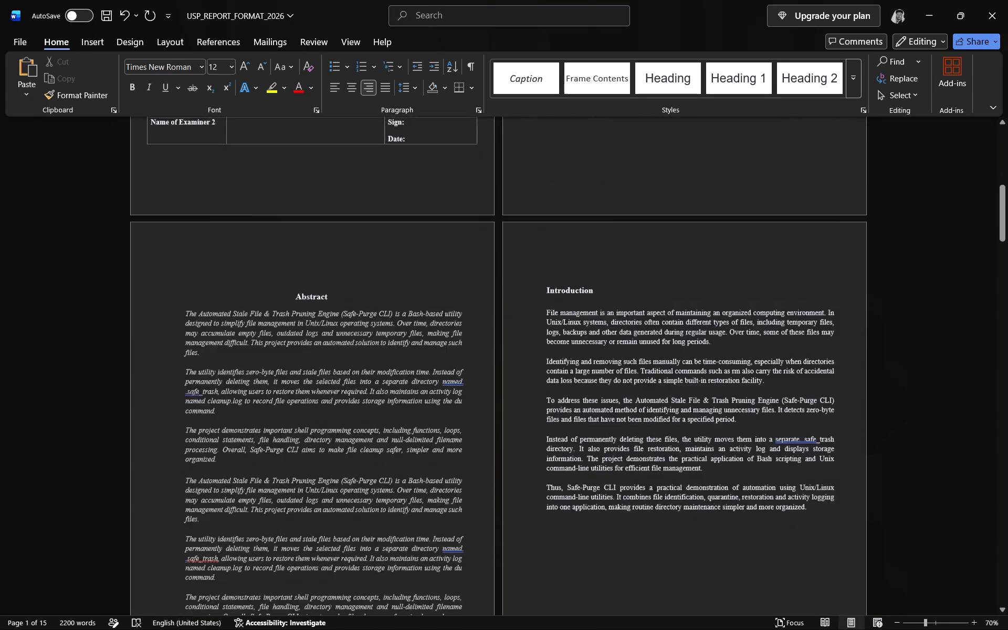
scroll(438, 382, "down", 1)
scroll(438, 382, "up", 2)
scroll(438, 382, "down", 1)
scroll(438, 382, "up", 4)
scroll(444, 377, "down", 18)
double_click(606, 336)
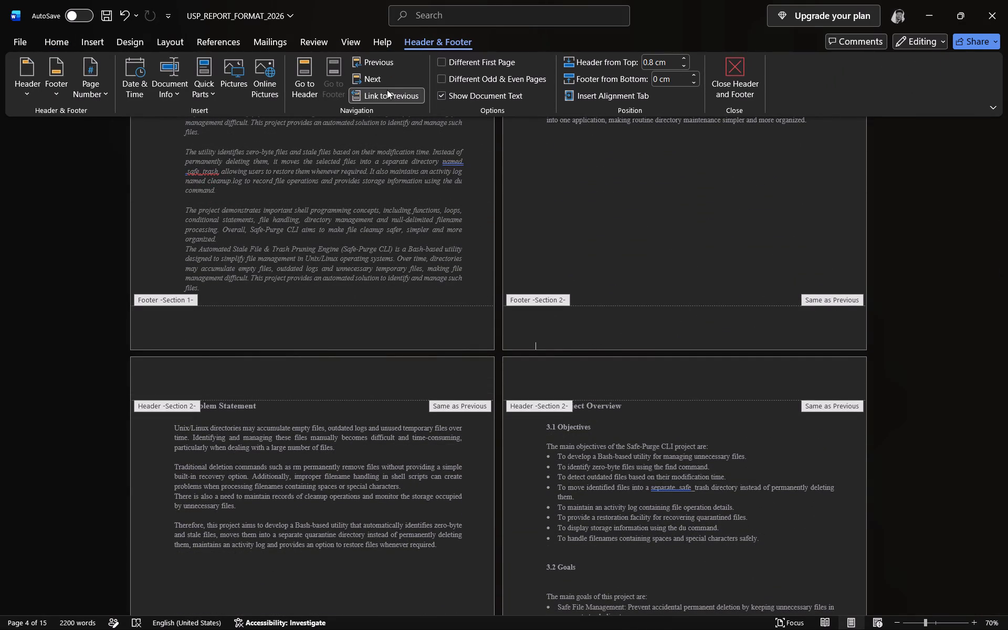
left_click(387, 97)
Insert an Accent Bar 2 page number at the bottom of the page in Section 2's footer.
scroll(681, 360, "down", 1)
scroll(681, 361, "up", 7)
scroll(681, 365, "down", 8)
scroll(676, 351, "up", 3)
scroll(679, 351, "down", 1)
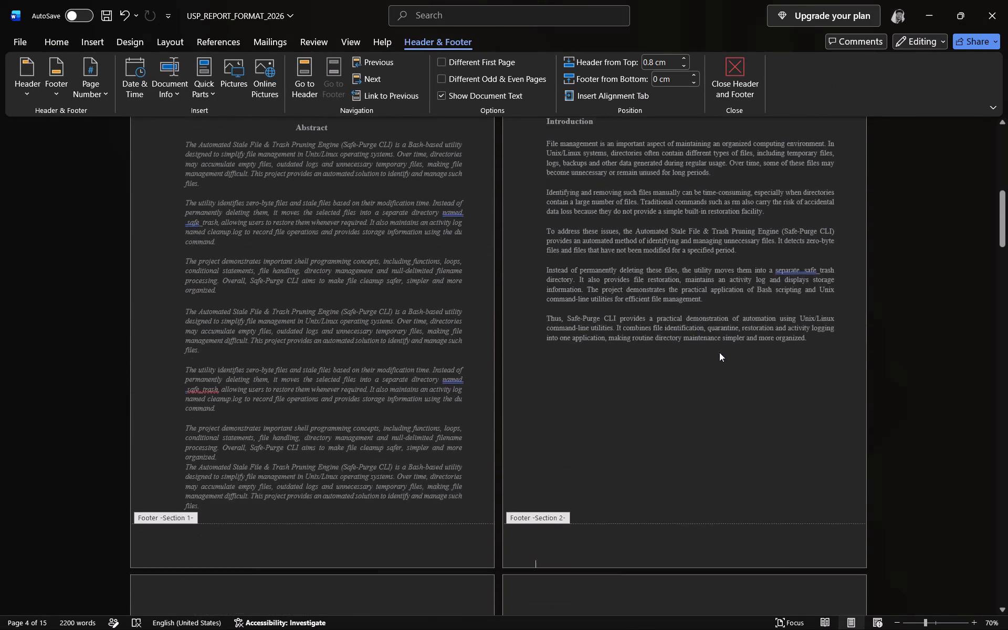
scroll(710, 345, "up", 2)
scroll(710, 346, "down", 2)
scroll(675, 346, "up", 2)
left_click(100, 96)
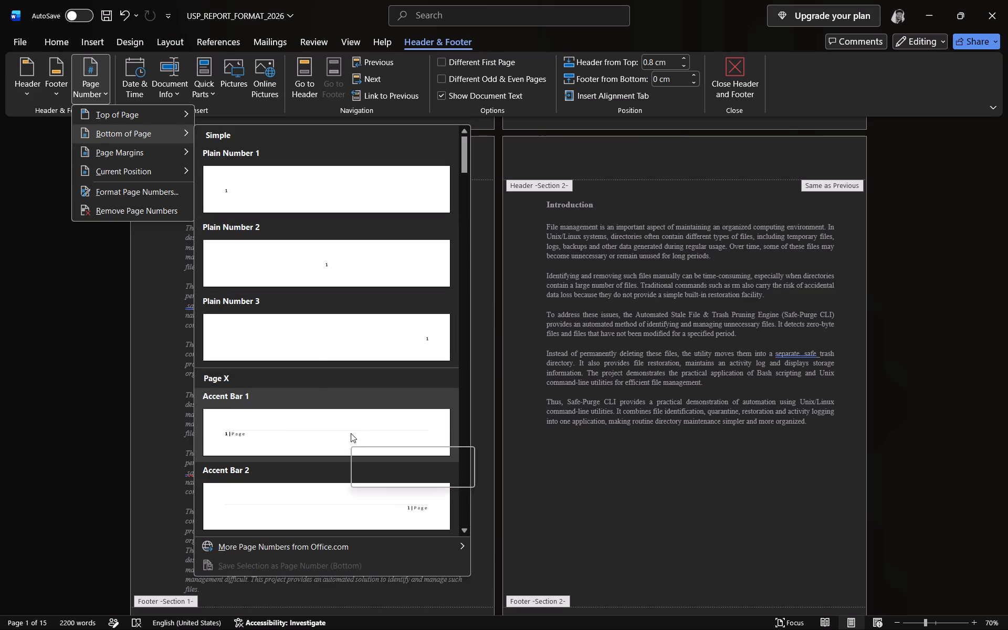
left_click(383, 507)
scroll(780, 476, "down", 2)
scroll(779, 474, "up", 2)
scroll(778, 474, "down", 3)
scroll(777, 472, "up", 1)
scroll(777, 472, "down", 3)
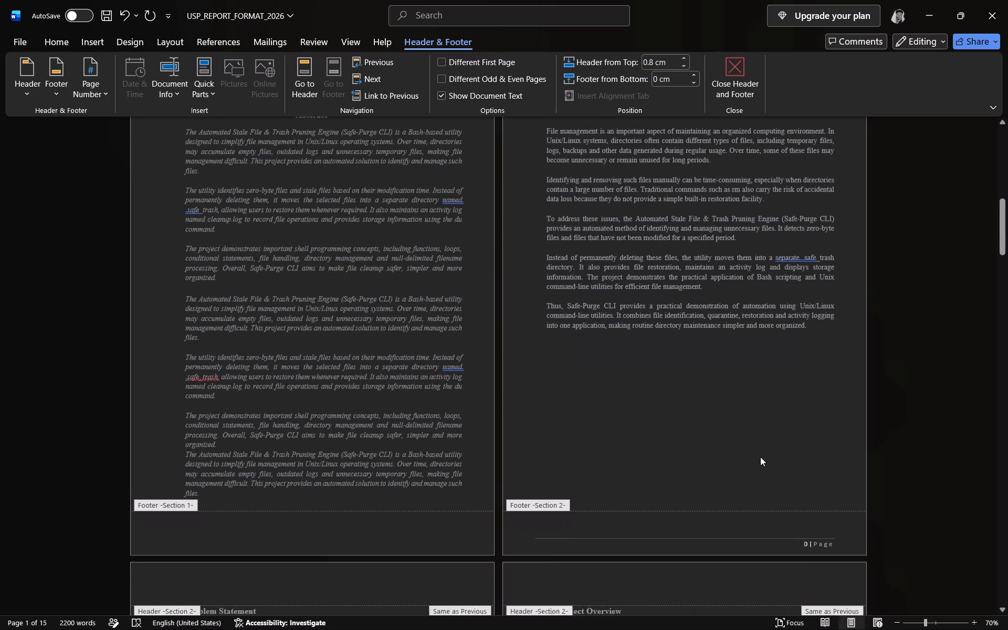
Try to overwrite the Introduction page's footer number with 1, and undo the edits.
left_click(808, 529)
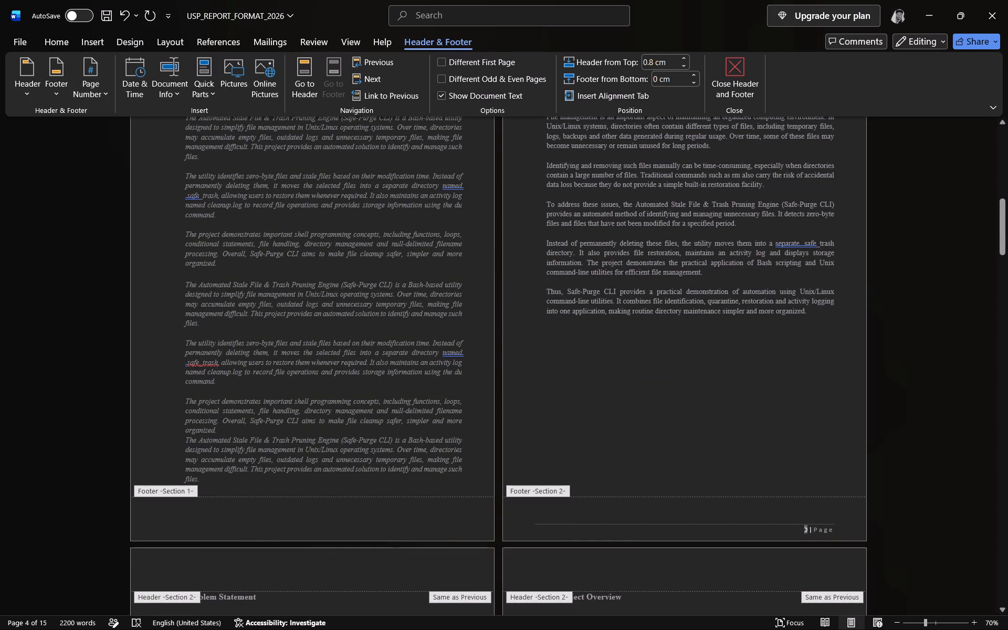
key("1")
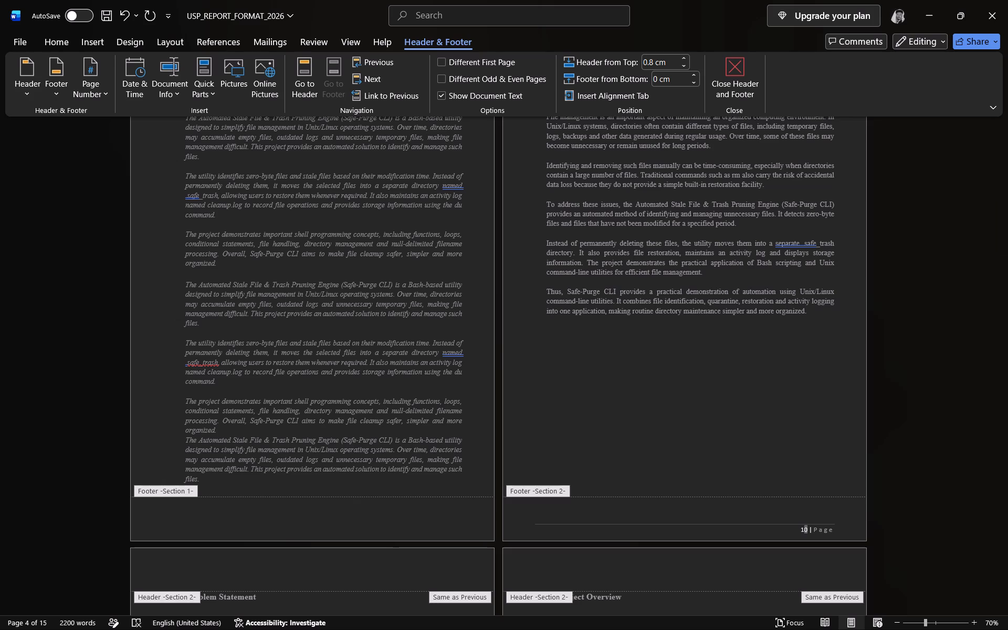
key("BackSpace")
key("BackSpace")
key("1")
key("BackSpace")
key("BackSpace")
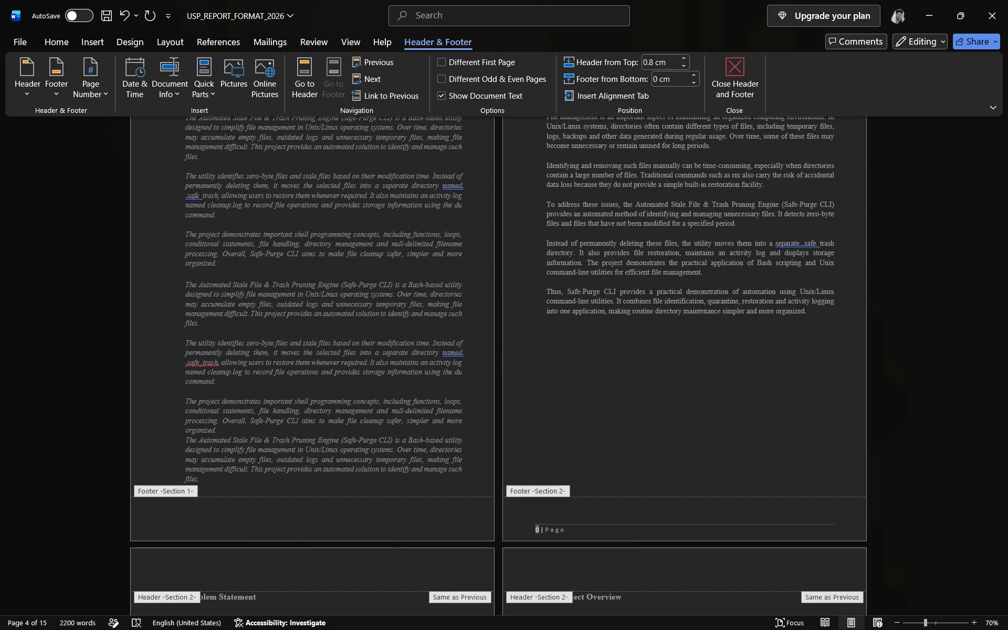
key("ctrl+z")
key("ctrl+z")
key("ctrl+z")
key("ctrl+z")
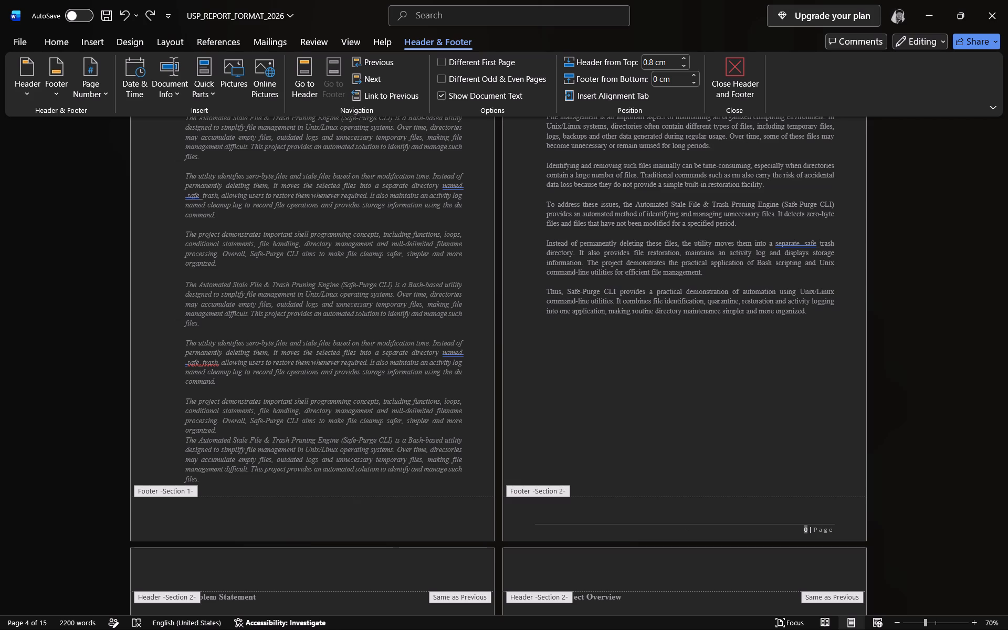
Replace the automatic page number in the Introduction page's footer with a typed 1 and exit the footer.
key("Delete")
key("Delete")
key("1")
left_click(739, 78)
Check the footer numbers from the Introduction page through the Problem Statement, Project Overview and Project Implementation pages.
scroll(863, 448, "down", 9)
scroll(820, 426, "up", 1)
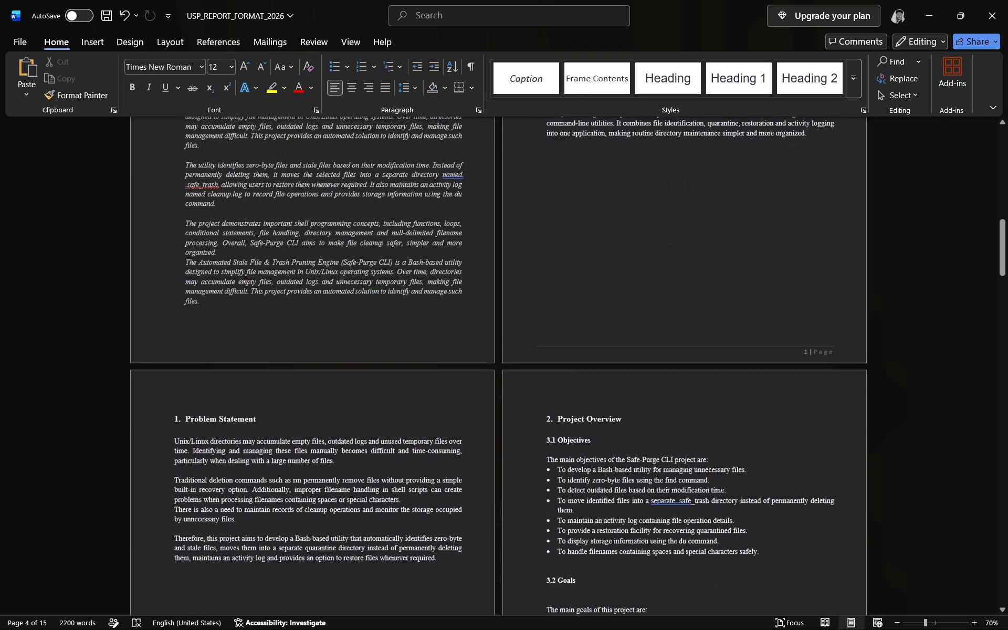
scroll(781, 413, "down", 4)
scroll(780, 413, "up", 3)
scroll(780, 413, "down", 1)
scroll(776, 413, "up", 3)
scroll(778, 414, "down", 3)
scroll(766, 424, "up", 2)
scroll(766, 424, "down", 19)
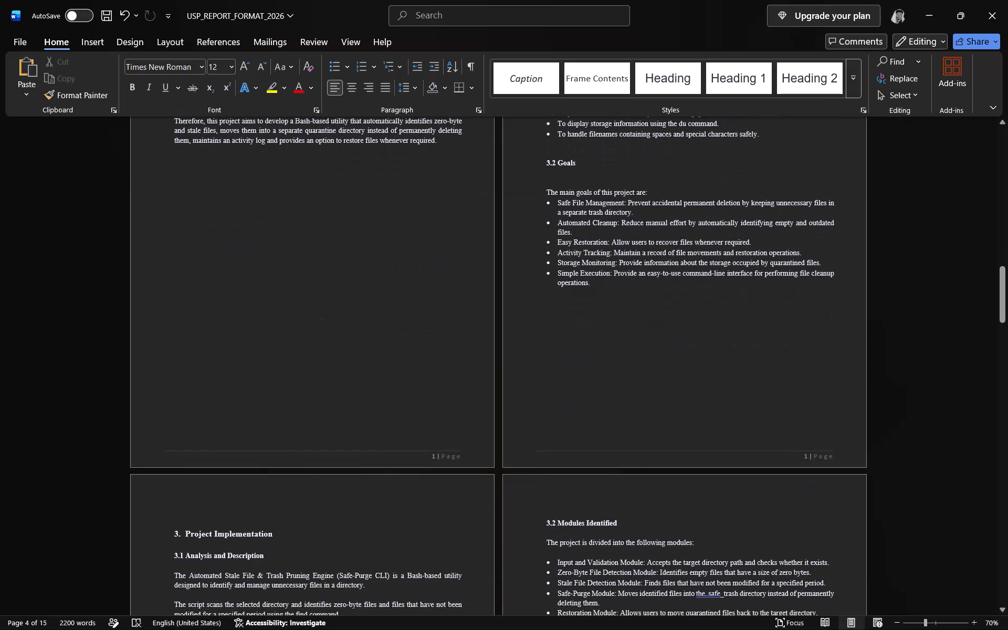
scroll(670, 449, "down", 7)
scroll(681, 448, "up", 1)
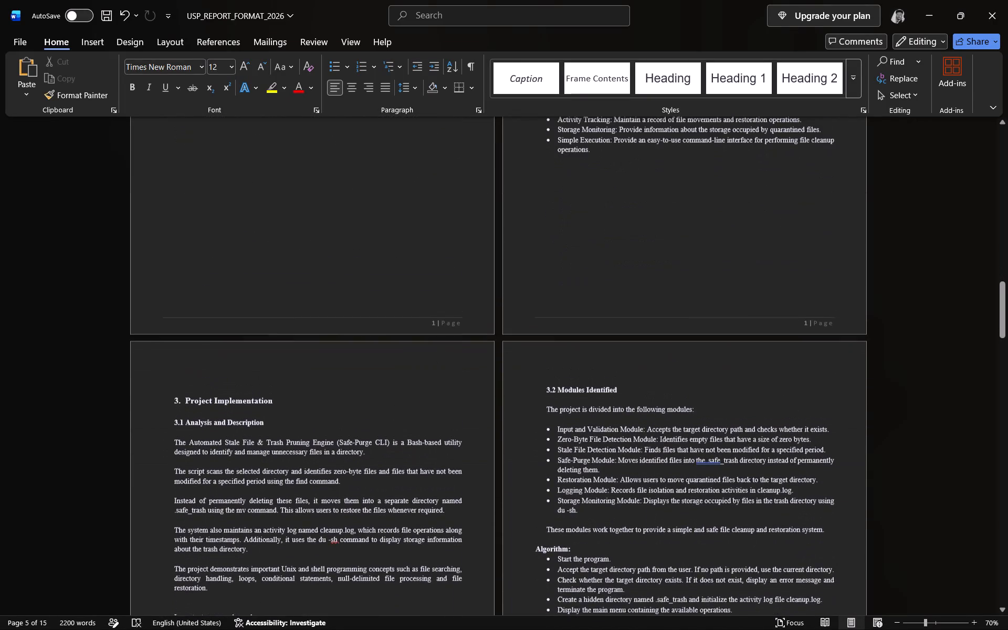
scroll(697, 425, "up", 5)
scroll(698, 423, "down", 1)
scroll(698, 423, "up", 1)
scroll(698, 423, "down", 1)
scroll(698, 423, "up", 7)
scroll(698, 423, "down", 1)
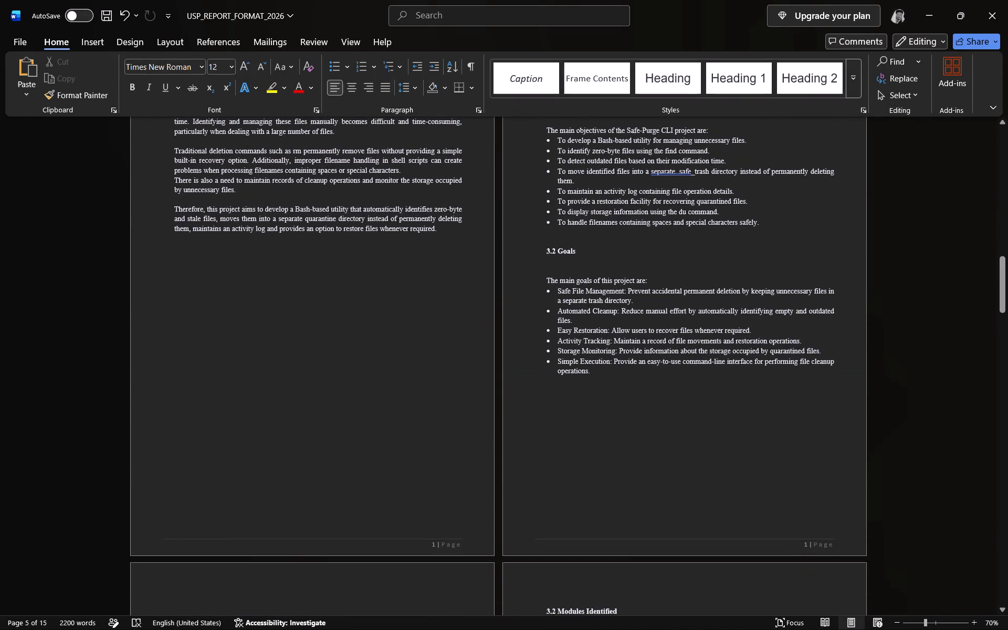
scroll(700, 421, "up", 5)
scroll(700, 421, "down", 1)
scroll(700, 421, "up", 1)
scroll(751, 337, "up", 3)
scroll(751, 337, "down", 1)
scroll(751, 337, "up", 2)
scroll(751, 337, "down", 1)
scroll(751, 337, "up", 1)
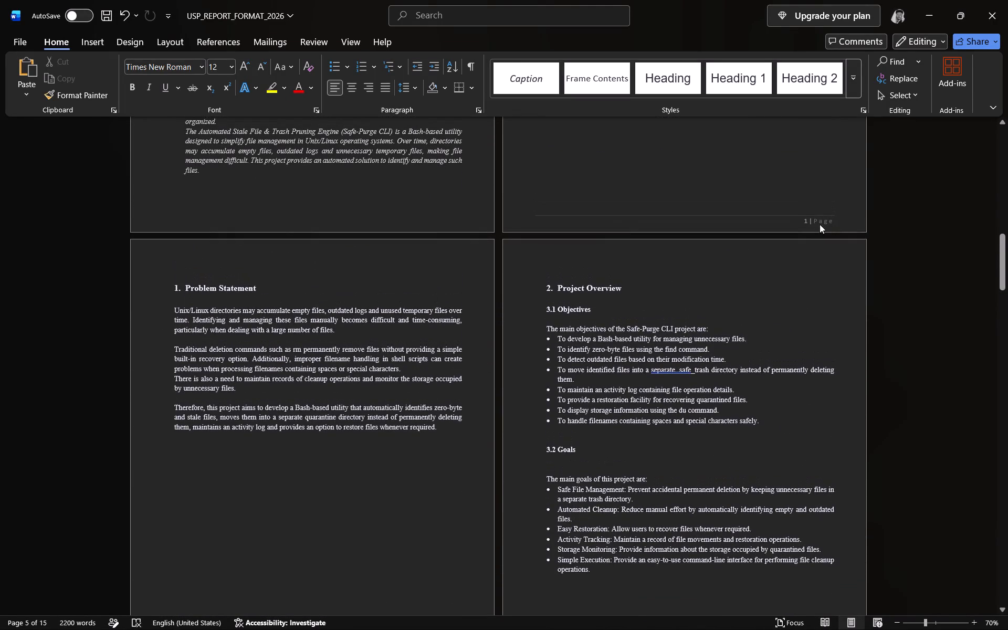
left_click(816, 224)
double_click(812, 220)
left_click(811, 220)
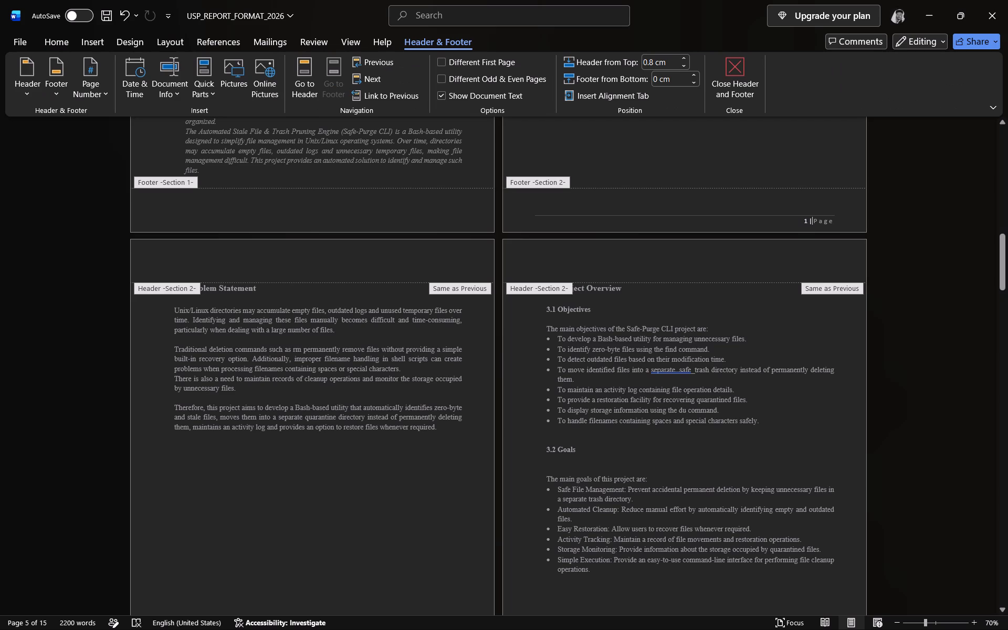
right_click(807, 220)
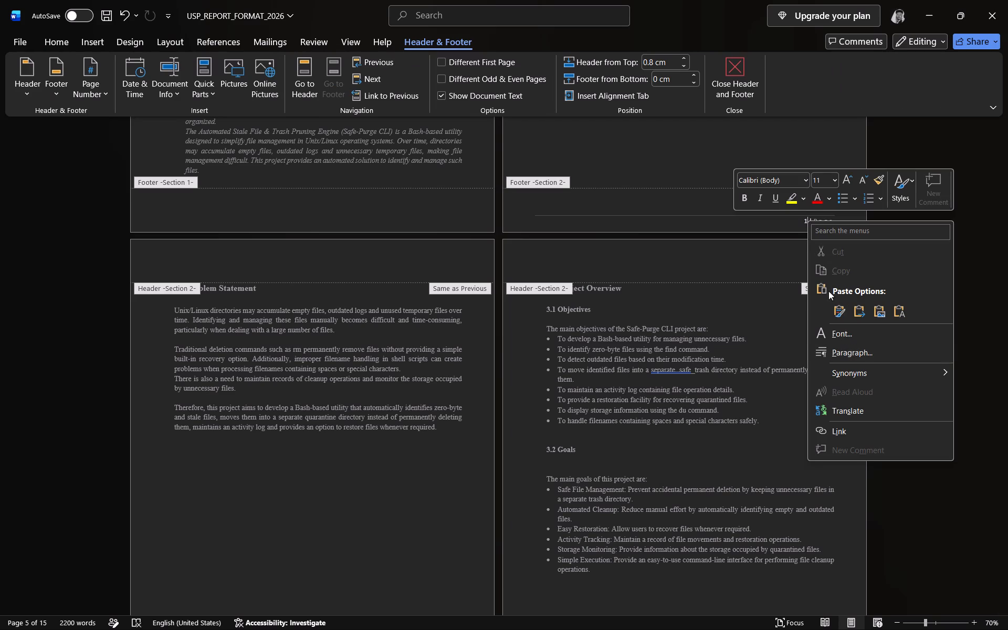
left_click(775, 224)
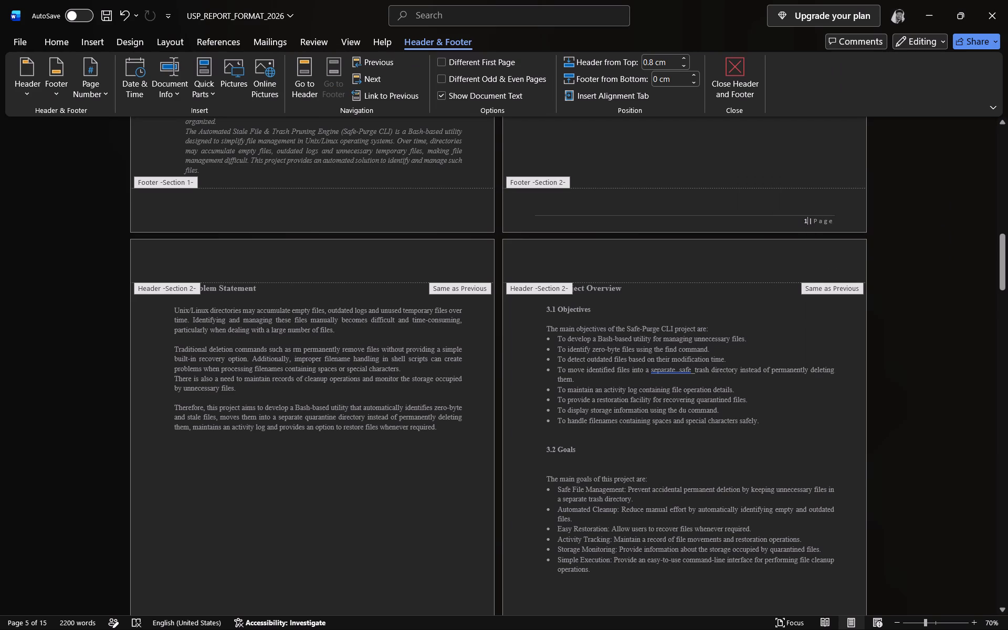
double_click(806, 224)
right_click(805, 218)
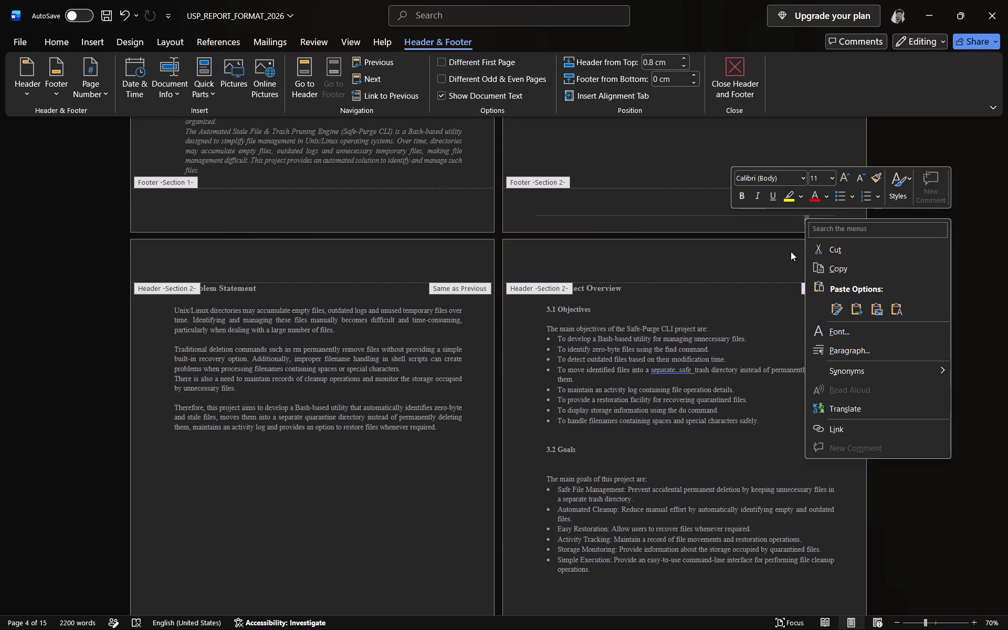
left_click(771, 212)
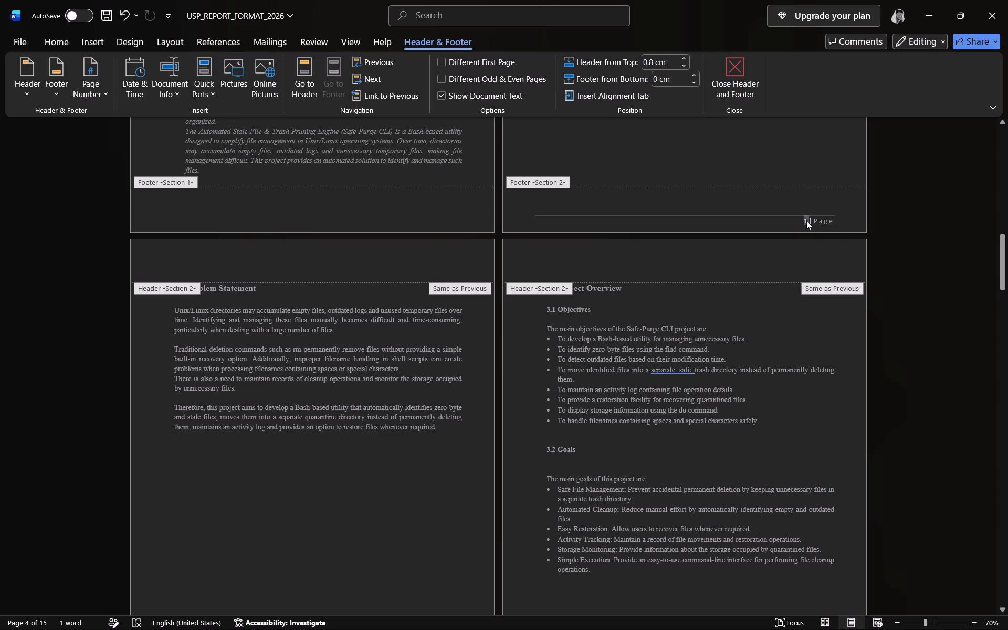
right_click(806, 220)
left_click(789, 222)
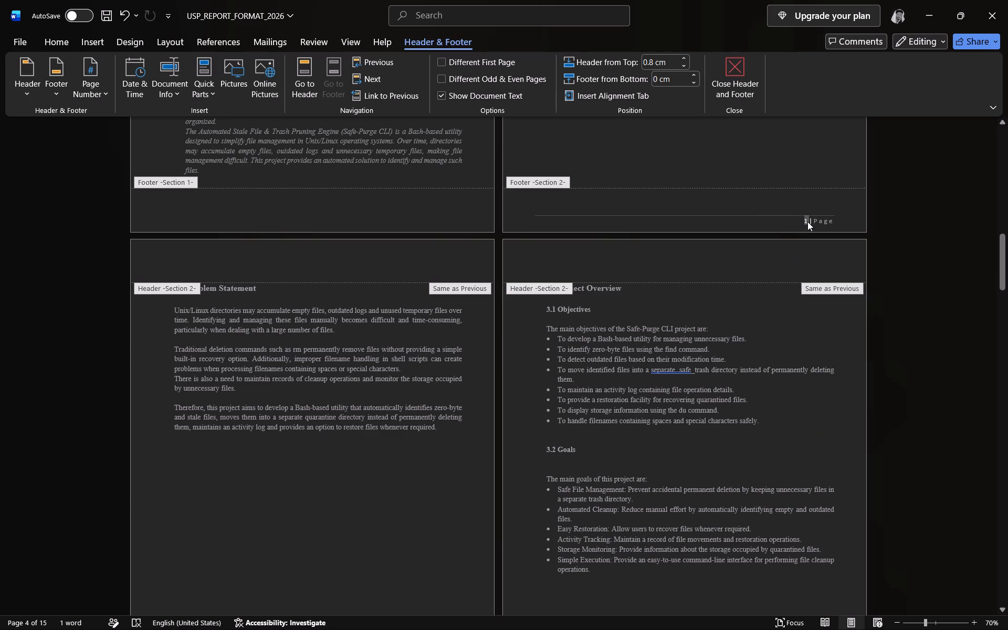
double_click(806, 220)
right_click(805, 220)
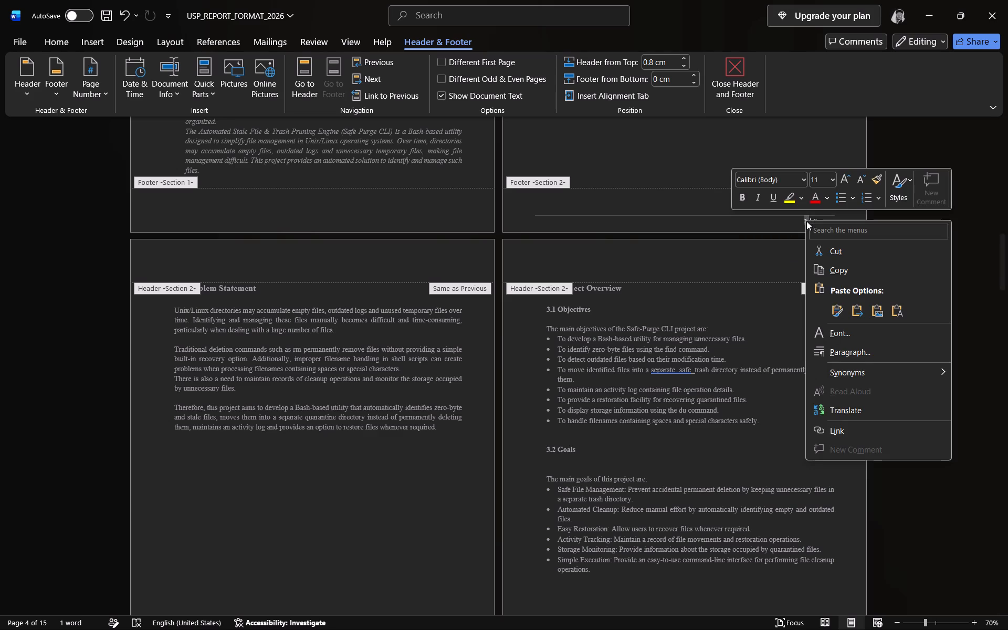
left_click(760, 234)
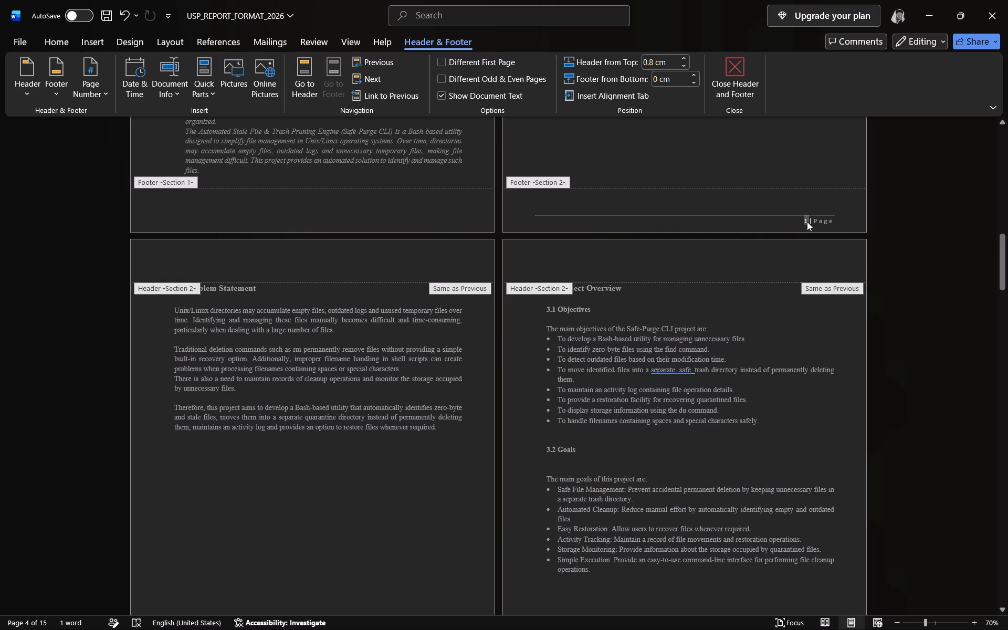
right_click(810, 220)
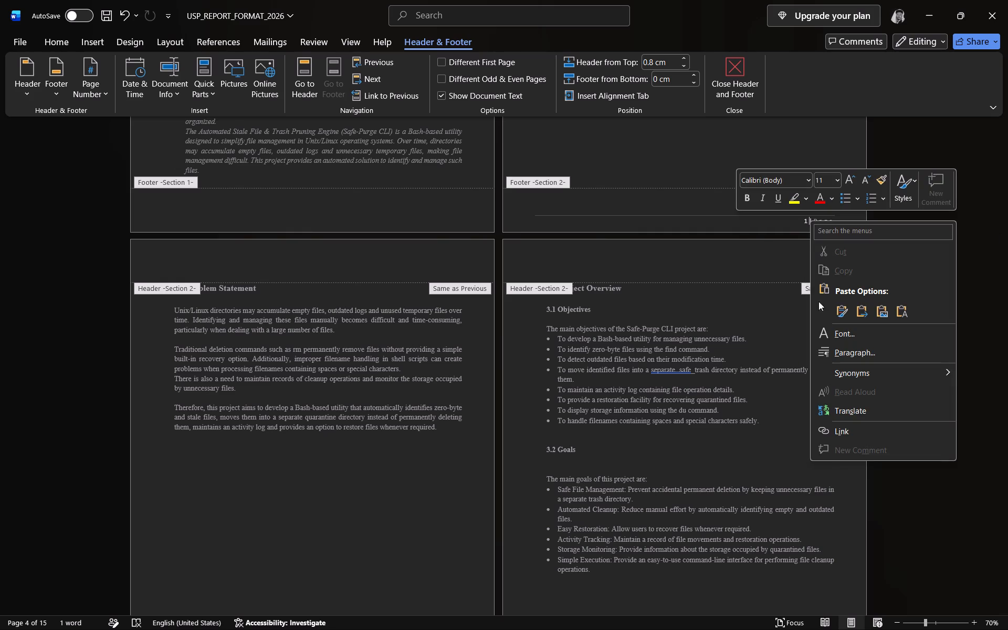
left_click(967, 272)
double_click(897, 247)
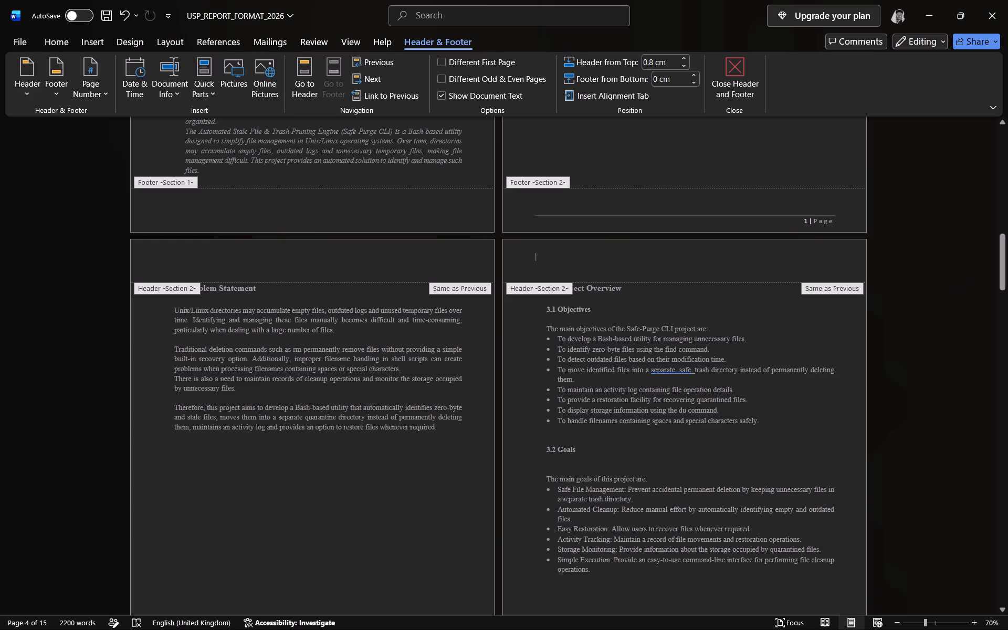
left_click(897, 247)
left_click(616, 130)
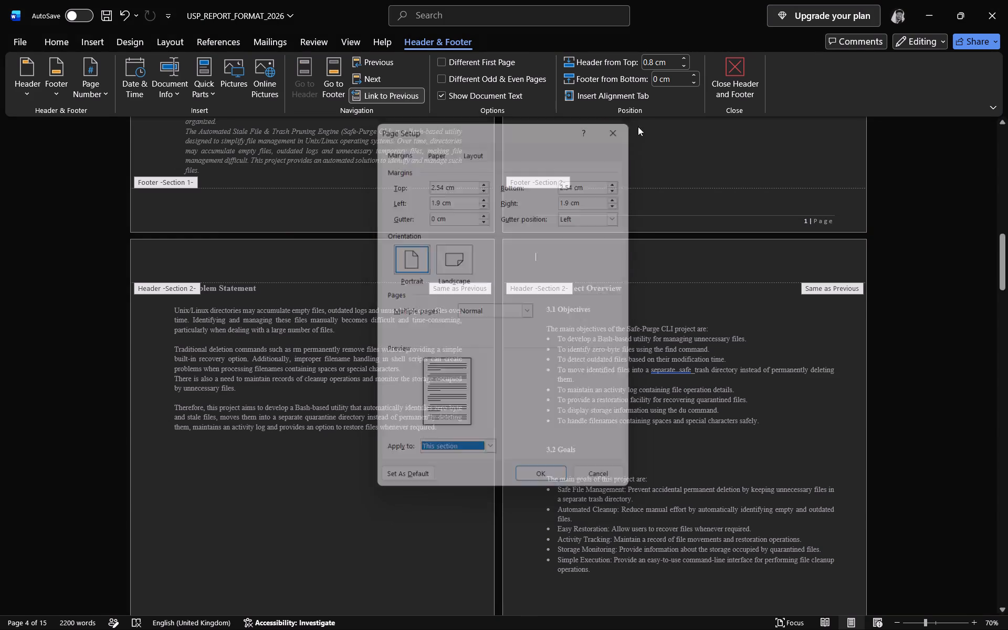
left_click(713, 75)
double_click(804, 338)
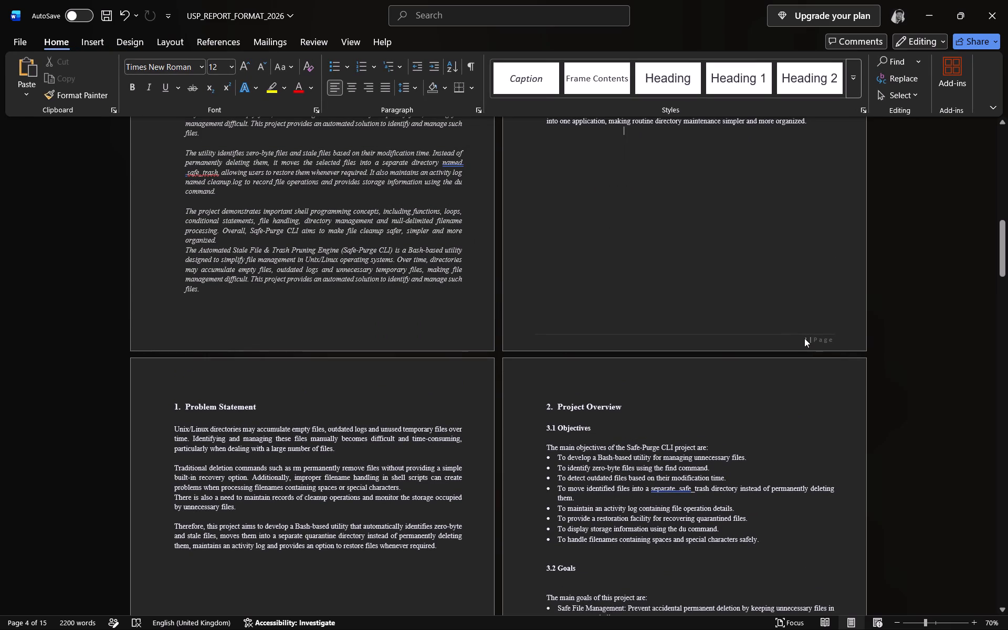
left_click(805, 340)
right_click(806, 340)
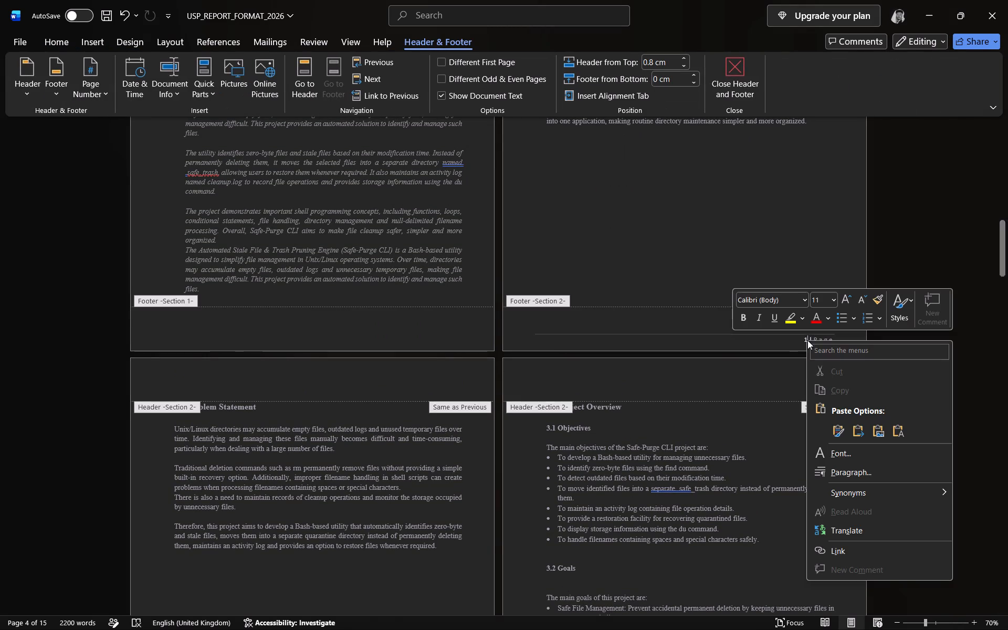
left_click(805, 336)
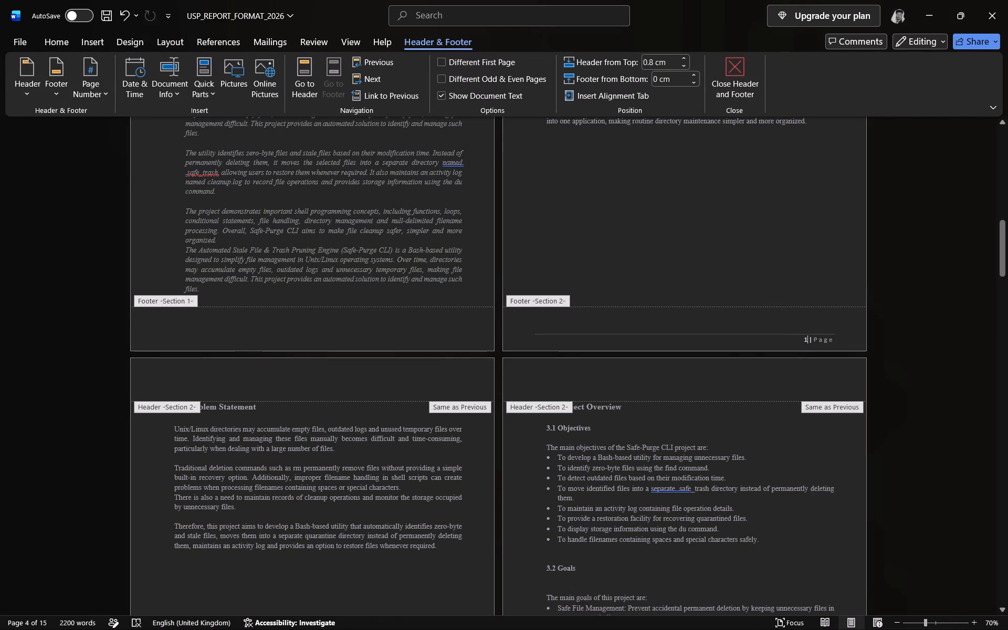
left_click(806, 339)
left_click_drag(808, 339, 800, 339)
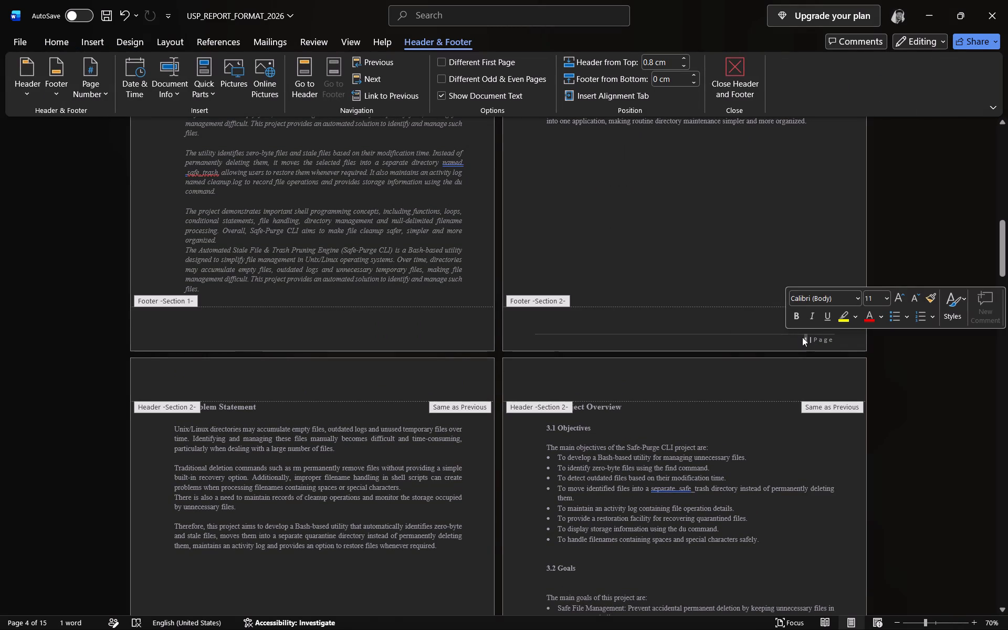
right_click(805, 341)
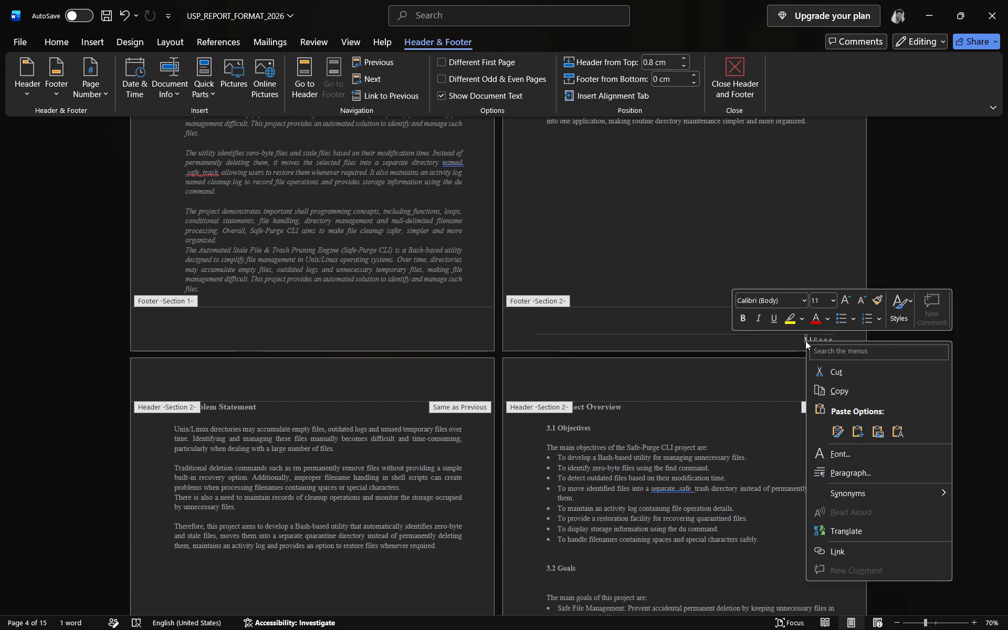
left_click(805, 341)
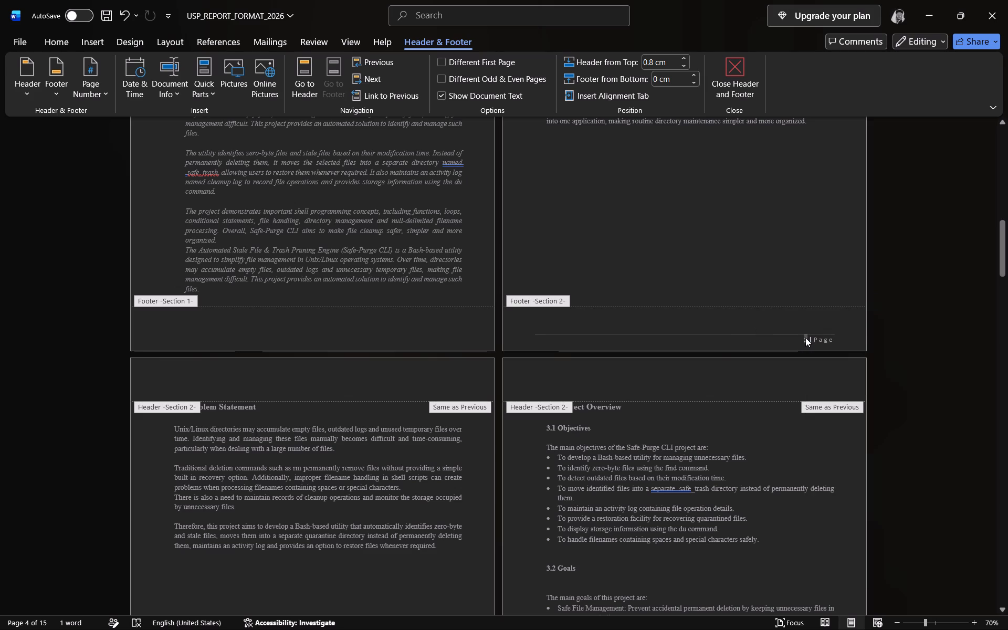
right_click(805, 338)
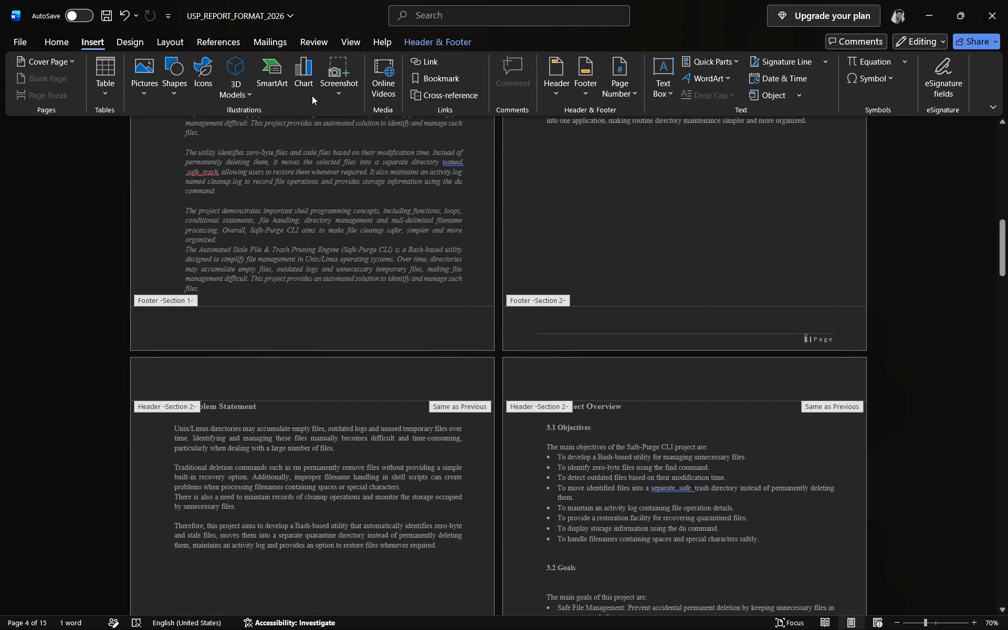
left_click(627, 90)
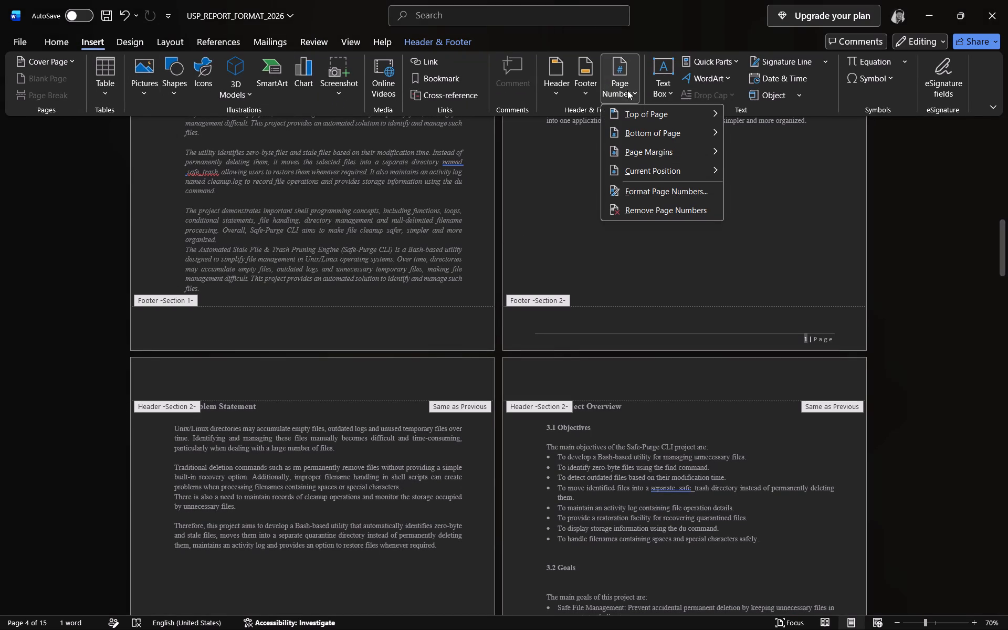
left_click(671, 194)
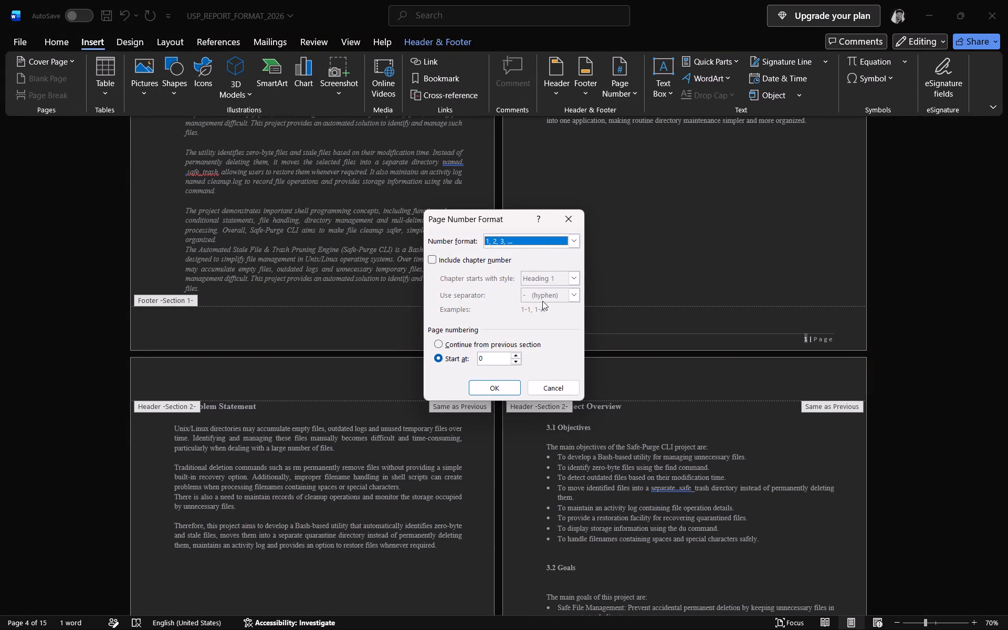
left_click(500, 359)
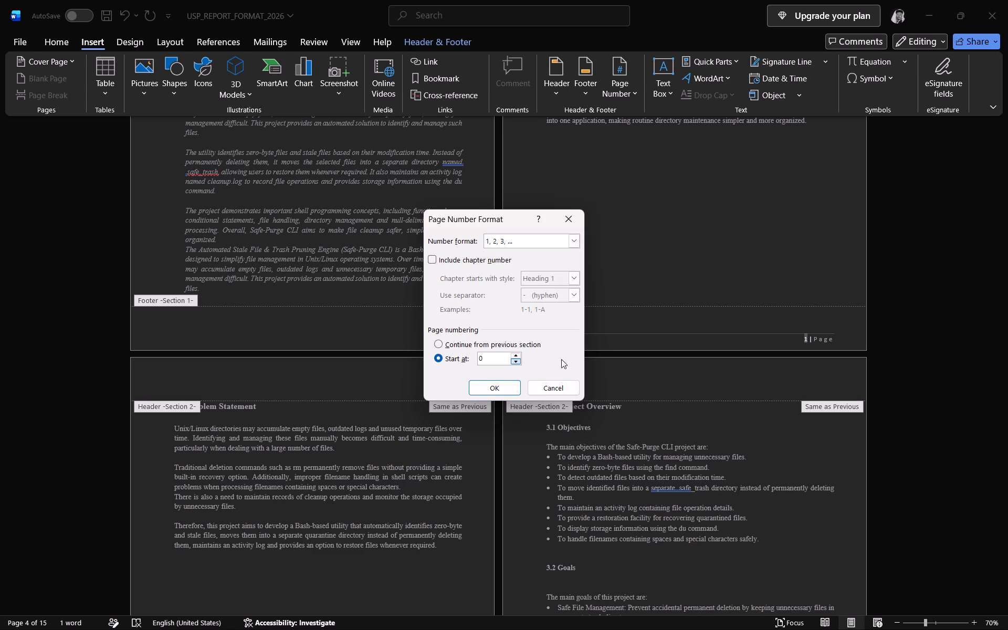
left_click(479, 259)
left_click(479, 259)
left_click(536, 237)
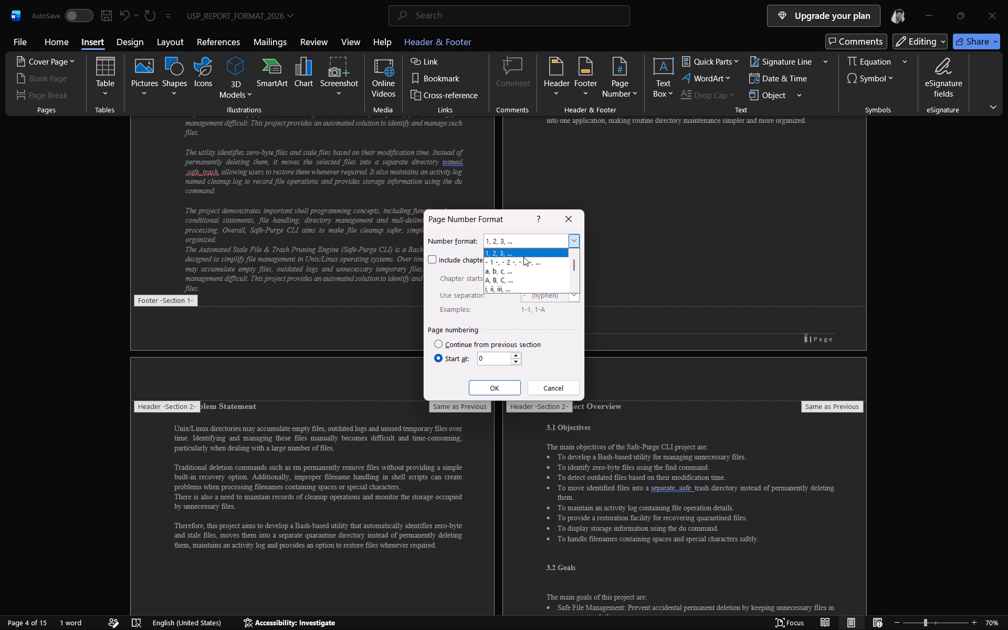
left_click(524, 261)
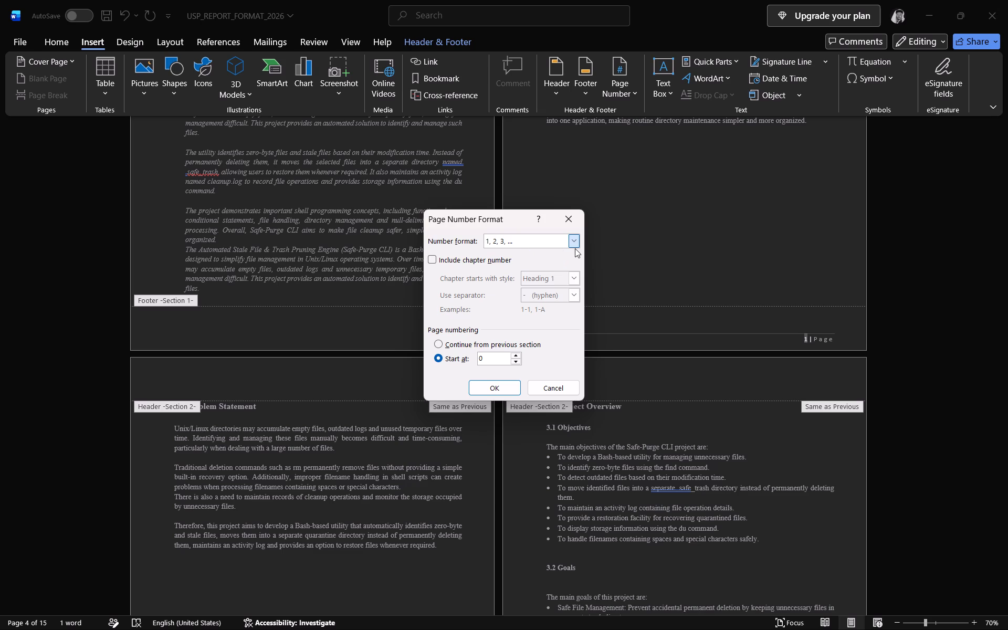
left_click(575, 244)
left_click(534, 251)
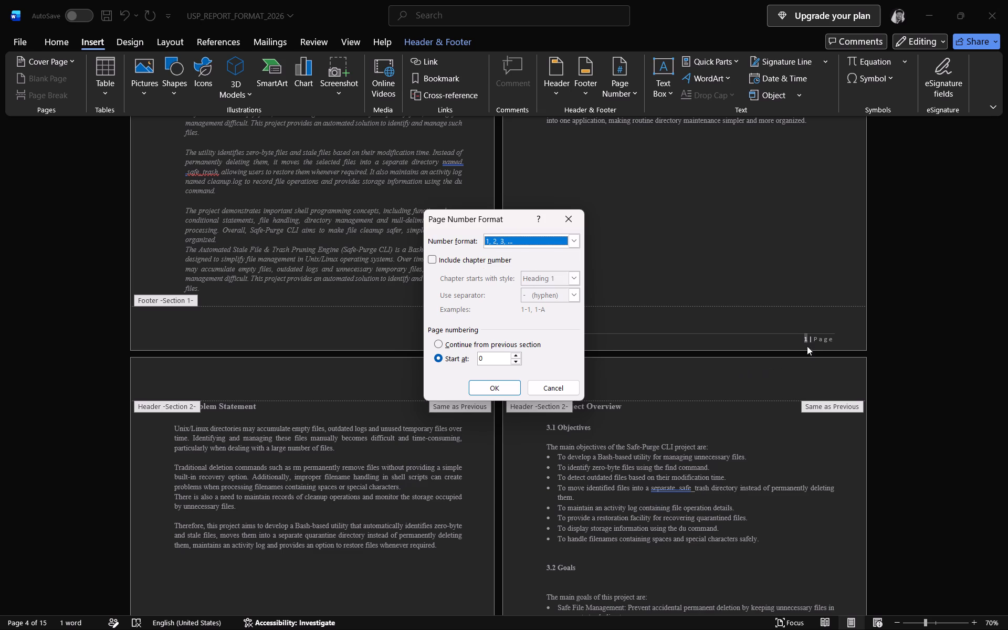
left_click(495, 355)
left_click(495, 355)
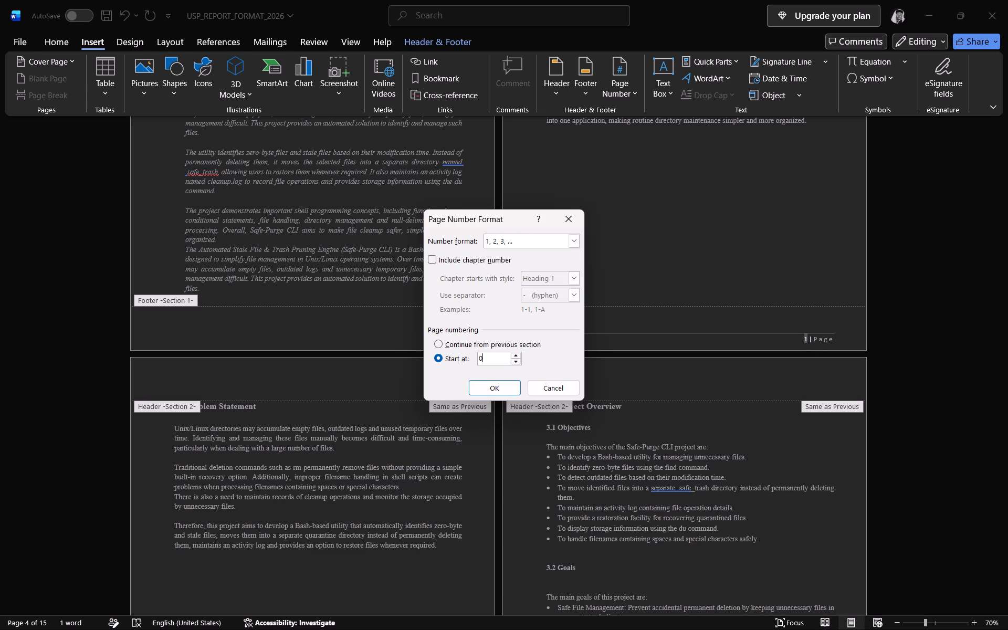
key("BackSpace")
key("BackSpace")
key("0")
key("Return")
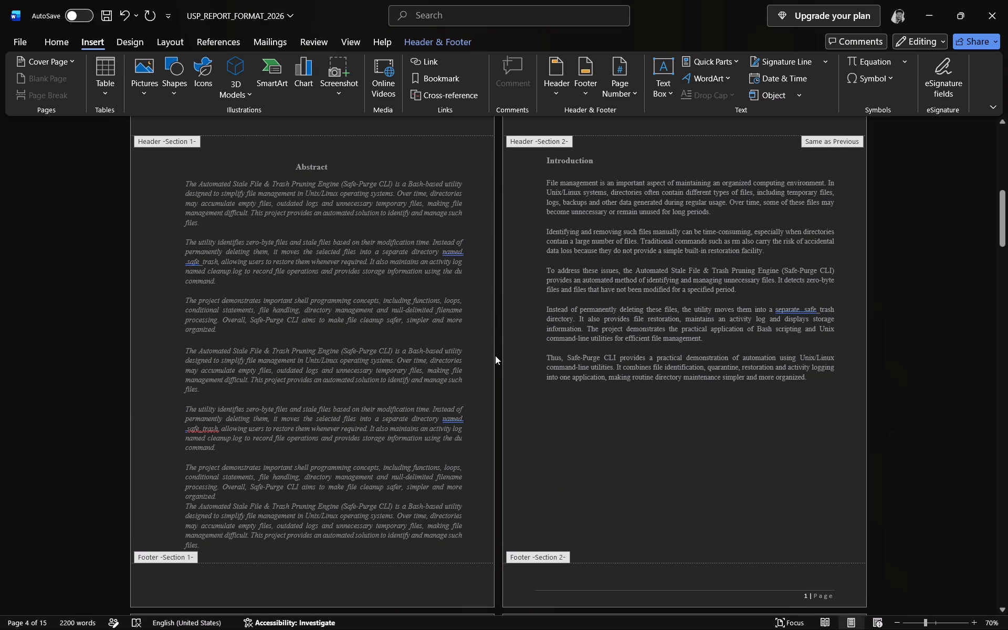
Examine the footer numbers on the Introduction, Problem Statement and Project Overview pages.
scroll(552, 372, "down", 8)
scroll(541, 366, "up", 1)
scroll(540, 367, "down", 5)
scroll(538, 372, "up", 3)
scroll(534, 376, "down", 1)
scroll(534, 376, "up", 3)
scroll(534, 376, "down", 1)
scroll(533, 376, "up", 1)
scroll(531, 376, "down", 1)
scroll(508, 480, "down", 1)
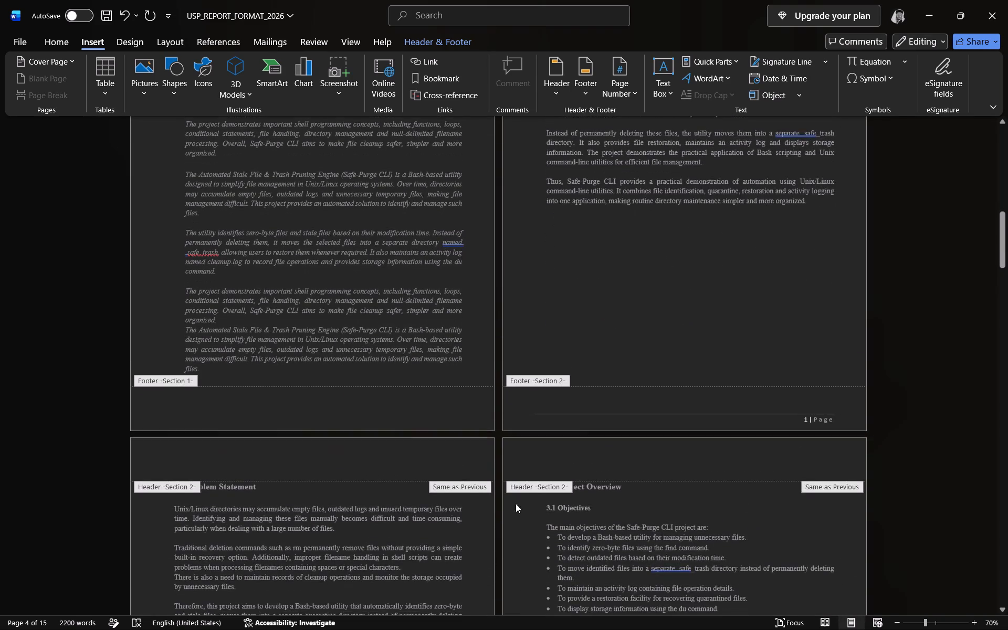
scroll(516, 503, "down", 2)
scroll(524, 511, "up", 1)
scroll(526, 508, "down", 14)
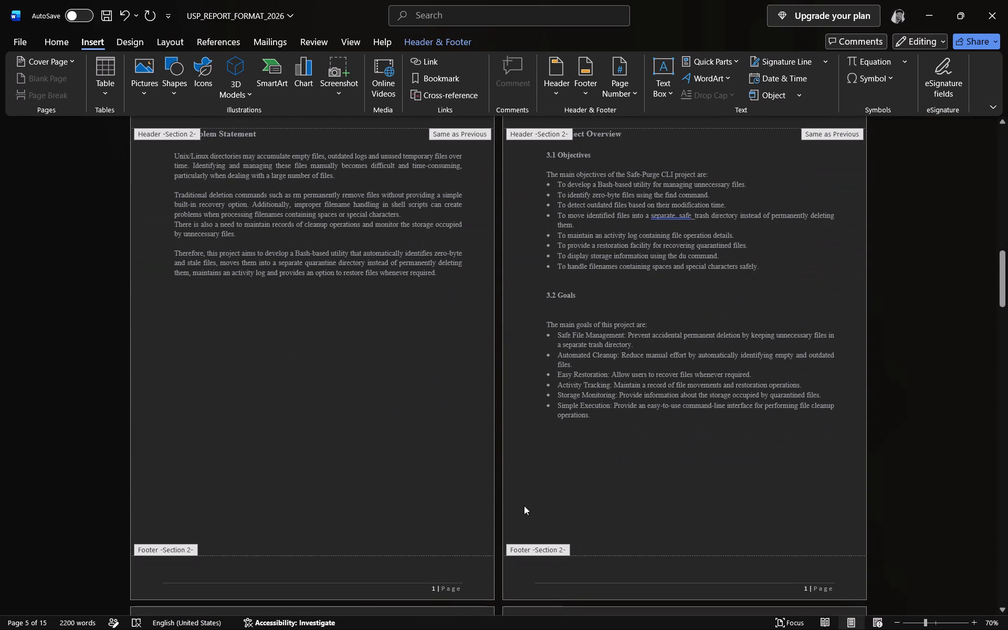
scroll(574, 454, "up", 3)
scroll(574, 451, "down", 1)
scroll(574, 447, "up", 2)
scroll(575, 445, "down", 2)
scroll(575, 445, "up", 7)
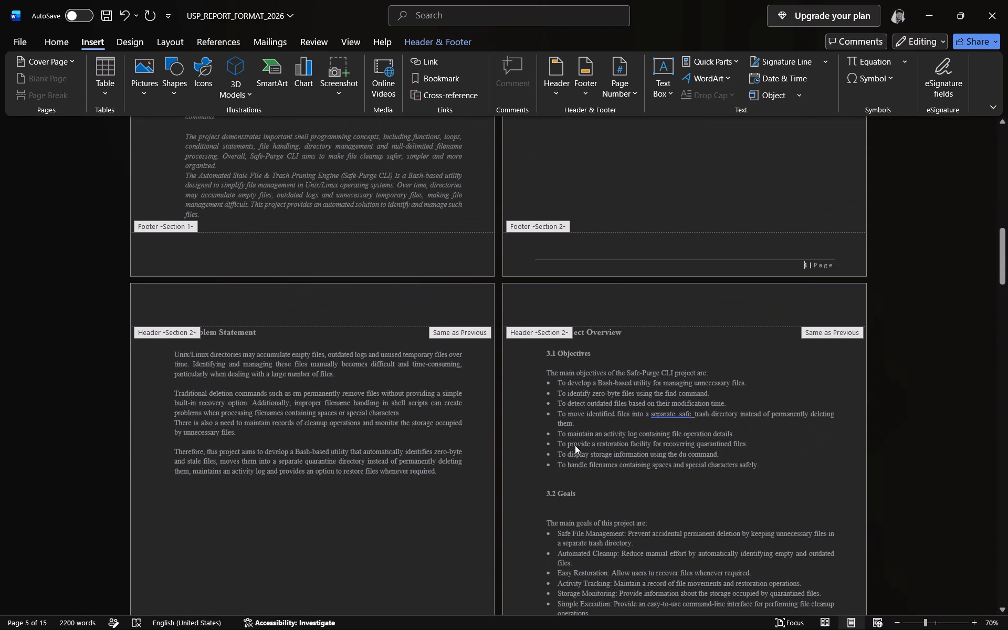
Undo the edits that replaced the automatic page number in the Introduction page's footer with a typed 1.
key("ctrl+z")
key("ctrl+z")
key("ctrl+z")
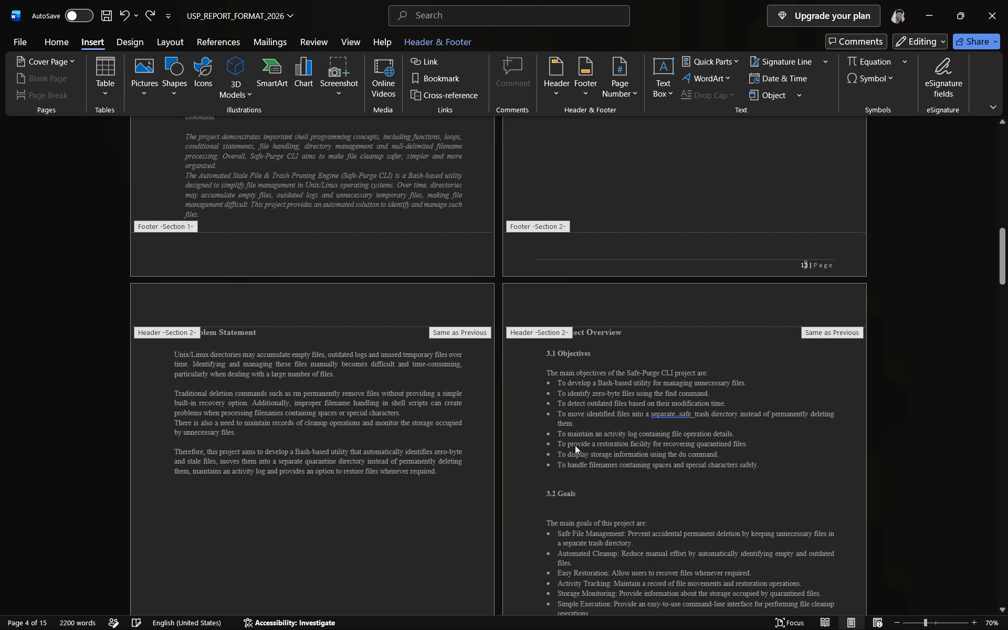
key("ctrl+z")
Check the footer page numbers on the Introduction, Problem Statement and Project Overview pages.
scroll(747, 443, "down", 2)
scroll(744, 447, "up", 3)
scroll(744, 447, "down", 1)
scroll(744, 448, "up", 1)
scroll(744, 448, "down", 8)
scroll(742, 434, "up", 1)
scroll(741, 433, "down", 10)
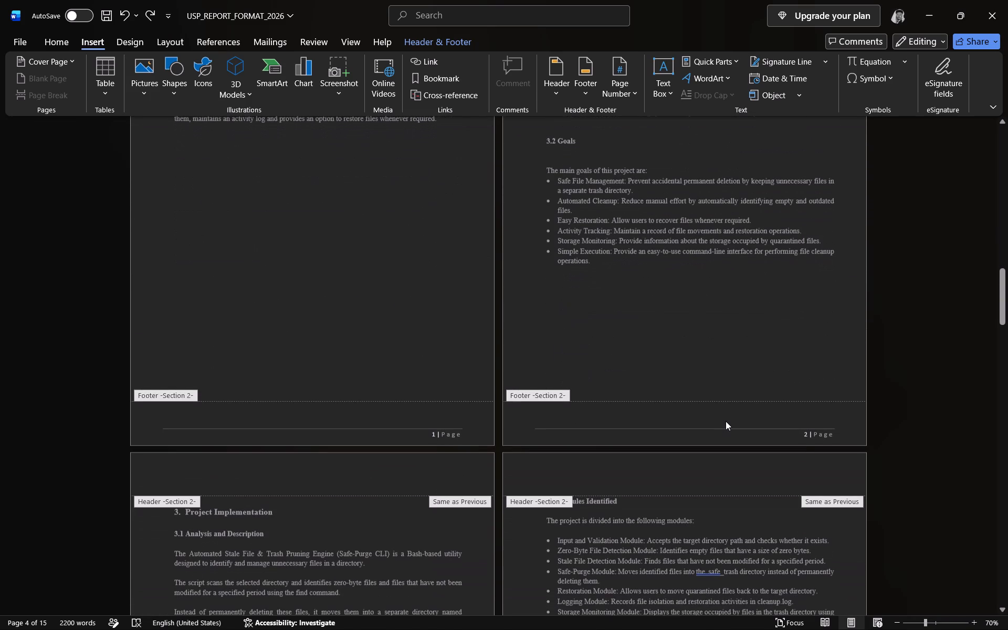
scroll(725, 421, "up", 2)
scroll(726, 421, "down", 2)
scroll(725, 421, "up", 8)
scroll(725, 421, "down", 1)
scroll(725, 421, "up", 4)
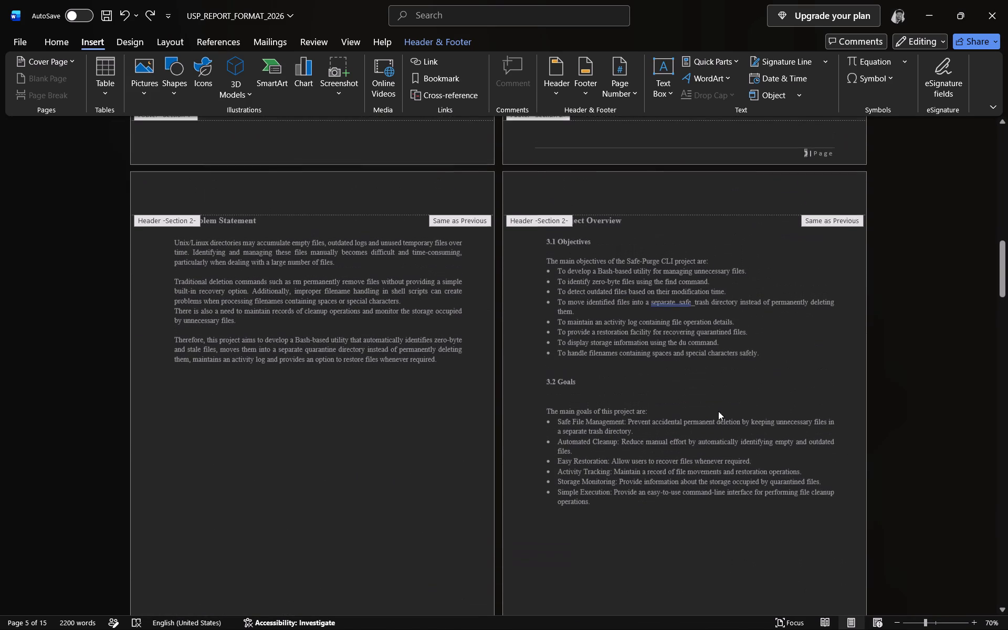
Set Section 2's page numbering to start at 1, keeping the 1, 2, 3 number format.
left_click(634, 86)
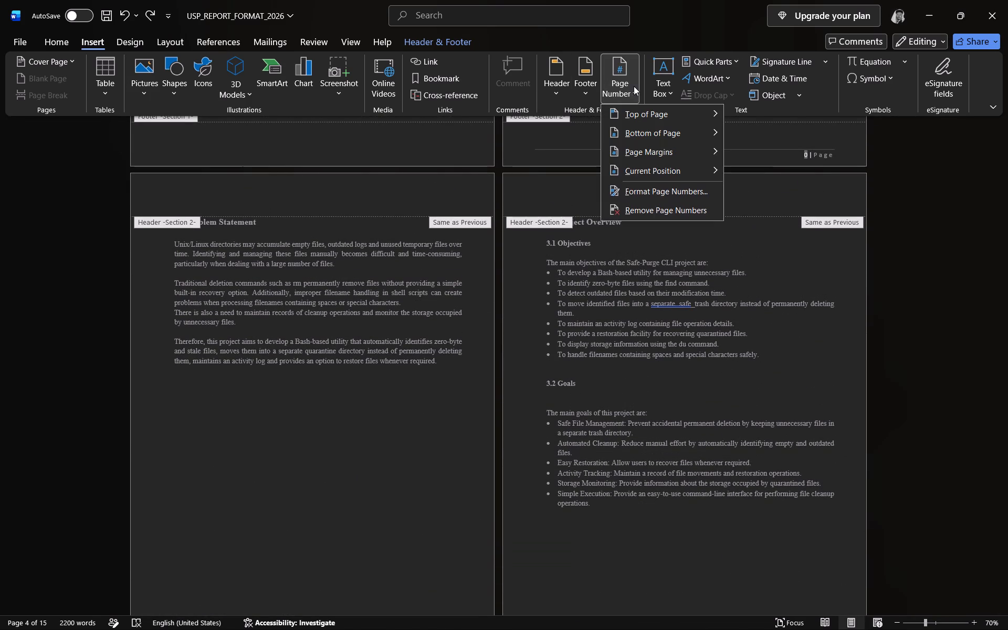
left_click(643, 187)
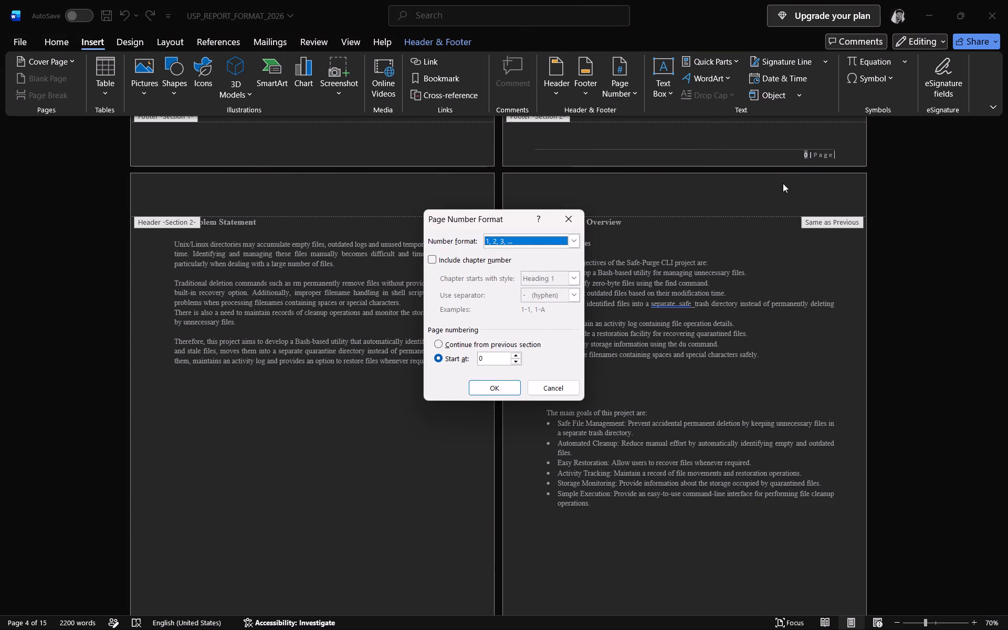
left_click(488, 353)
key("BackSpace")
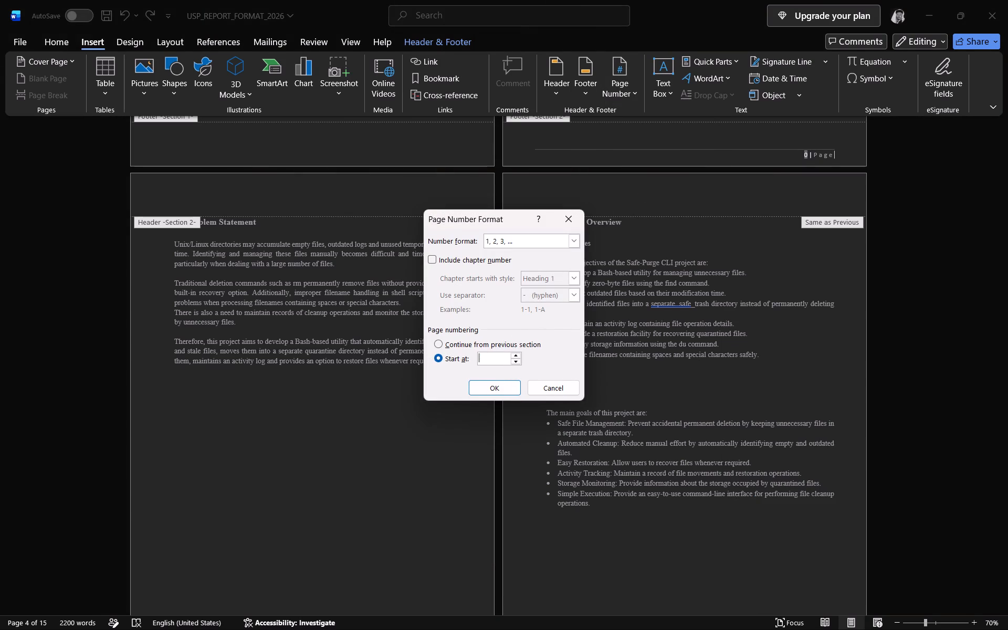
key("1")
key("Return")
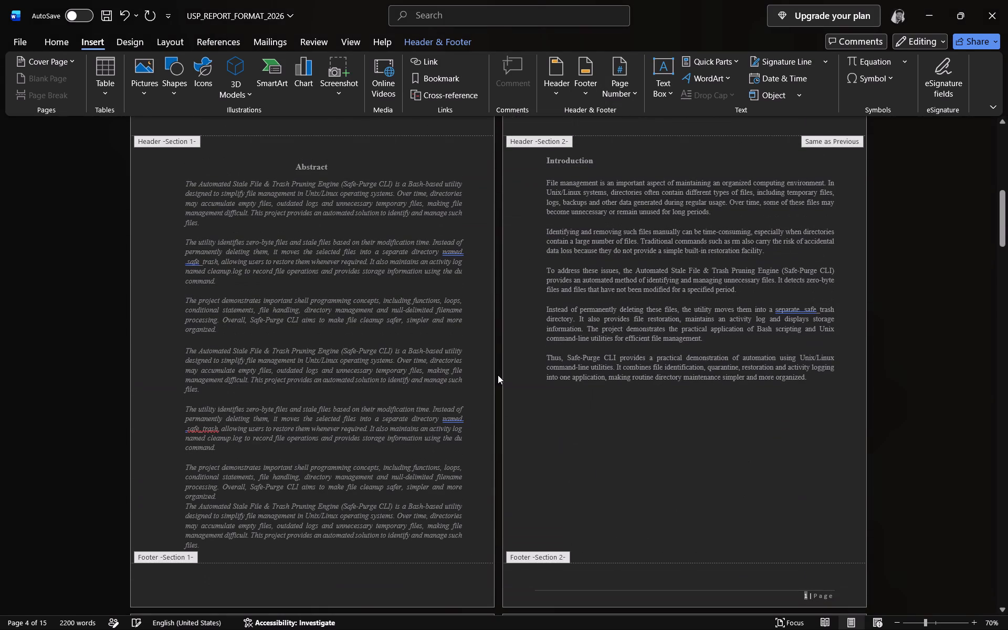
Check the footer page numbers from the Introduction page through Project Implementation to the flowchart and script/commands pages.
scroll(540, 382, "down", 4)
scroll(522, 395, "up", 1)
scroll(527, 395, "down", 2)
scroll(528, 394, "up", 1)
scroll(528, 393, "down", 14)
scroll(514, 376, "up", 2)
scroll(514, 376, "down", 8)
scroll(514, 376, "up", 1)
scroll(514, 376, "down", 1)
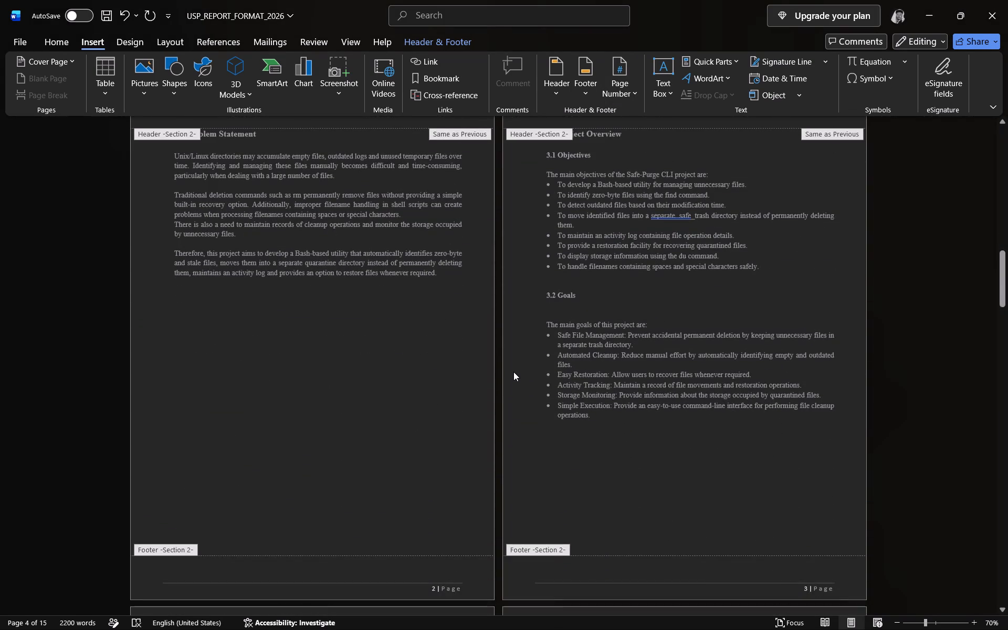
scroll(513, 372, "down", 7)
scroll(513, 372, "up", 1)
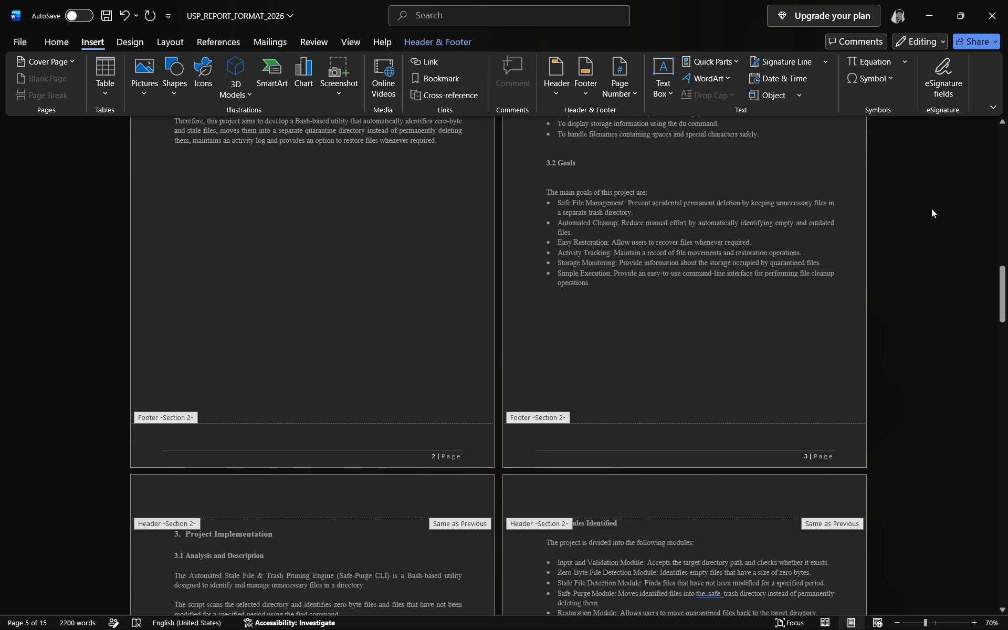
scroll(957, 257, "down", 2)
scroll(958, 257, "up", 2)
scroll(958, 257, "down", 7)
scroll(958, 257, "up", 1)
scroll(958, 257, "down", 1)
scroll(961, 280, "up", 2)
scroll(962, 281, "down", 9)
scroll(963, 282, "up", 1)
scroll(963, 282, "down", 1)
scroll(963, 282, "up", 2)
scroll(962, 296, "down", 7)
scroll(961, 300, "up", 1)
scroll(961, 300, "down", 12)
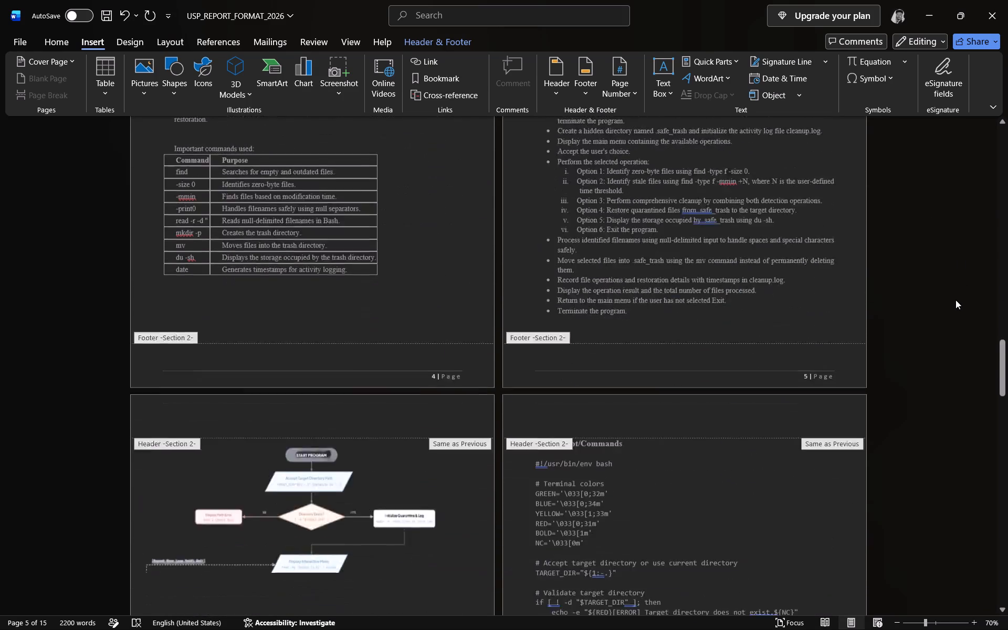
scroll(954, 297, "down", 2)
scroll(953, 300, "up", 1)
scroll(953, 300, "down", 4)
scroll(953, 300, "up", 2)
scroll(953, 300, "down", 2)
scroll(953, 301, "up", 4)
scroll(952, 302, "down", 2)
scroll(952, 302, "up", 2)
scroll(952, 302, "down", 3)
scroll(952, 302, "up", 1)
scroll(952, 302, "down", 2)
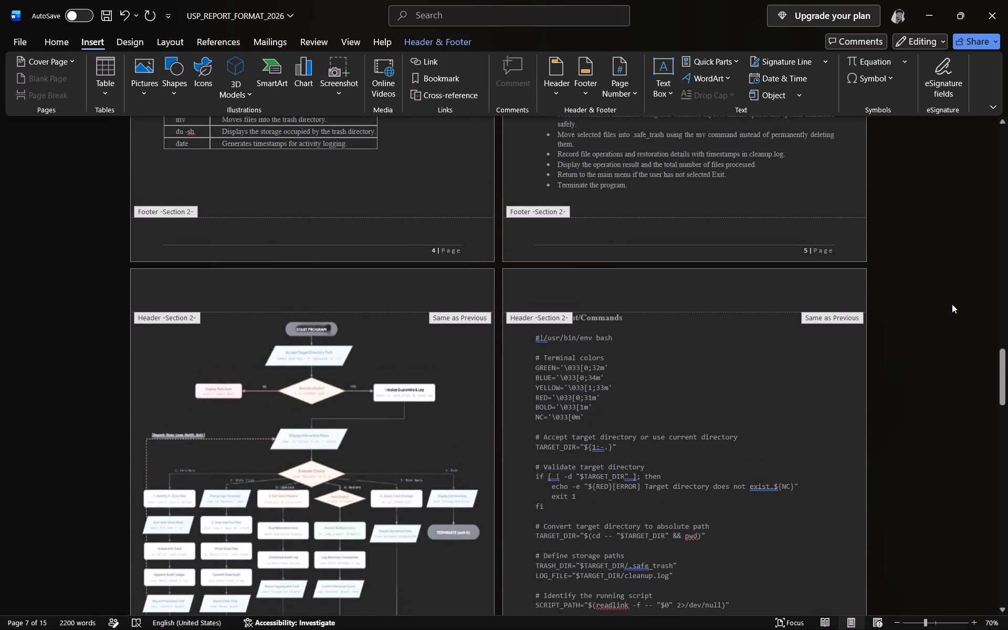
scroll(952, 304, "down", 6)
scroll(950, 308, "up", 2)
scroll(950, 308, "down", 3)
scroll(949, 309, "up", 4)
scroll(949, 312, "down", 1)
scroll(949, 312, "up", 3)
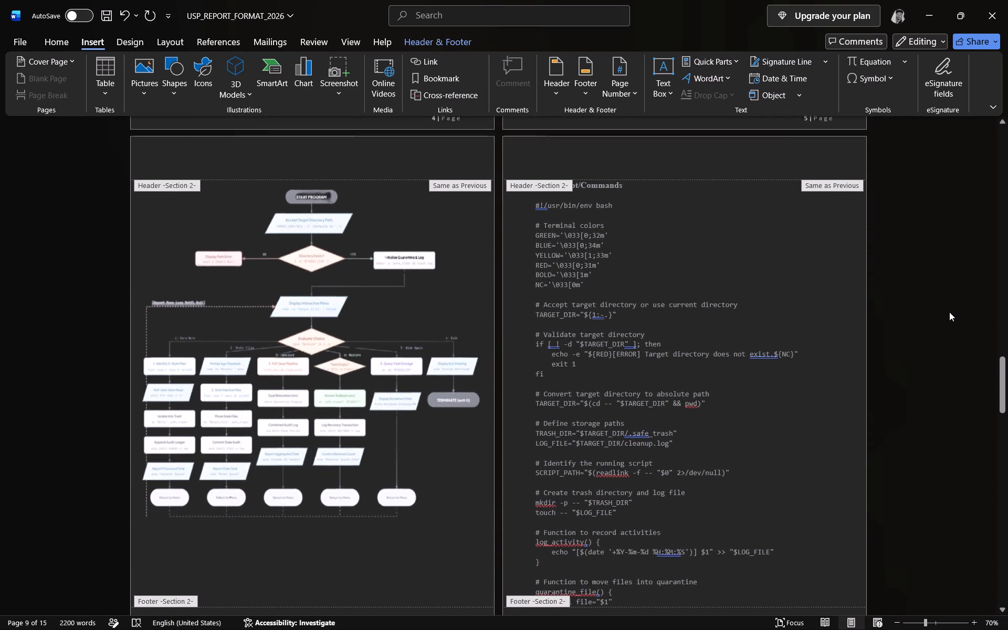
scroll(948, 313, "down", 2)
scroll(948, 313, "up", 1)
scroll(948, 313, "down", 1)
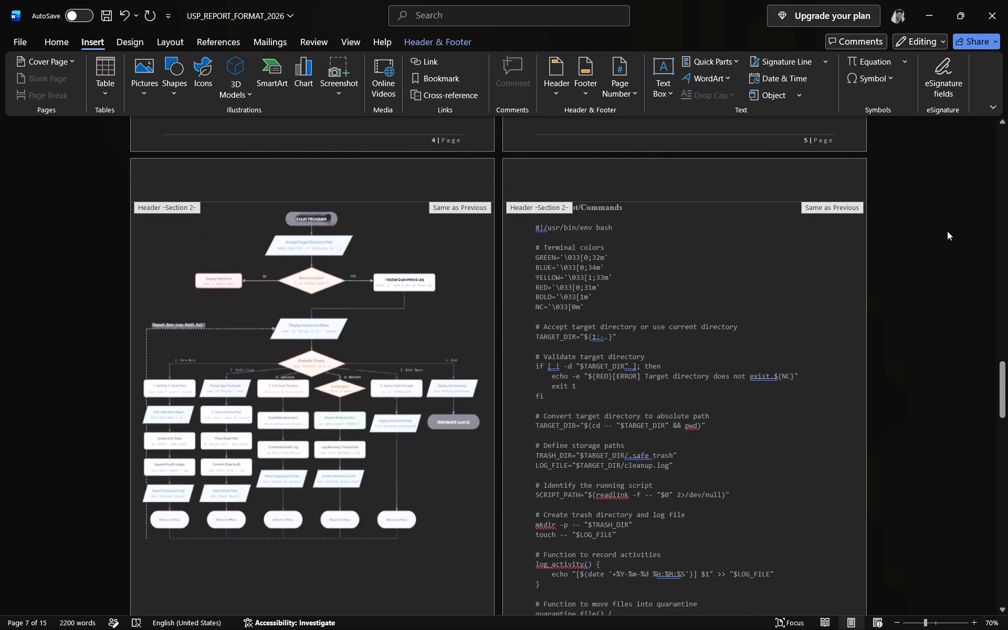
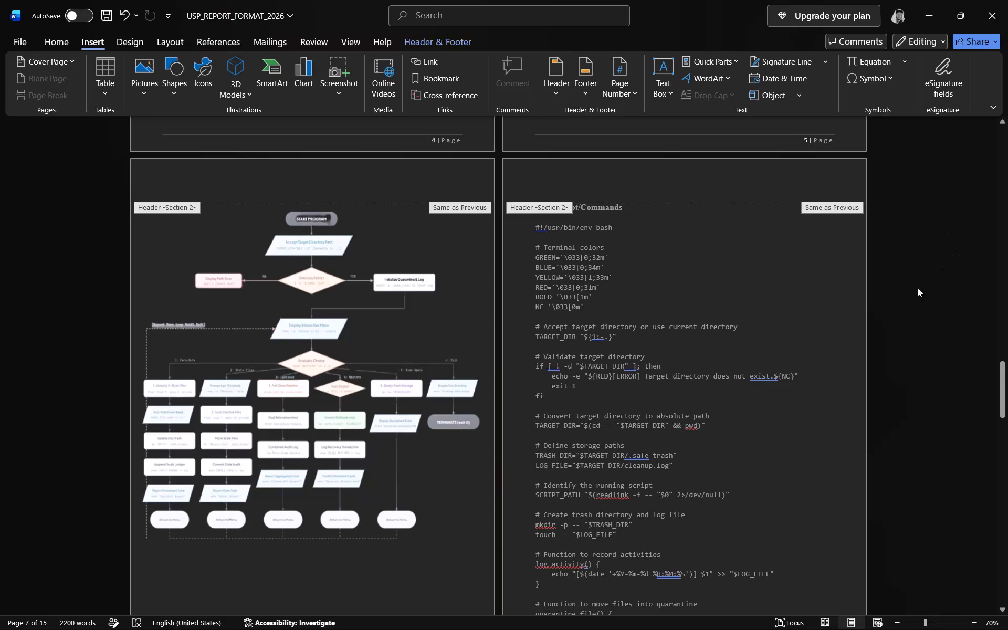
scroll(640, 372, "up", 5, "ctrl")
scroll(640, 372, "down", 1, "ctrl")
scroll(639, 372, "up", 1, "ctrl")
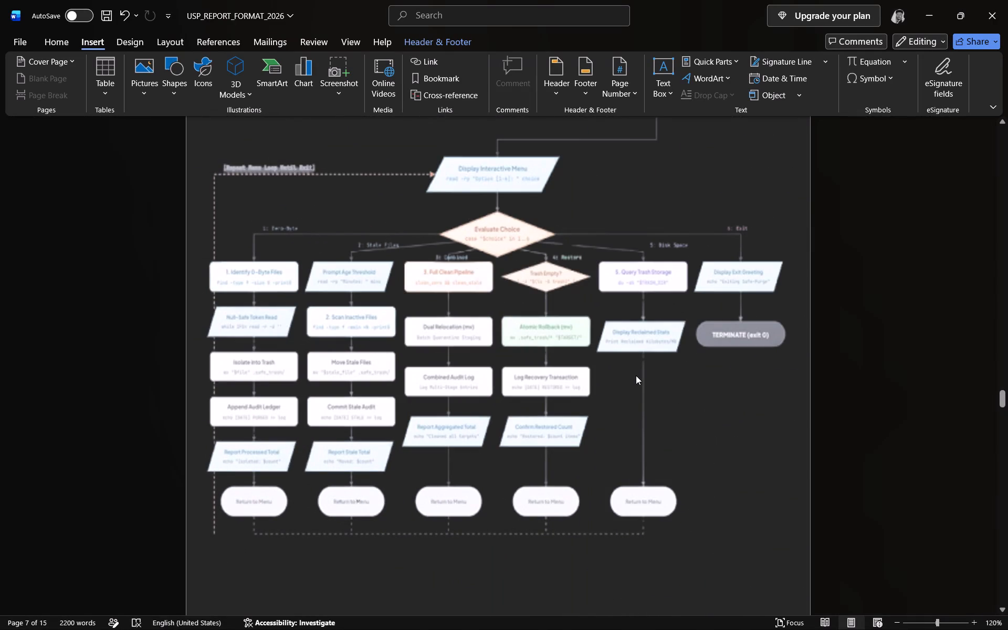
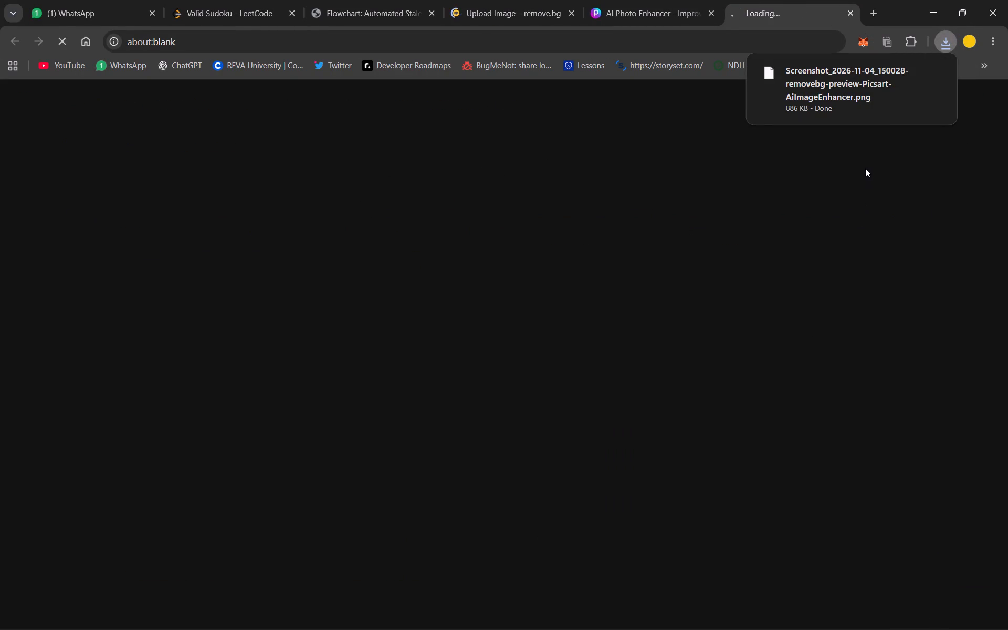
Switch to the USP_REPORT_FORMAT_2026 report in Word and leave header and footer editing for the body text.
left_click(761, 613)
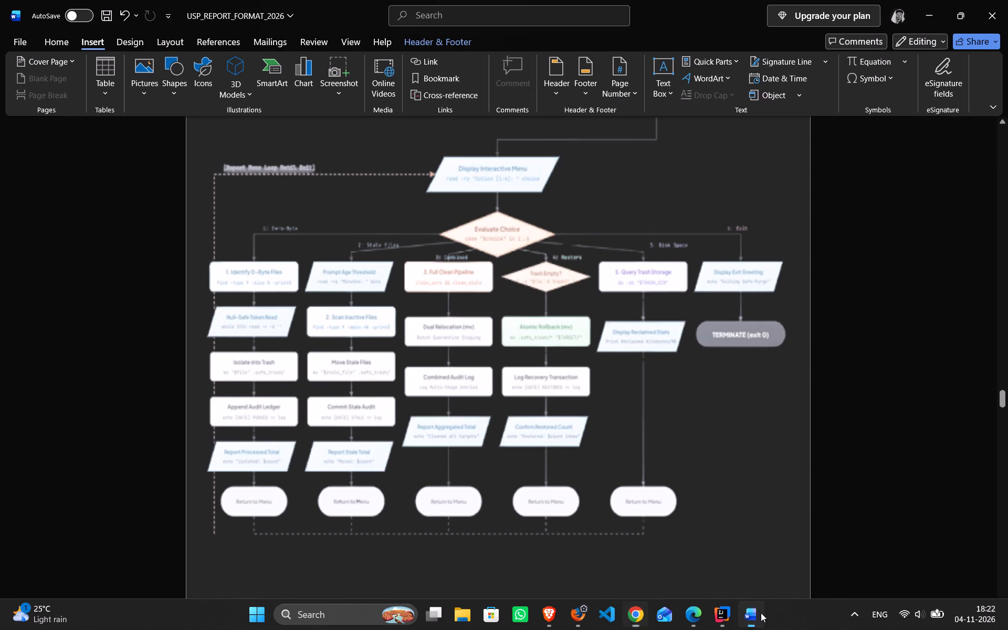
left_click(629, 427)
left_click(627, 414)
scroll(641, 391, "up", 8)
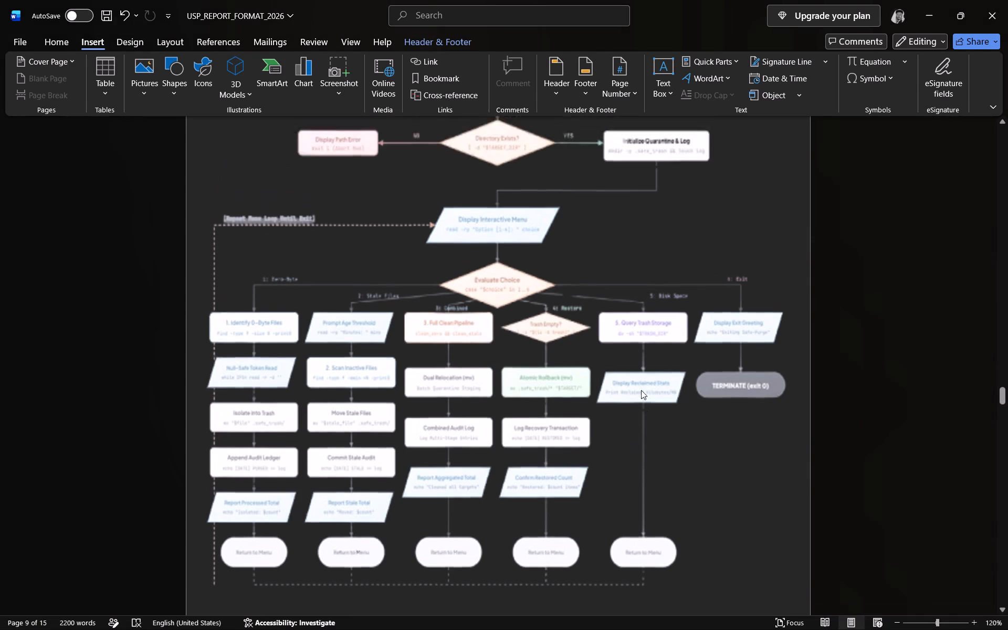
scroll(641, 390, "up", 4)
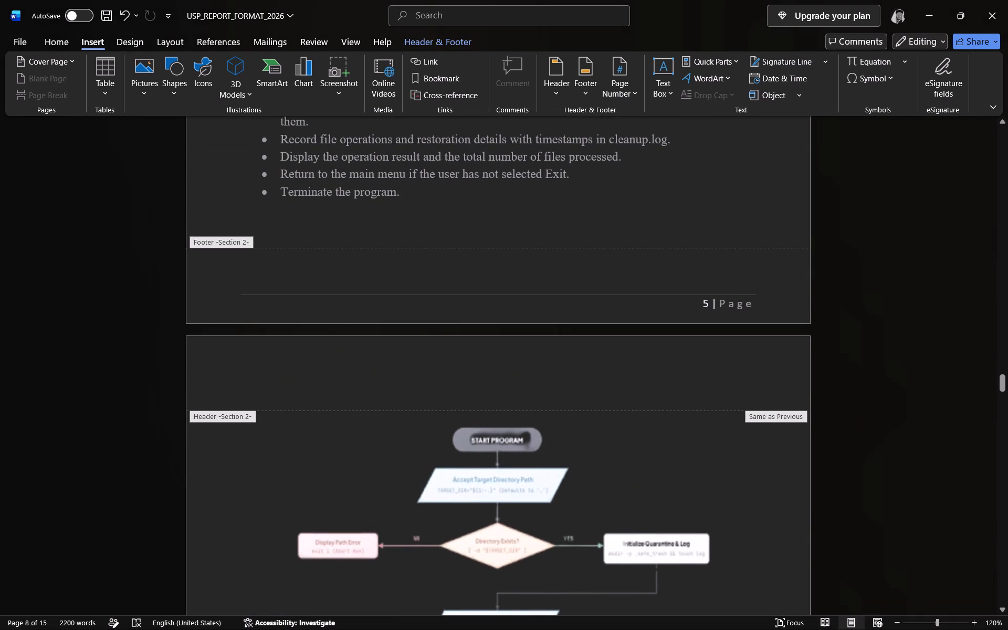
double_click(854, 329)
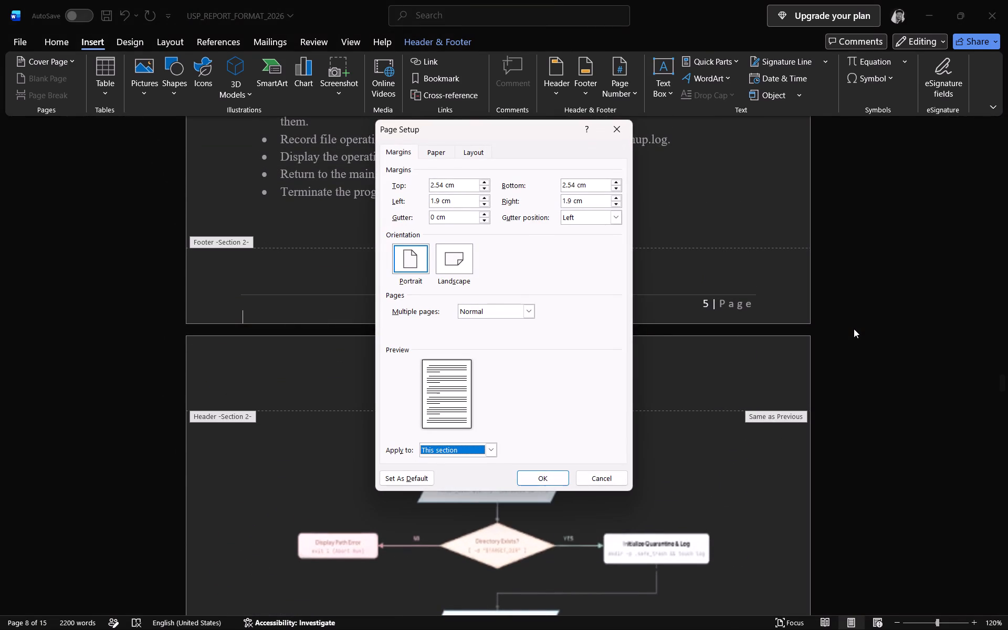
left_click(45, 40)
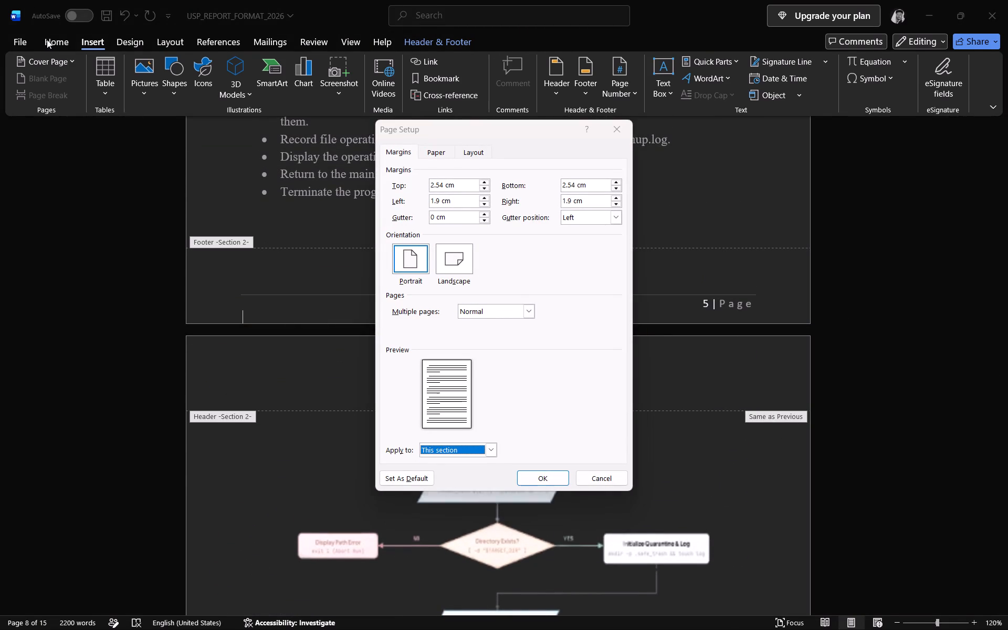
left_click(618, 127)
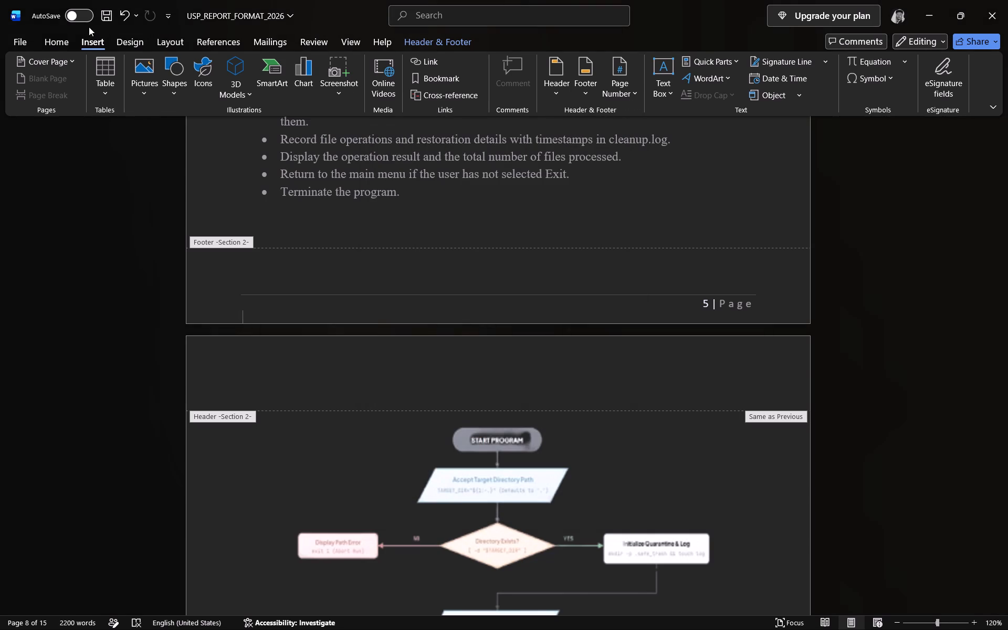
left_click(54, 43)
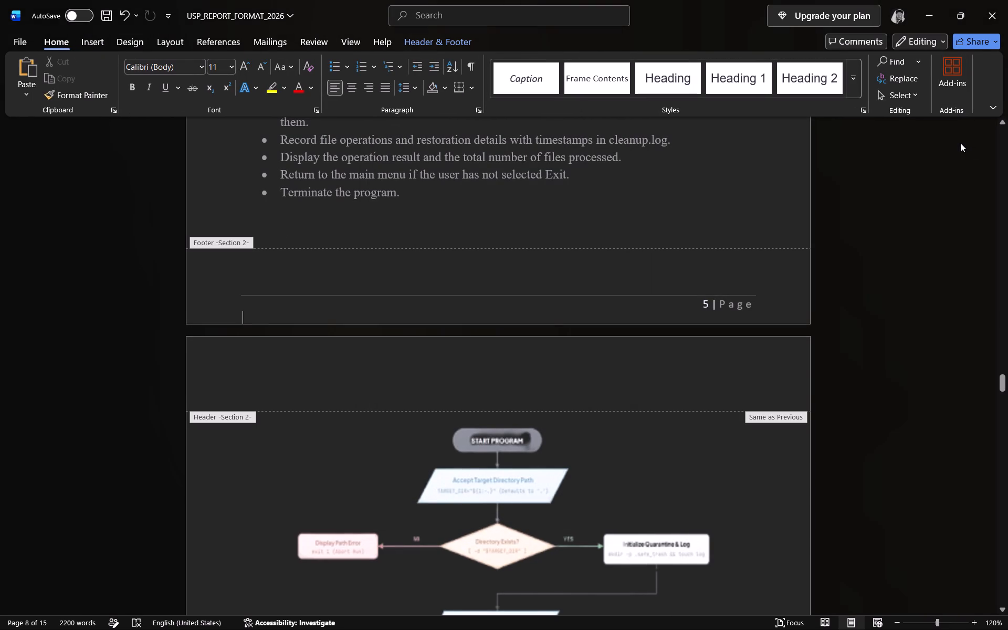
left_click(873, 321)
double_click(706, 475)
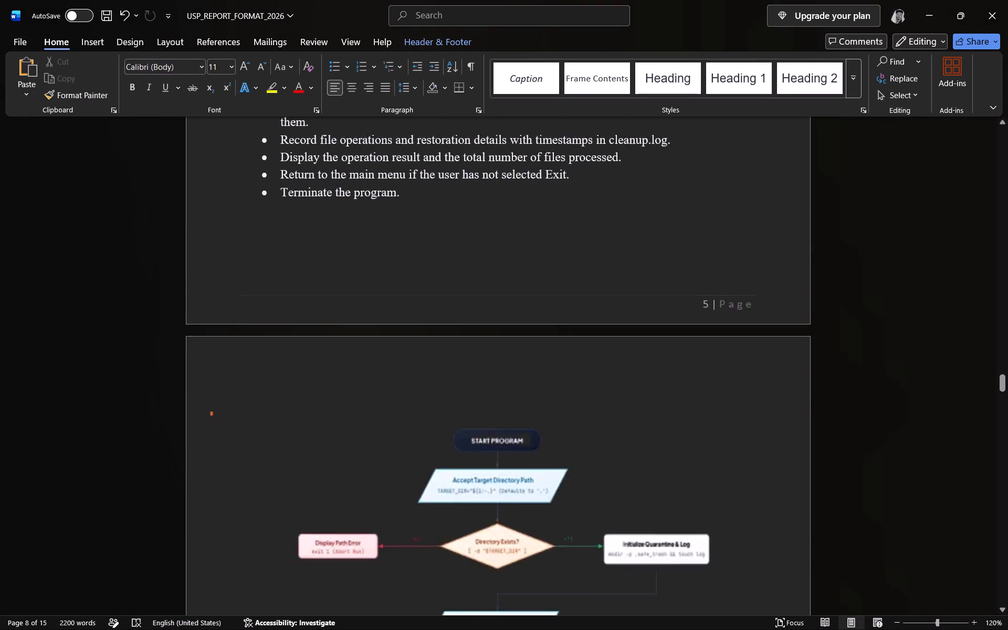
Delete the existing full-width flowchart picture on the page following the Algorithm list.
left_click(692, 244)
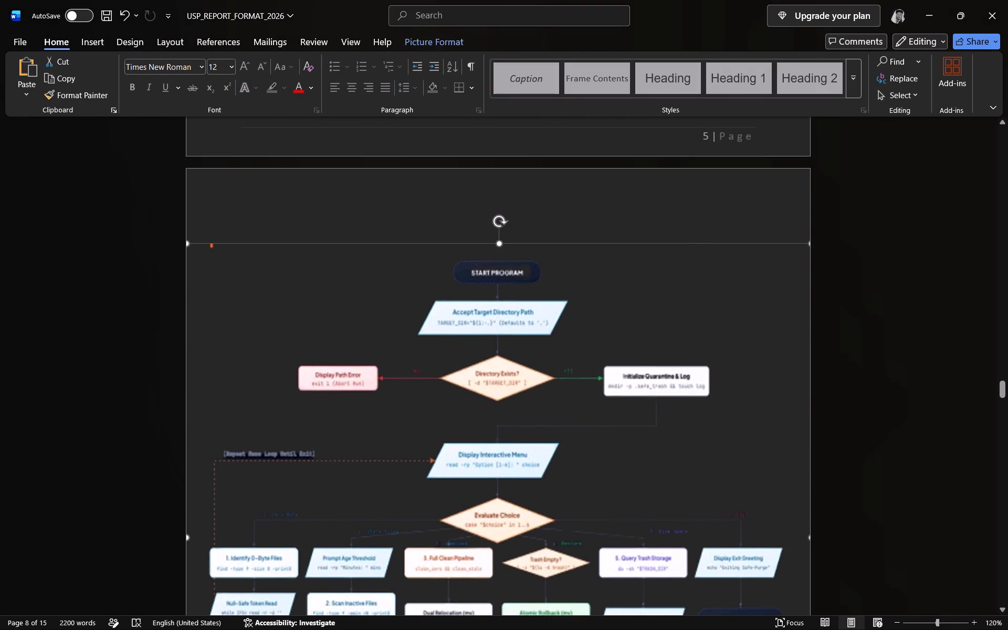
key("Delete")
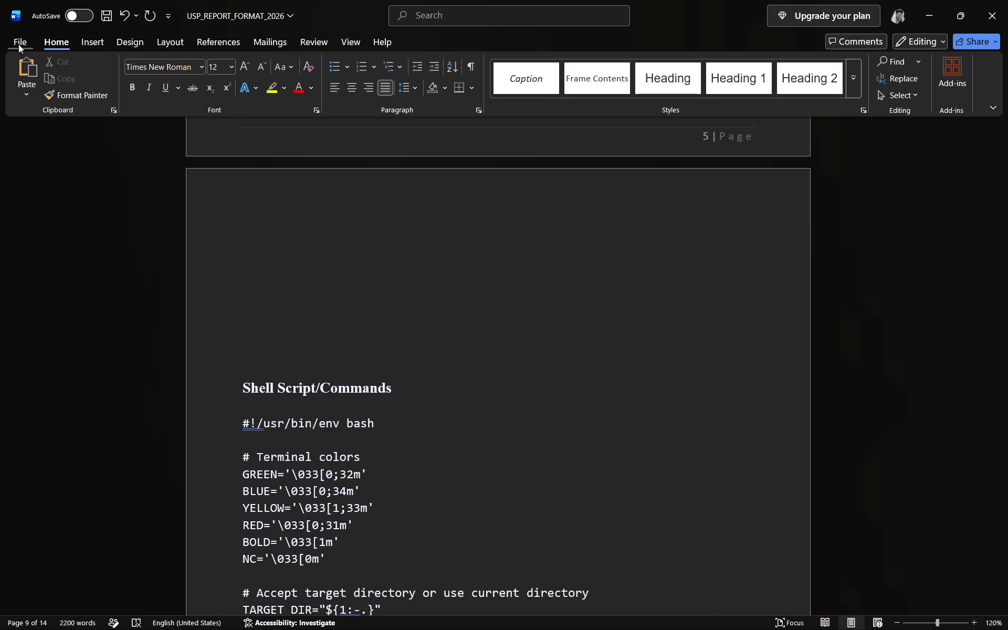
Insert the enhanced flowchart image Screenshot_2026-11-04_150028-removebg-preview-Picsart-AiImageEnhancer from the Downloads folder.
left_click(104, 42)
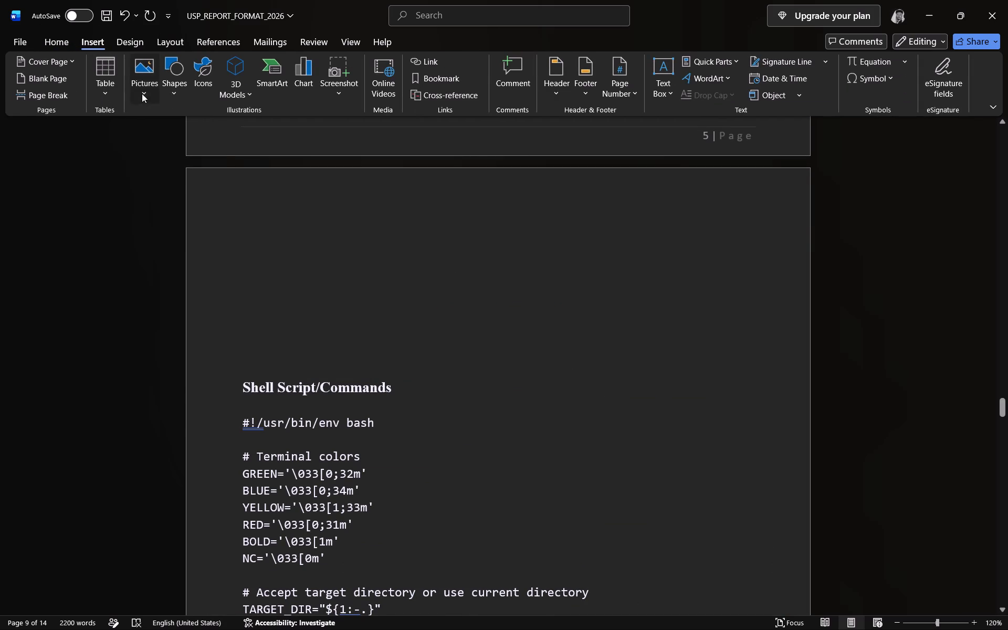
left_click(142, 93)
left_click(155, 131)
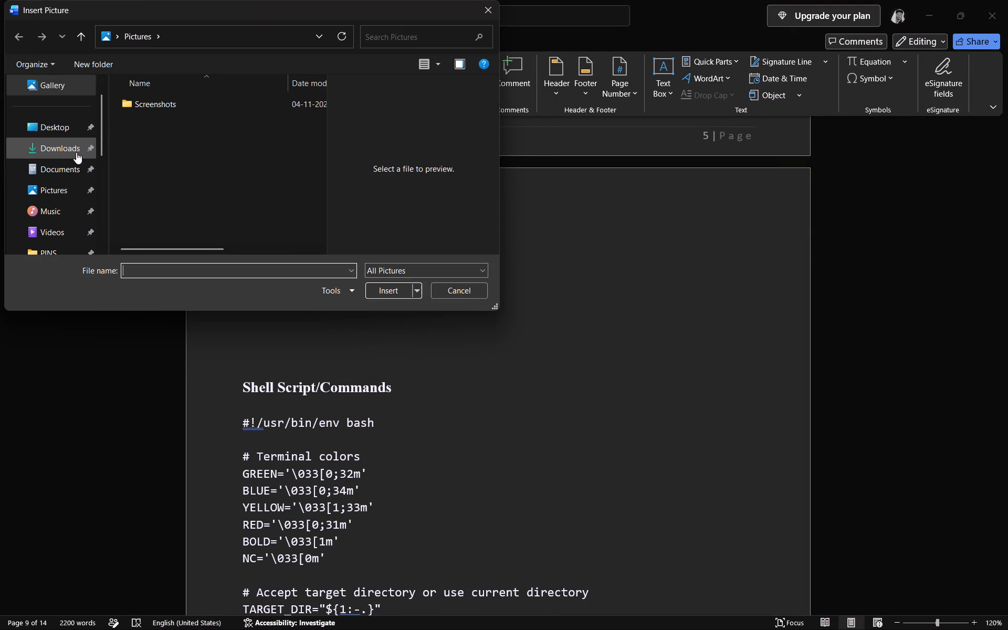
left_click(72, 146)
left_click(196, 120)
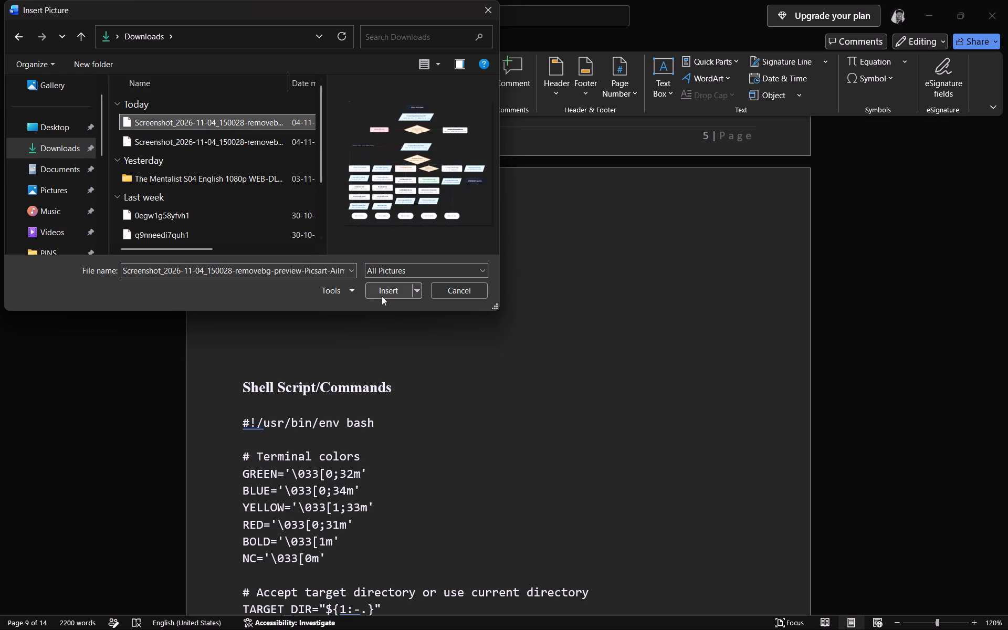
left_click(382, 296)
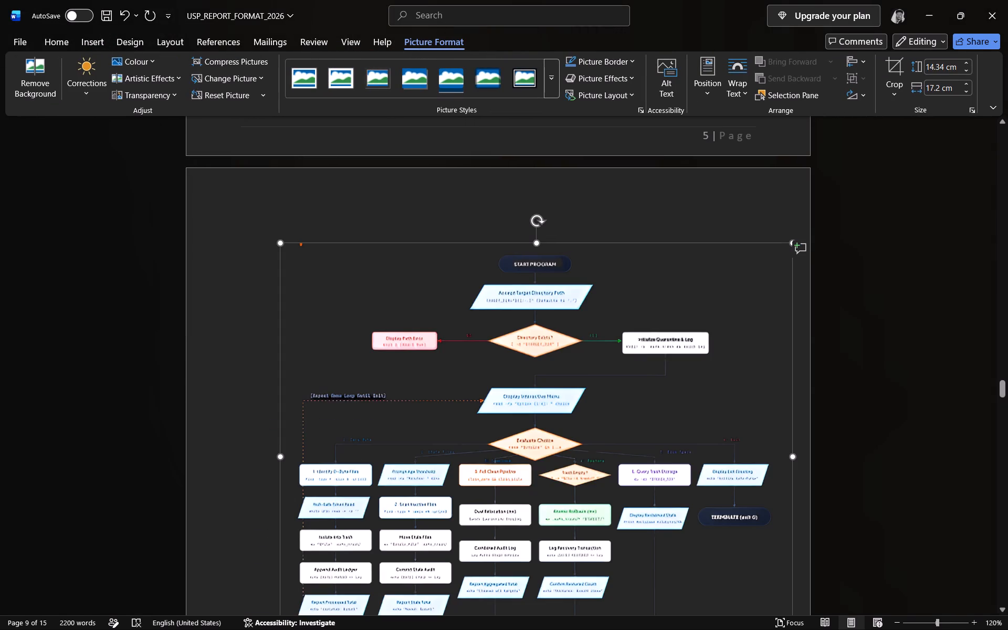
Set the new flowchart picture's text wrapping to Top and Bottom with its position fixed on the page.
left_click_drag(667, 243, 594, 227)
left_click_drag(559, 243, 478, 239)
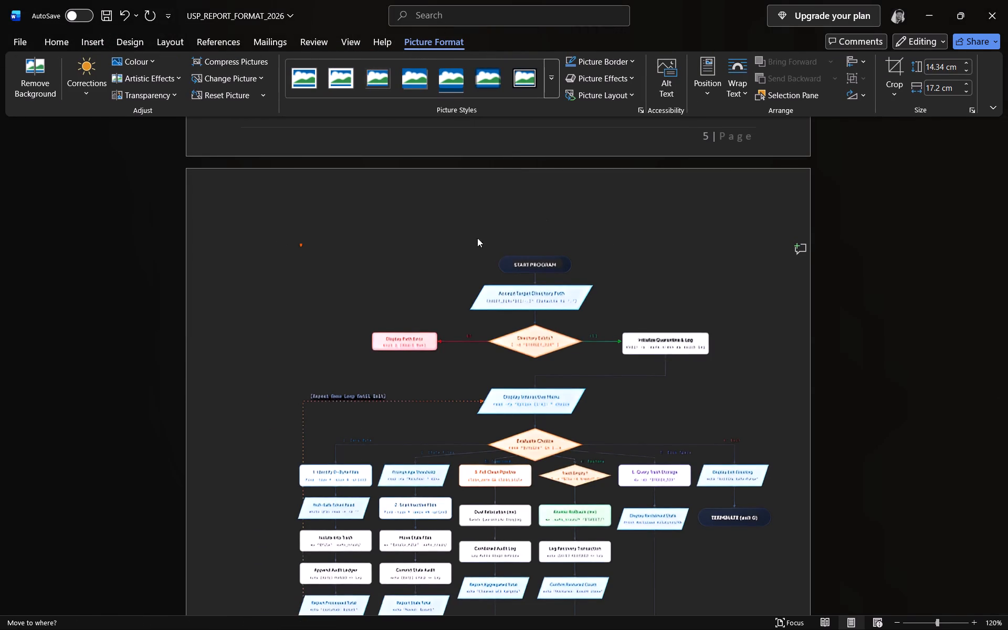
left_click(813, 253)
left_click(847, 376)
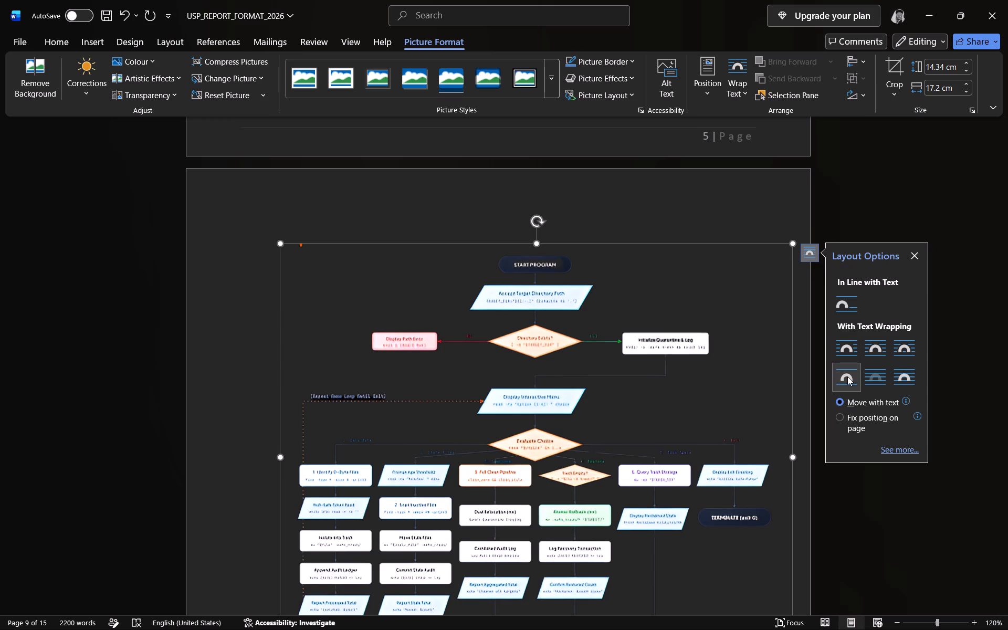
left_click(852, 414)
left_click(966, 261)
left_click(693, 196)
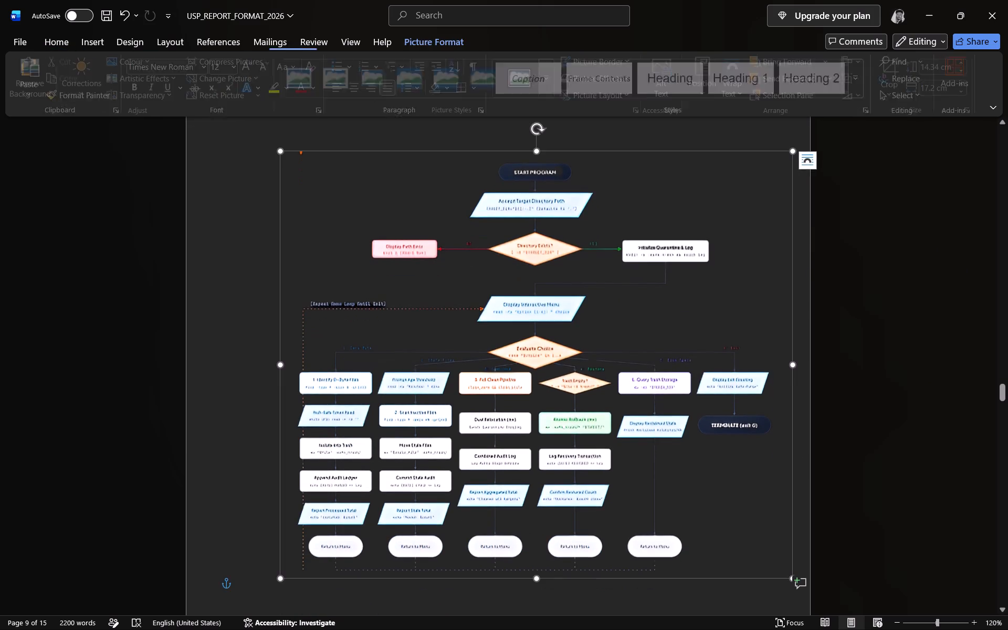
Move the flowchart picture so that it sits centred between the page's side margins, above the Shell Script/Commands heading.
scroll(682, 201, "up", 3)
left_click_drag(674, 262, 632, 274)
scroll(817, 335, "down", 2)
scroll(817, 336, "up", 1)
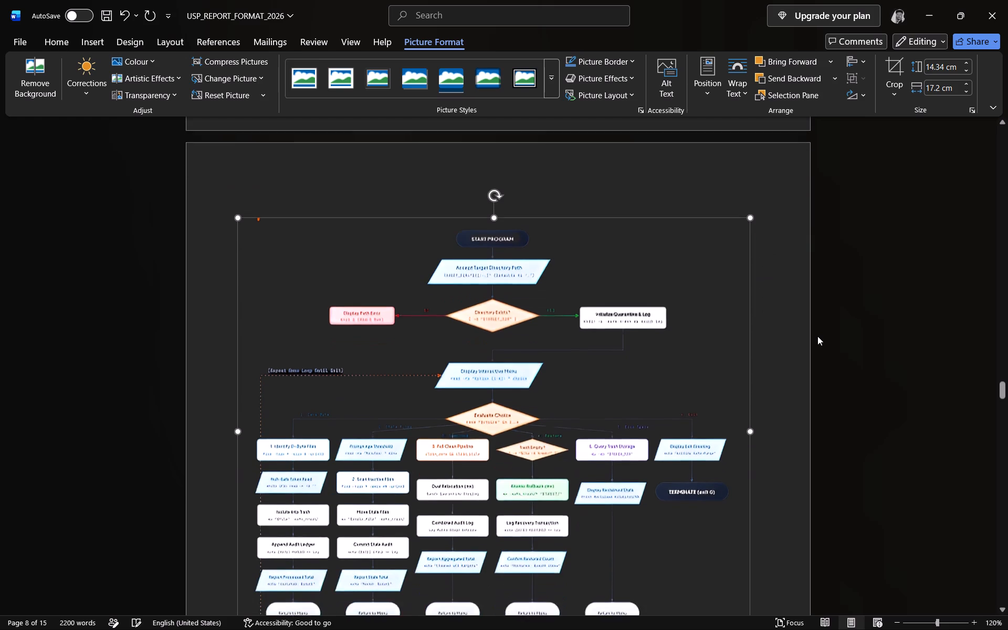
left_click_drag(652, 226, 666, 231)
scroll(632, 291, "down", 1)
scroll(632, 291, "up", 1)
scroll(626, 295, "down", 7)
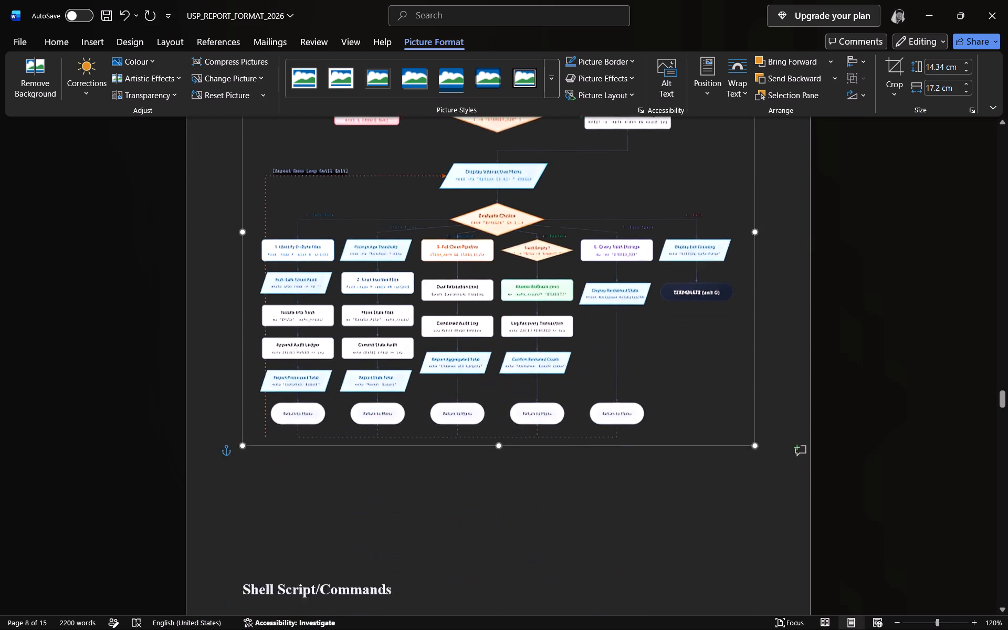
Stretch the flowchart picture downward from its bottom edge to a height of about 14.64 cm.
left_click_drag(499, 388, 502, 410)
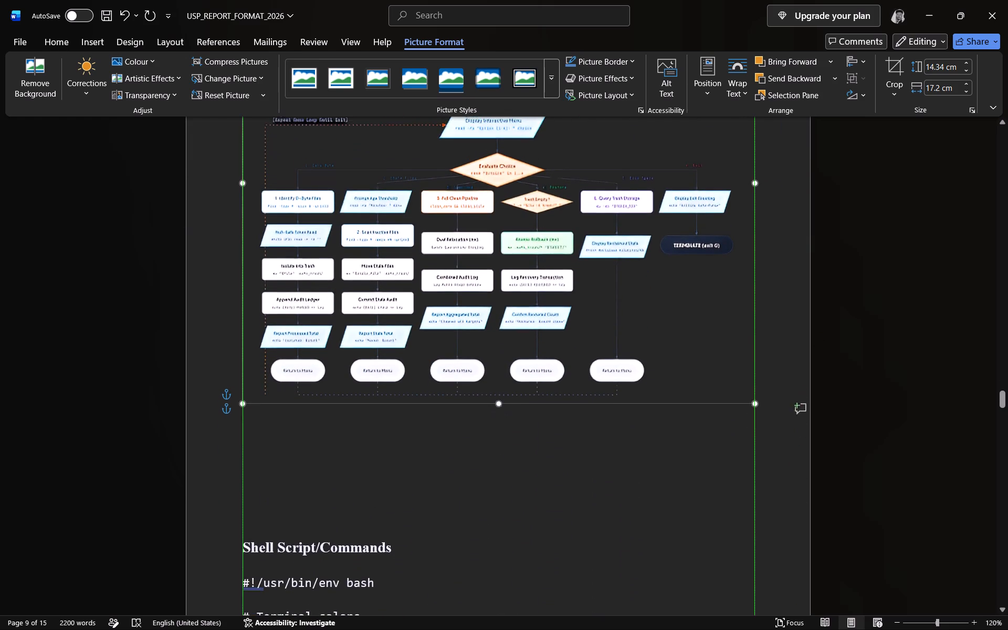
left_click_drag(502, 410, 510, 494)
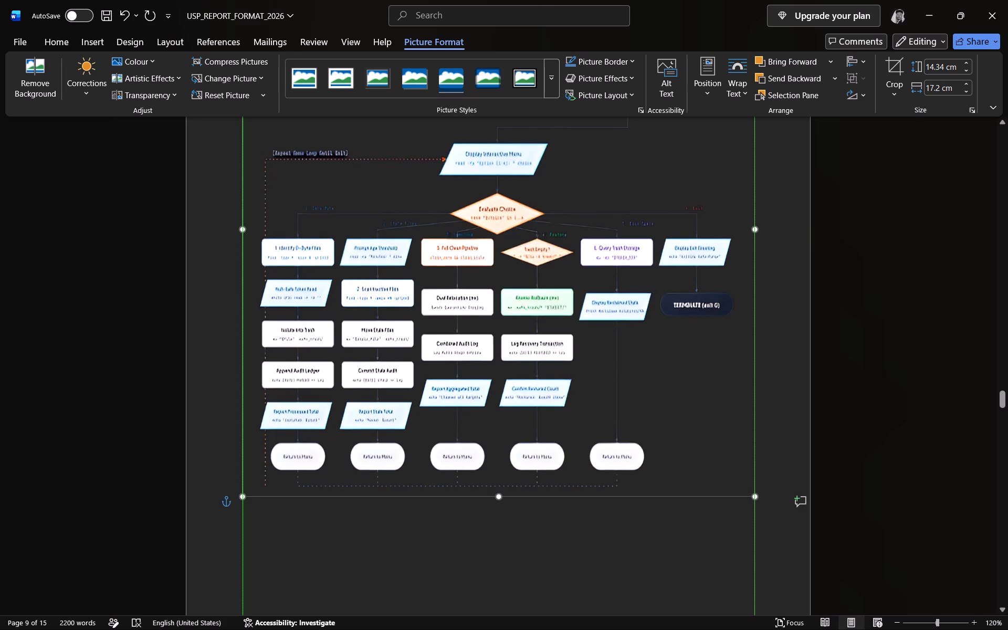
left_click_drag(510, 494, 518, 398)
Review the report's pages from the flowchart back through Modules Identified and Project Implementation to the cover page.
scroll(926, 423, "up", 8)
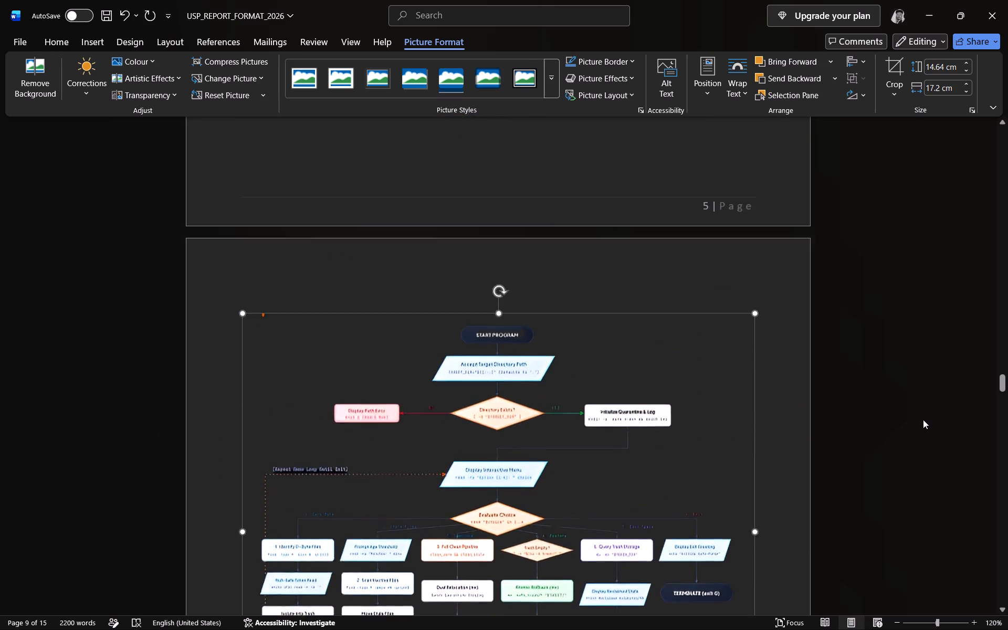
scroll(821, 394, "up", 2)
scroll(821, 394, "down", 2)
scroll(821, 394, "up", 1)
scroll(821, 394, "down", 1)
scroll(821, 394, "up", 2)
scroll(821, 394, "down", 2)
scroll(821, 394, "up", 4)
scroll(821, 394, "down", 2)
scroll(821, 394, "up", 3)
scroll(821, 394, "down", 1)
scroll(821, 394, "up", 1)
scroll(821, 394, "down", 1)
scroll(821, 394, "up", 14)
scroll(817, 393, "down", 1)
scroll(815, 393, "up", 5)
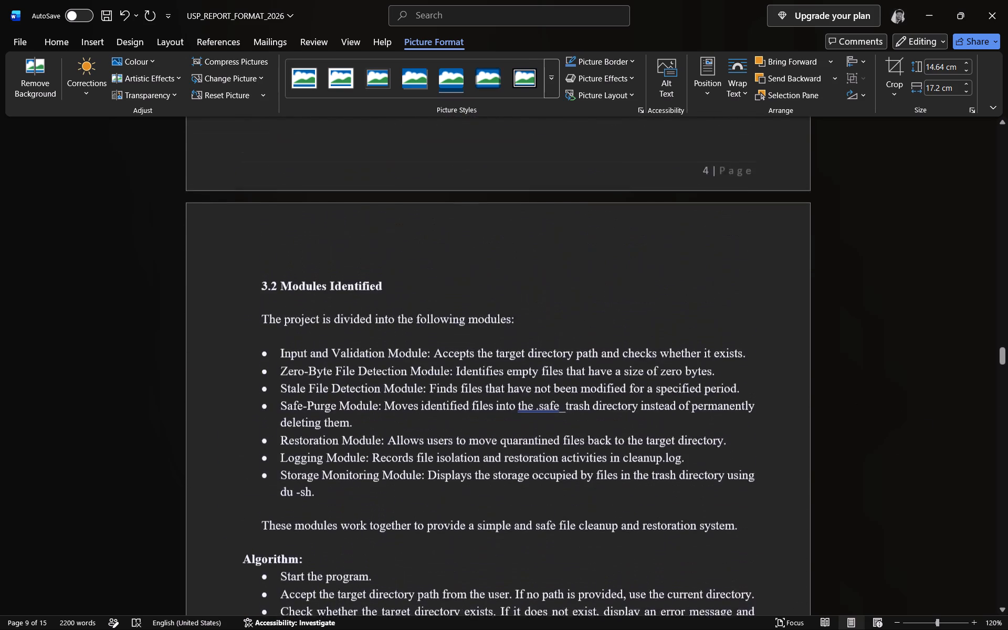
scroll(812, 389, "up", 4)
scroll(825, 379, "down", 2)
scroll(826, 378, "up", 2)
scroll(845, 372, "down", 1)
scroll(845, 372, "up", 9)
scroll(845, 372, "down", 2)
scroll(850, 367, "up", 6)
scroll(854, 365, "down", 1)
scroll(855, 365, "up", 3)
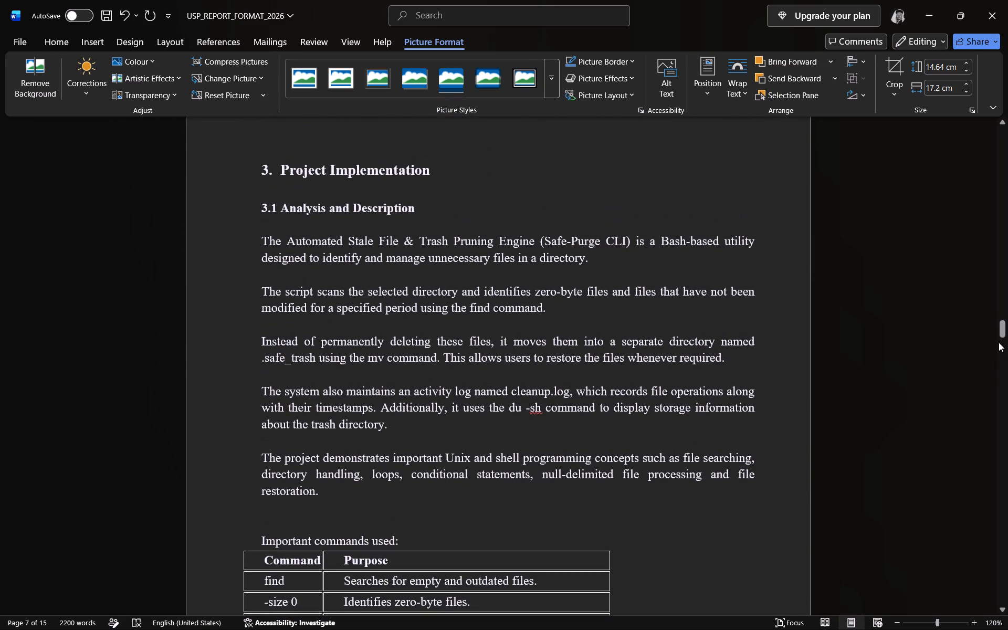
left_click_drag(1000, 334, 971, 172)
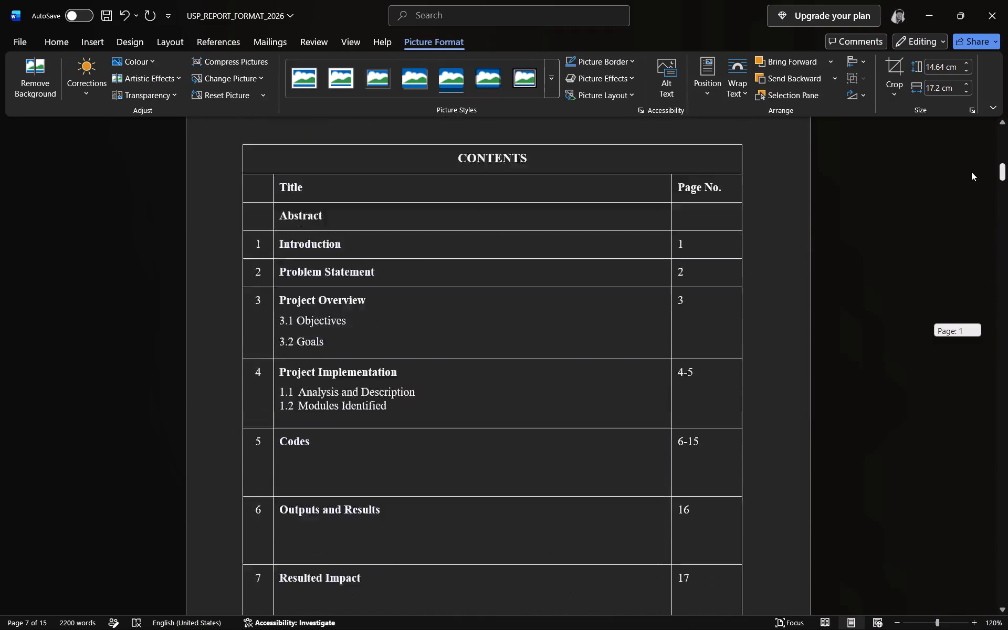
left_click_drag(971, 172, 970, 144)
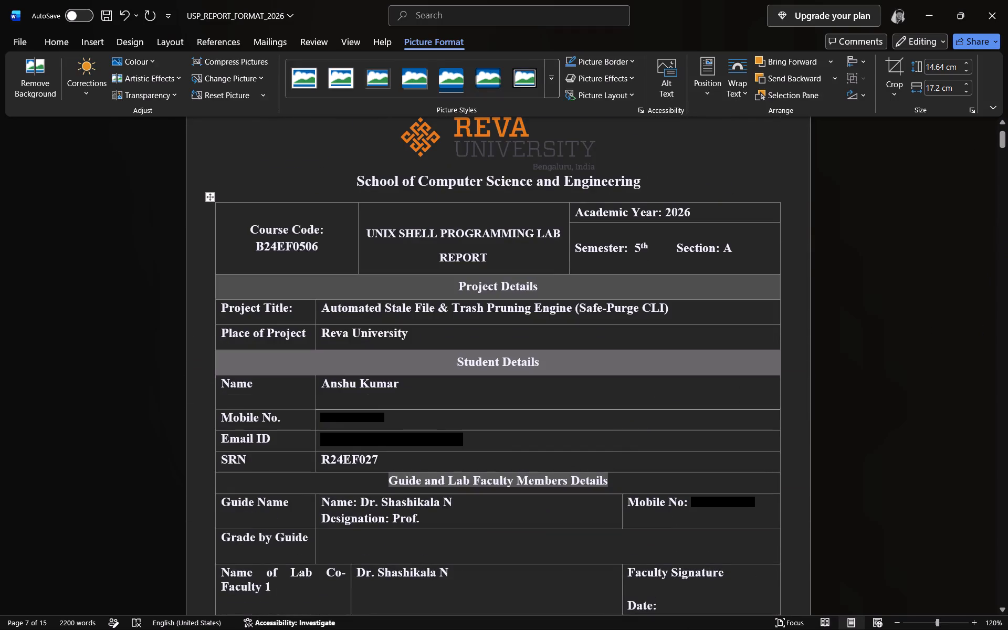
Examine the cover page, the Contents table and the Abstract, checking the page references and repeated text.
scroll(655, 519, "down", 4)
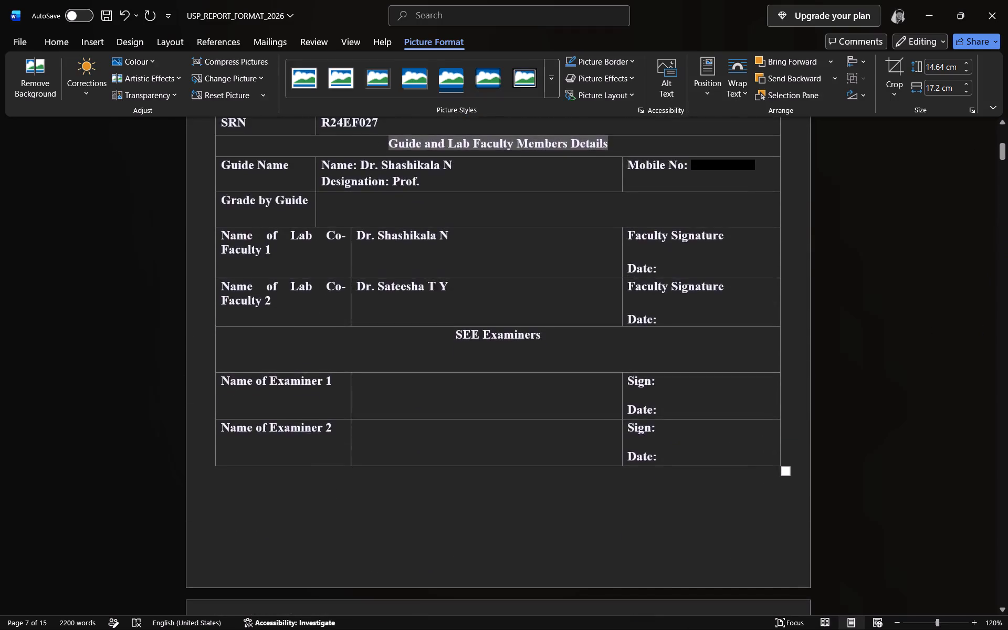
scroll(655, 519, "down", 6)
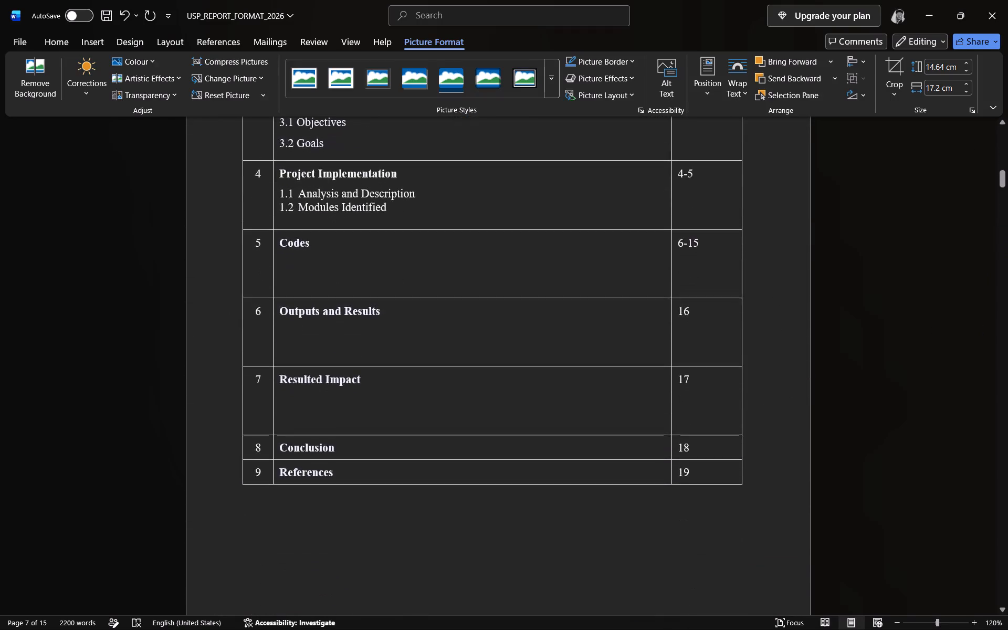
scroll(655, 519, "down", 5)
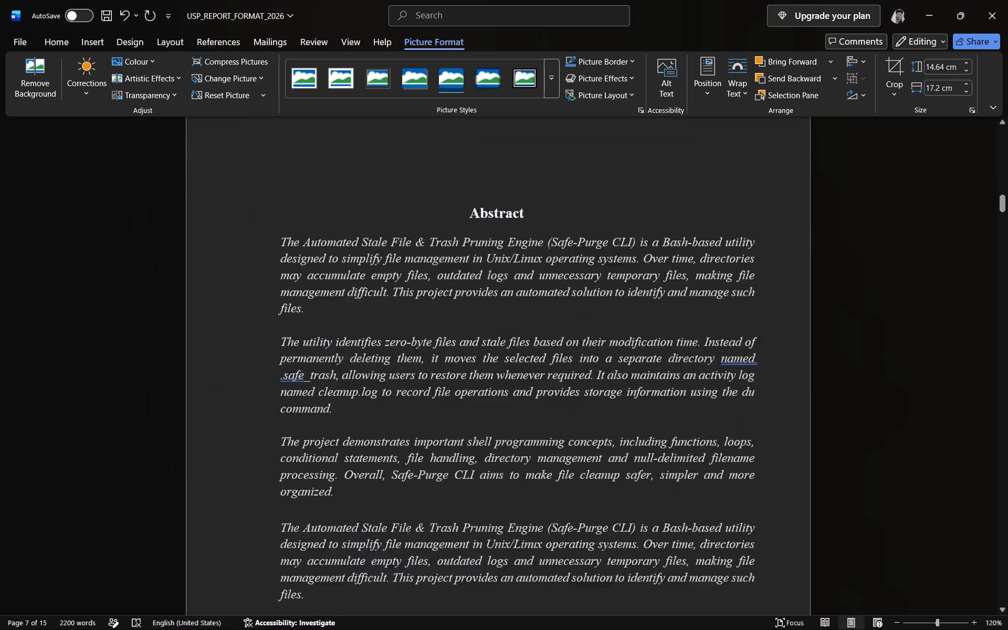
scroll(655, 519, "down", 1)
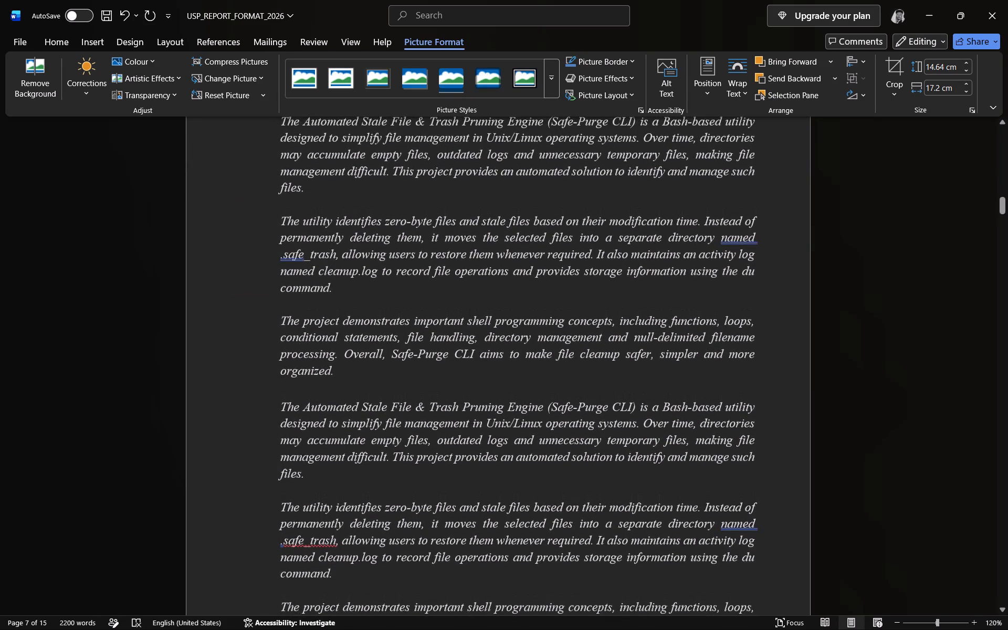
scroll(655, 519, "down", 1)
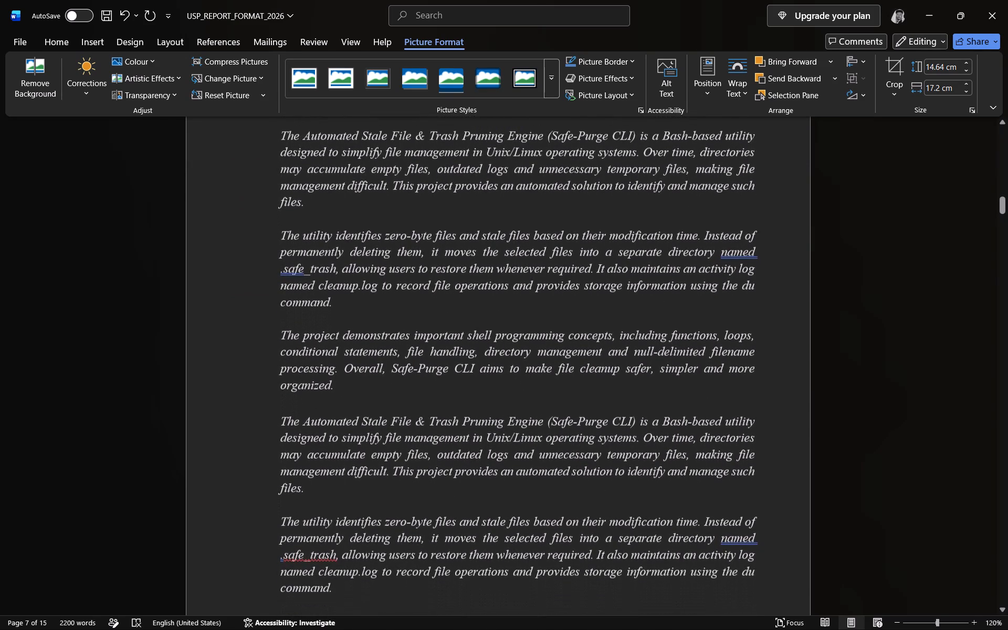
scroll(655, 519, "down", 1)
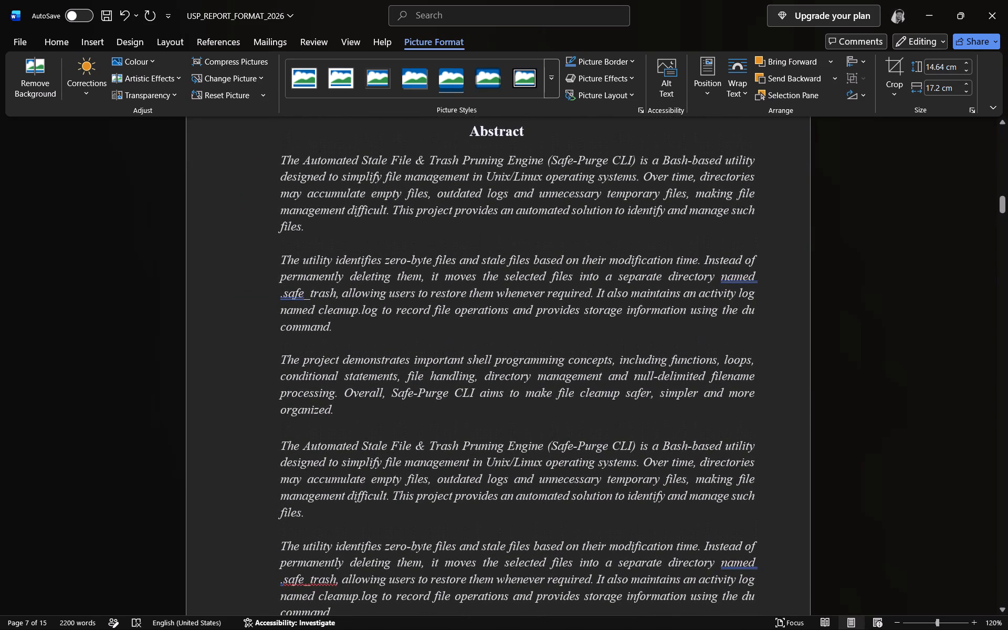
Delete the repeated paragraph starting "The Automated Stale File & Trash Pruning Engine" that follows the Abstract's third paragraph.
left_click_drag(320, 518, 286, 442)
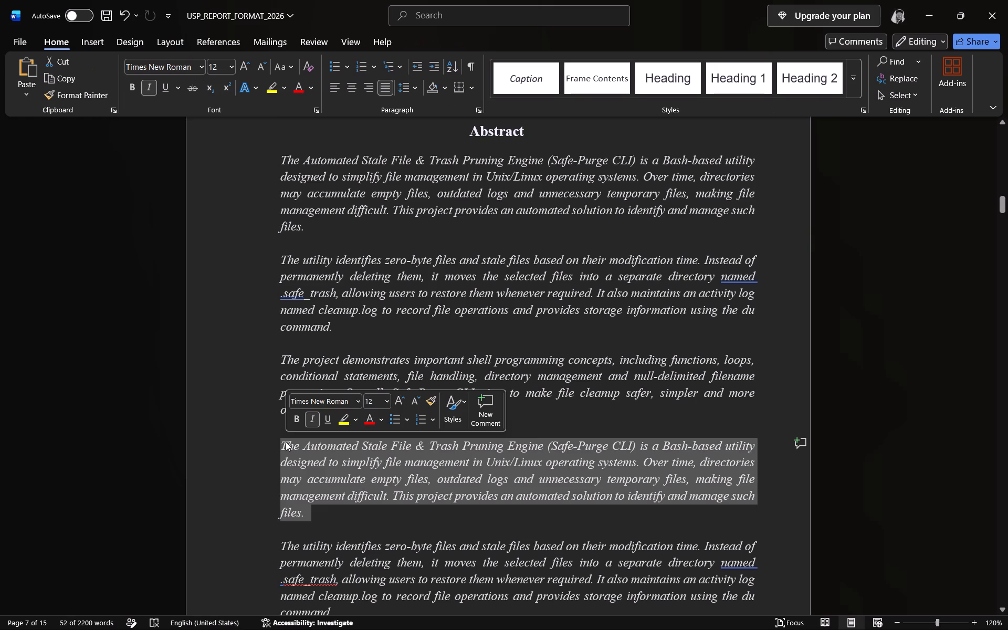
key("Delete")
Delete the repeated paragraphs starting "The utility identifies zero-byte files" and "The project demonstrates" below the Abstract's original three paragraphs.
scroll(297, 460, "down", 2)
scroll(298, 460, "up", 1)
scroll(298, 460, "down", 1)
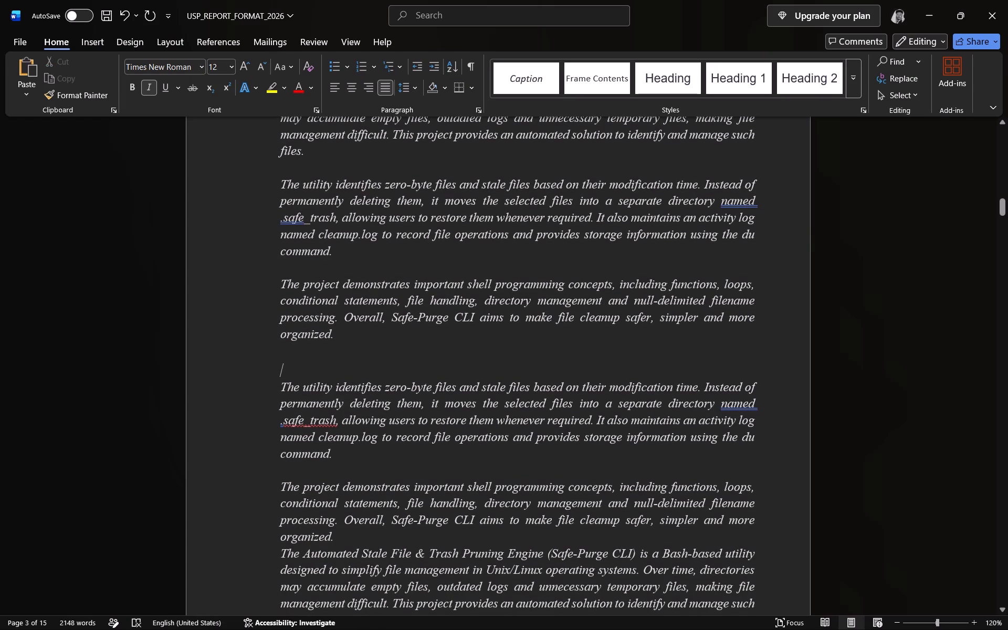
left_click_drag(340, 539, 274, 389)
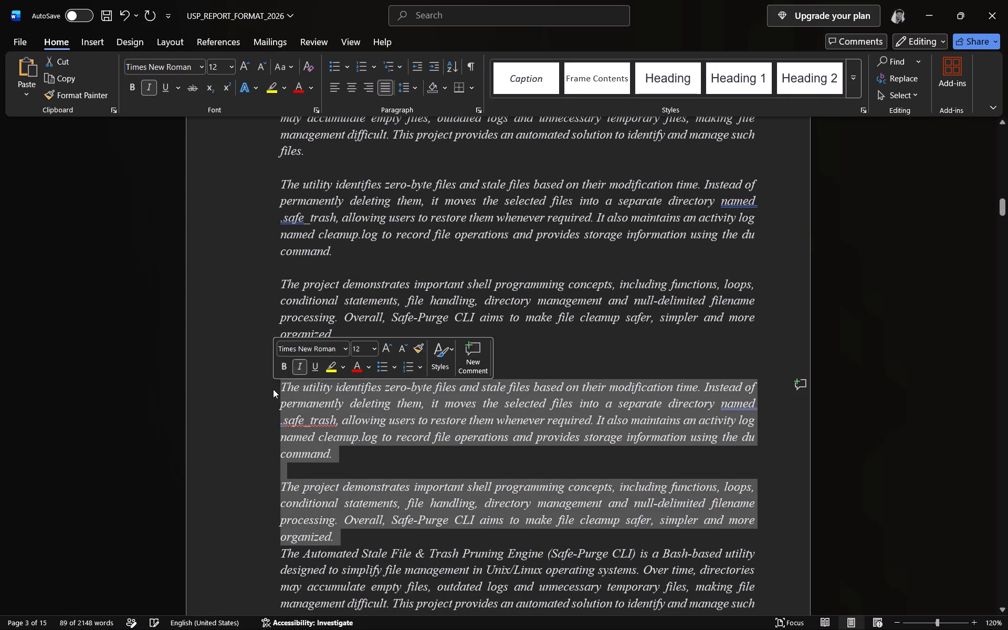
key("Delete")
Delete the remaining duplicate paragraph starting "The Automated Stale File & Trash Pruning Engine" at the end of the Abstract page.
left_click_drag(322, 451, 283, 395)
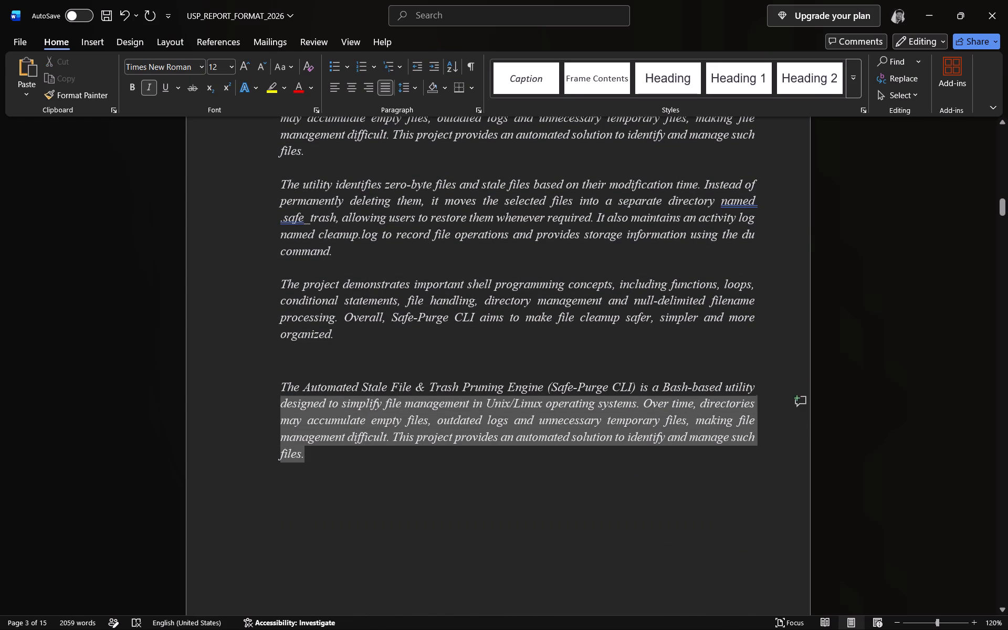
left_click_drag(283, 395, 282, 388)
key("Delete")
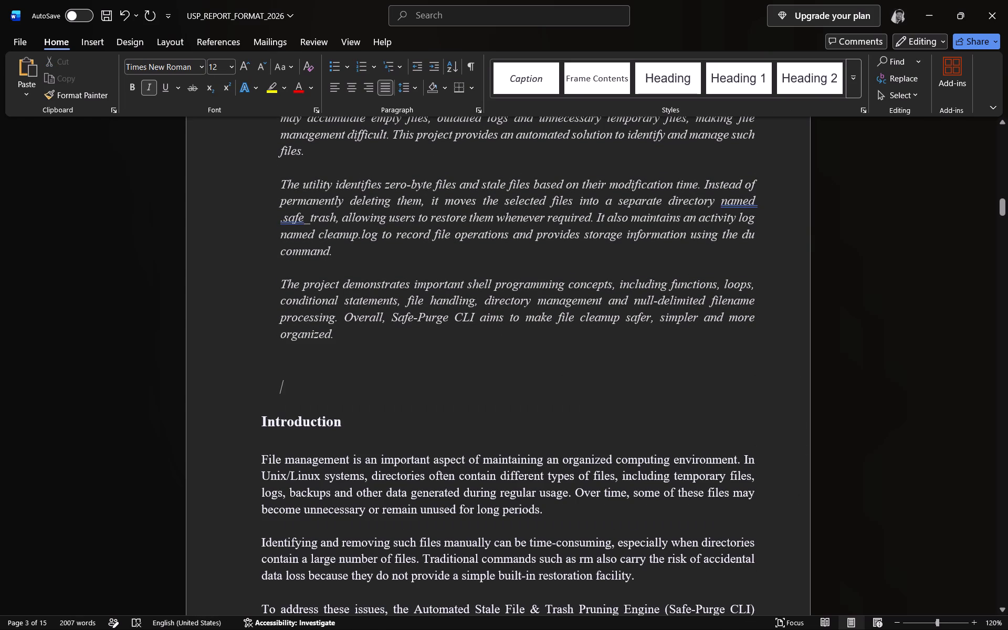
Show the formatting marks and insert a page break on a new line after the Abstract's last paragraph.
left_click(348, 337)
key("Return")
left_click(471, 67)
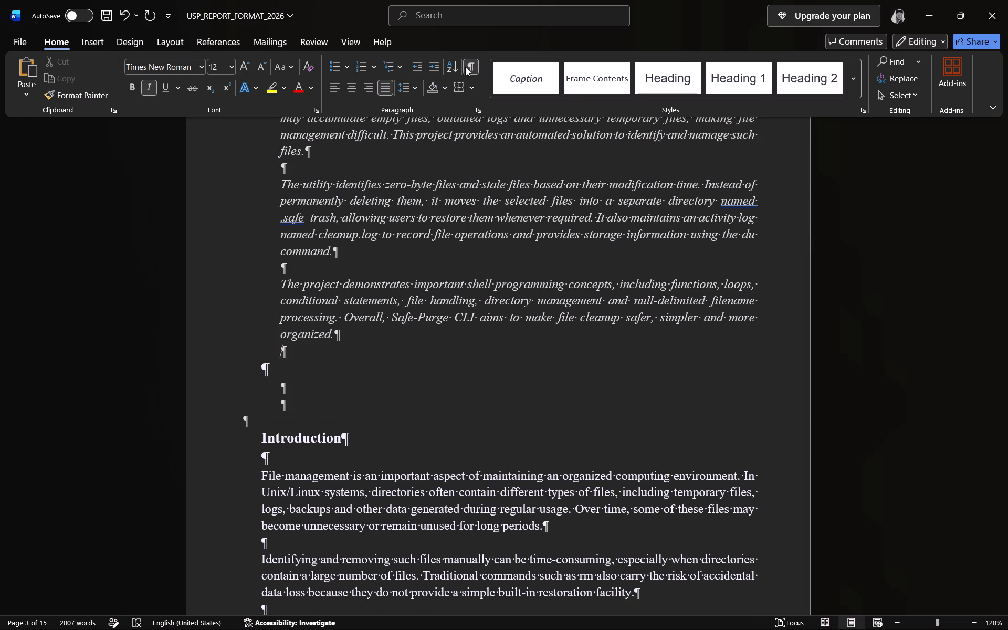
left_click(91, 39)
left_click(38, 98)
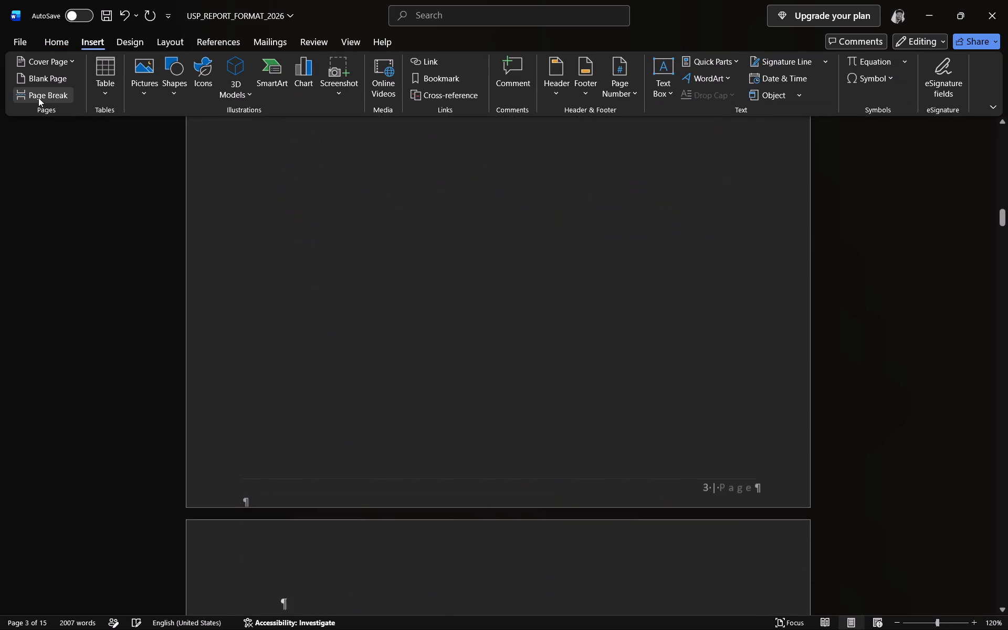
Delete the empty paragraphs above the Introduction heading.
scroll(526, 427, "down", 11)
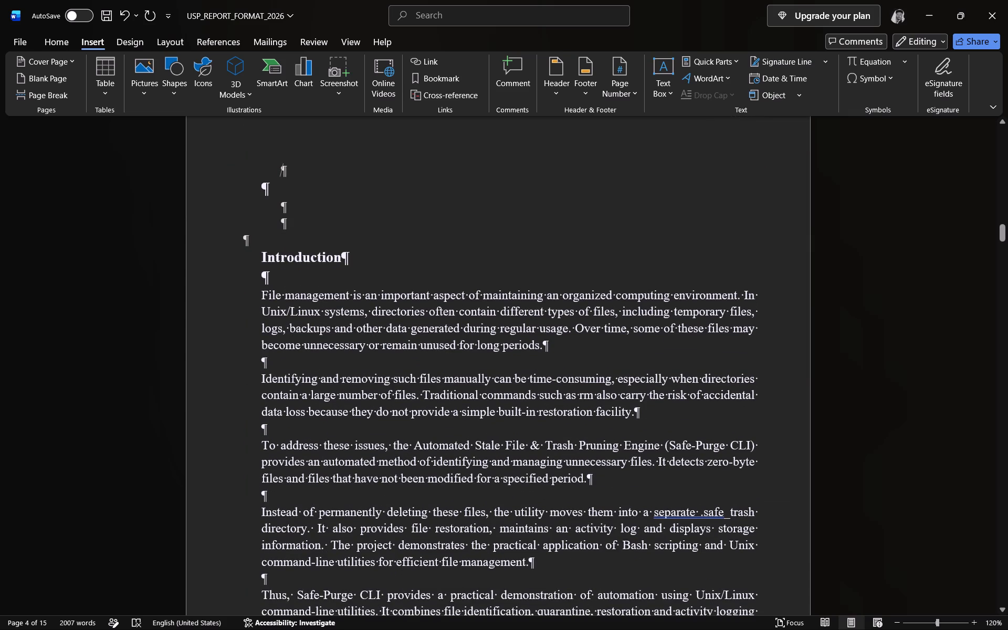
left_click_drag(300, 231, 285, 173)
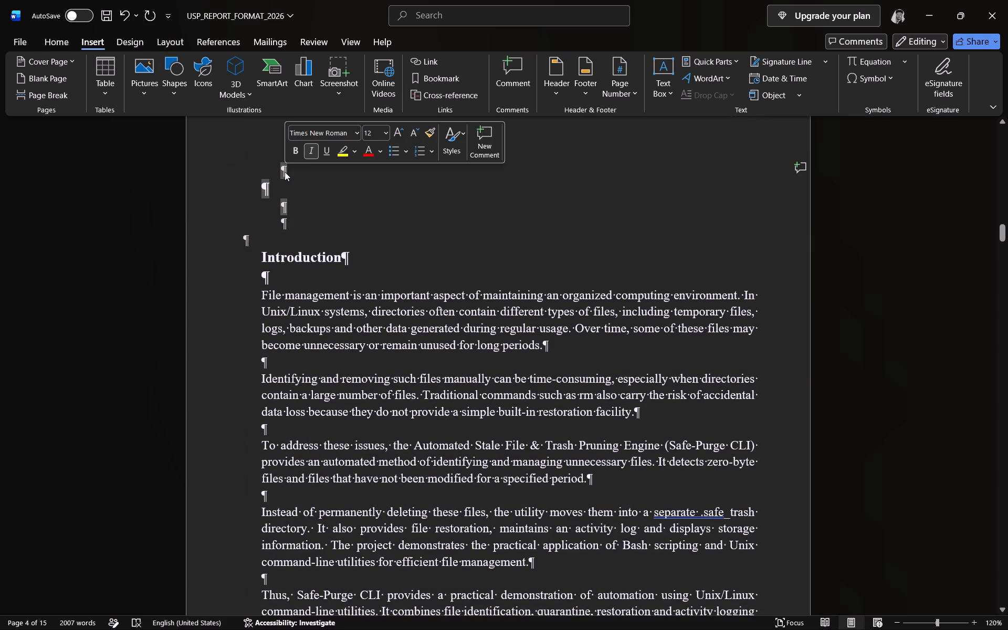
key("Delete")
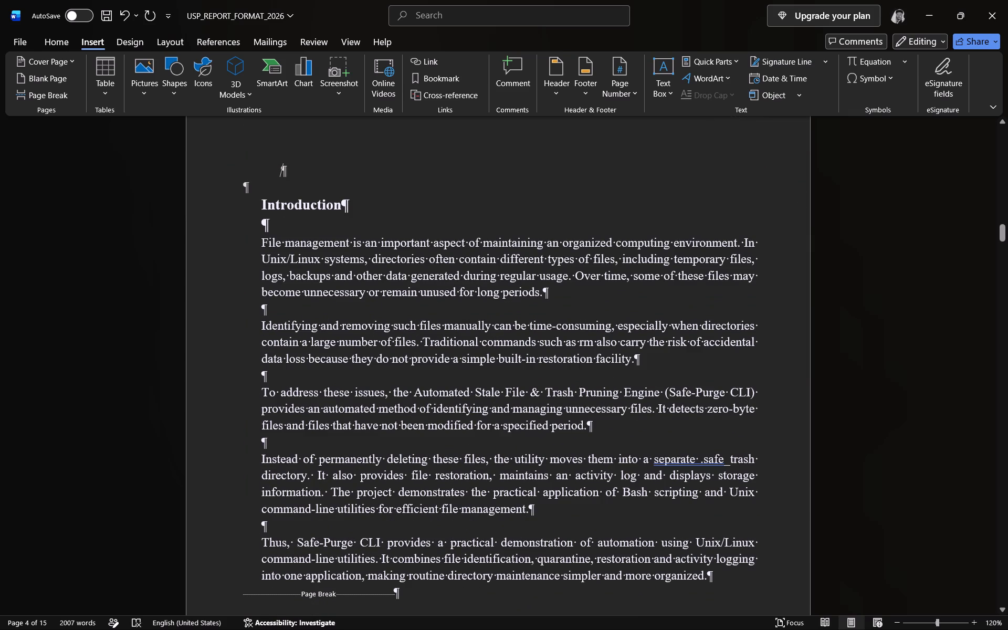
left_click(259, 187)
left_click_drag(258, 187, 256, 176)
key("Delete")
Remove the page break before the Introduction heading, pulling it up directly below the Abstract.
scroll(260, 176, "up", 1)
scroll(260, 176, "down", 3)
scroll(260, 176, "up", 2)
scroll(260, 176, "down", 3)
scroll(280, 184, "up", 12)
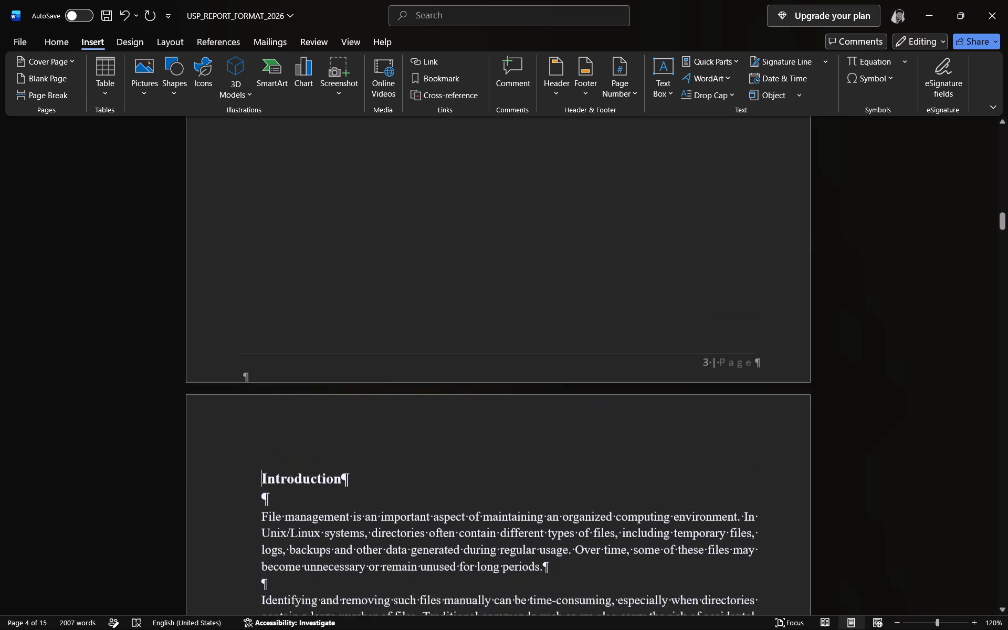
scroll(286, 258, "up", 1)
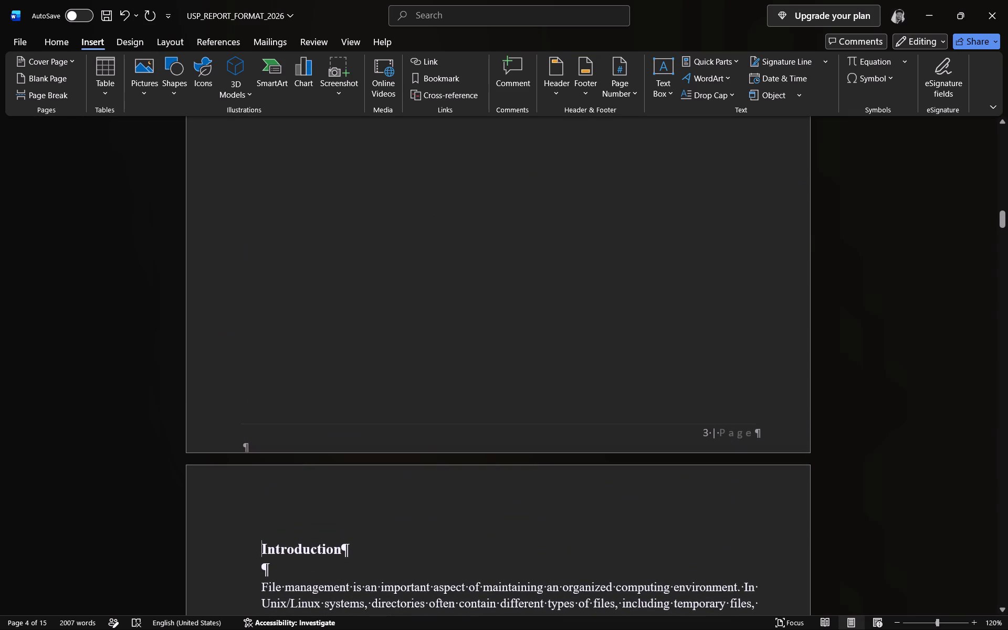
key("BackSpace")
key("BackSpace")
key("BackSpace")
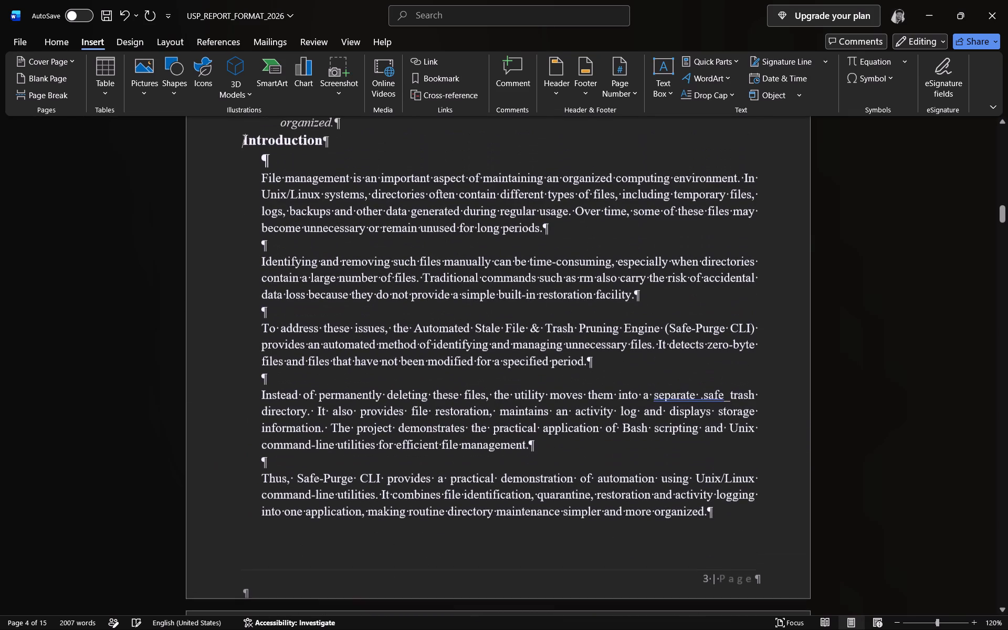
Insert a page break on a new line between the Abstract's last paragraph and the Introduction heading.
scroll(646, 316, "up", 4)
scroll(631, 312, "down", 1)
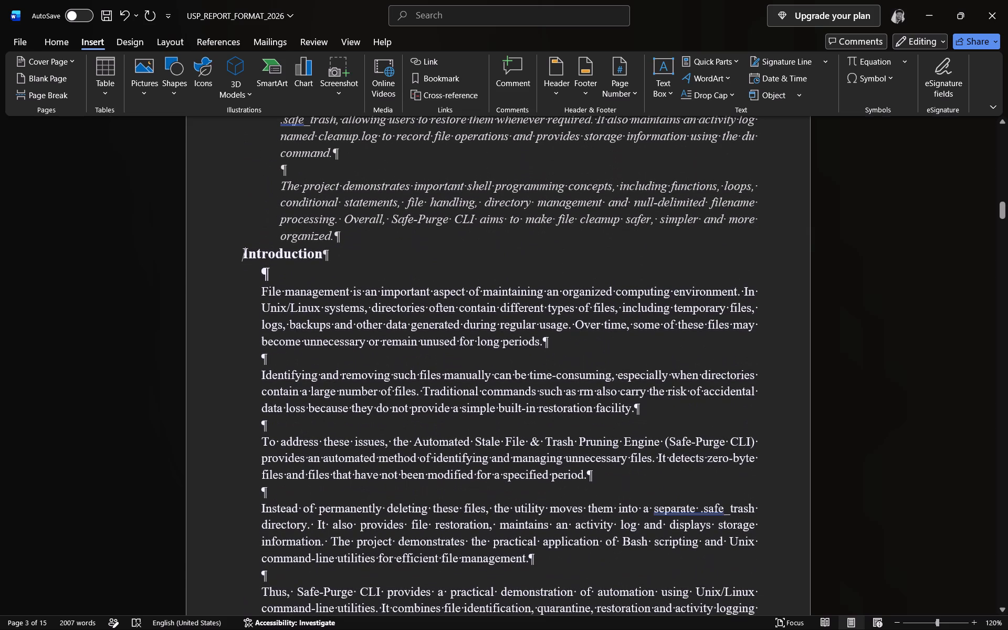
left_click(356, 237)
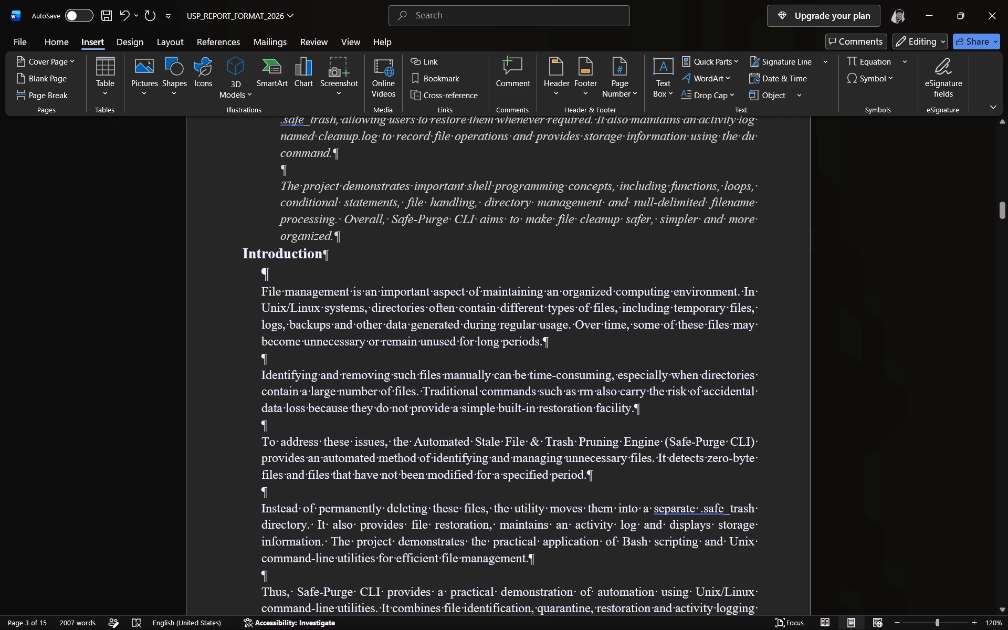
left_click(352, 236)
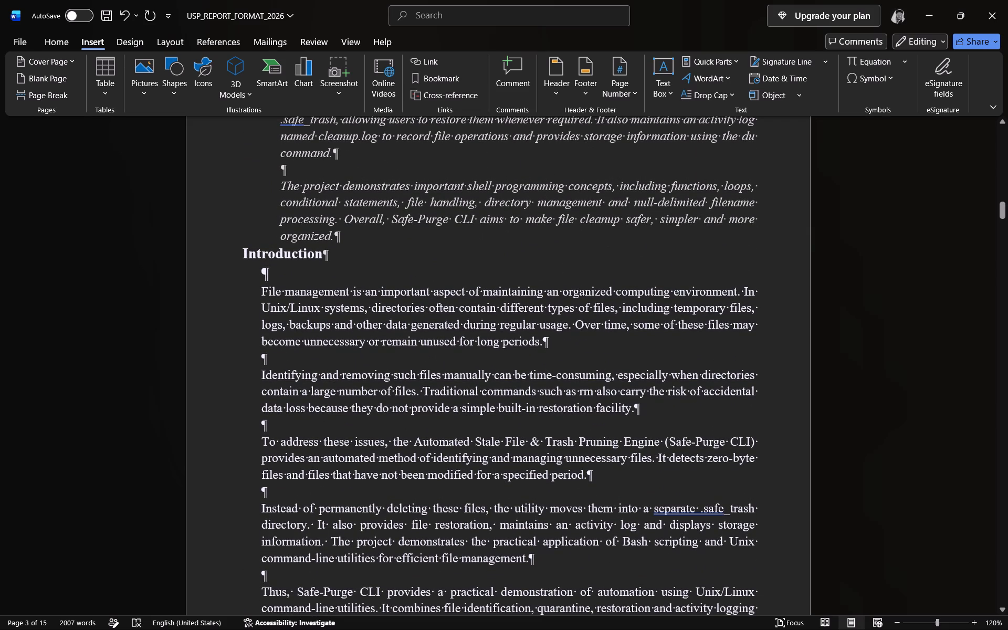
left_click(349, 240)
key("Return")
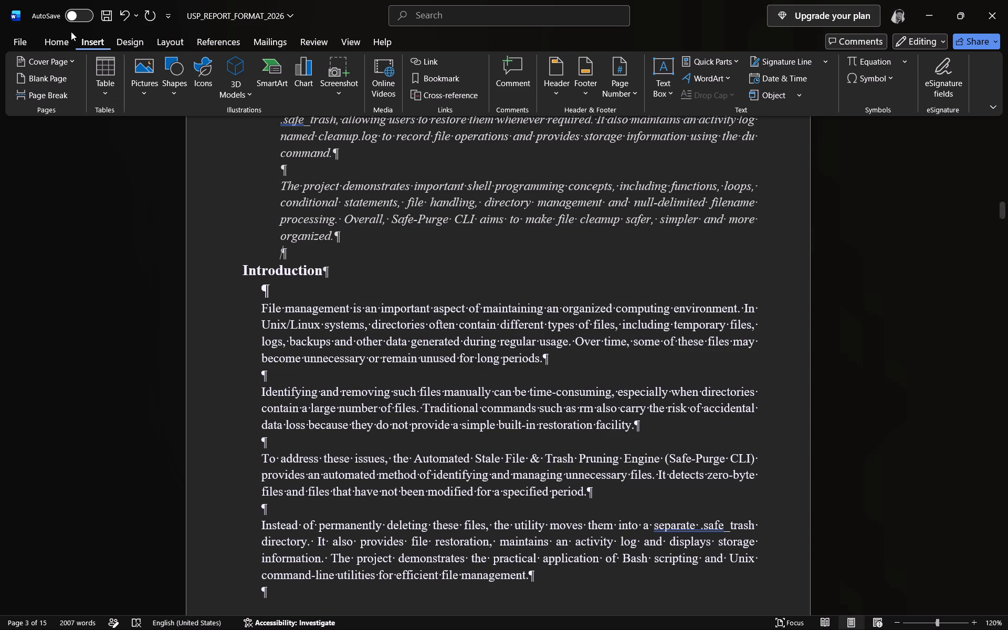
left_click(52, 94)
Check the page break and footer page numbers around the Introduction, going back up to the Contents table.
scroll(287, 340, "down", 2)
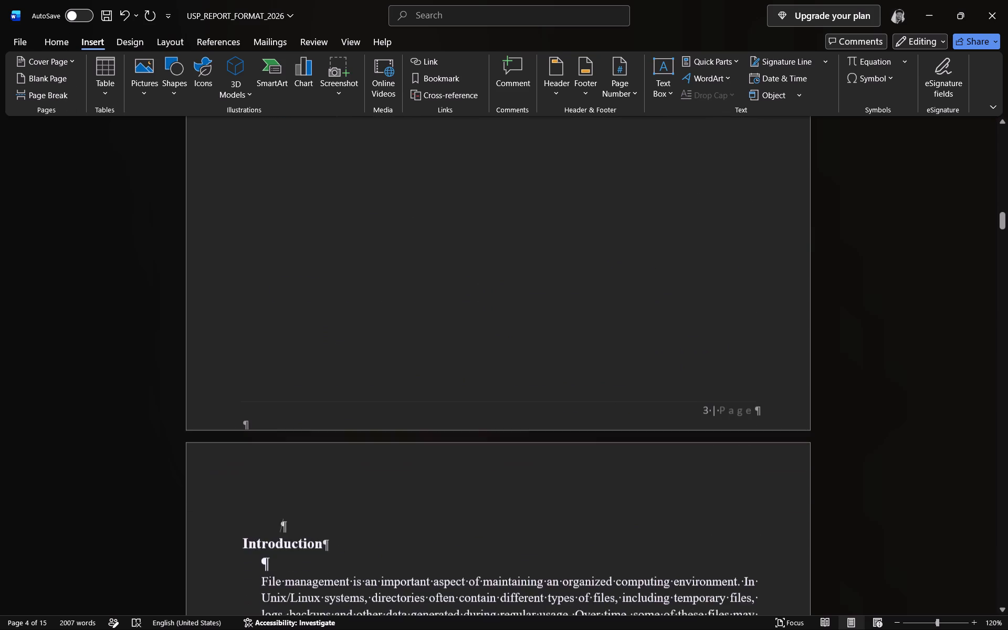
scroll(628, 323, "down", 5)
scroll(647, 325, "up", 8)
scroll(647, 325, "down", 1)
scroll(647, 324, "up", 8)
scroll(647, 324, "down", 1)
scroll(647, 324, "up", 2)
scroll(647, 324, "down", 1)
scroll(647, 324, "up", 1)
scroll(647, 324, "down", 1)
scroll(647, 324, "up", 5)
scroll(647, 324, "down", 1)
scroll(647, 324, "up", 10)
scroll(647, 324, "down", 5)
scroll(647, 324, "up", 20)
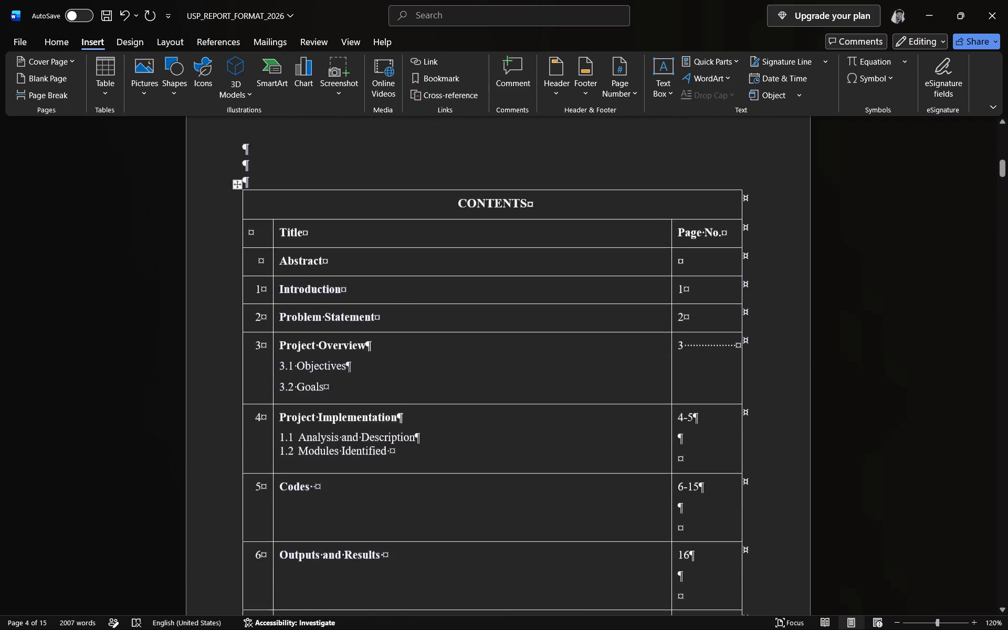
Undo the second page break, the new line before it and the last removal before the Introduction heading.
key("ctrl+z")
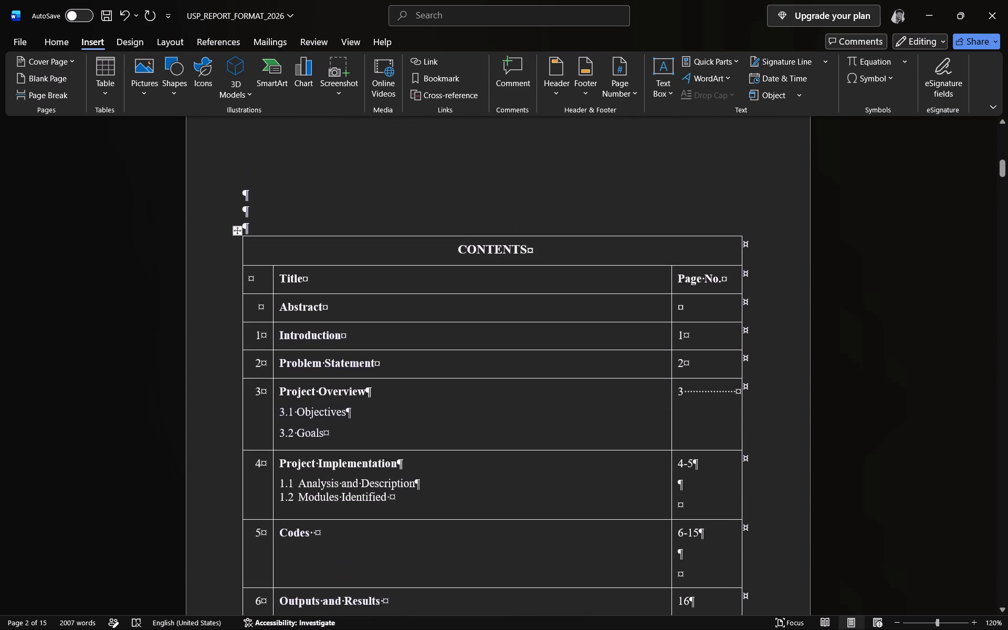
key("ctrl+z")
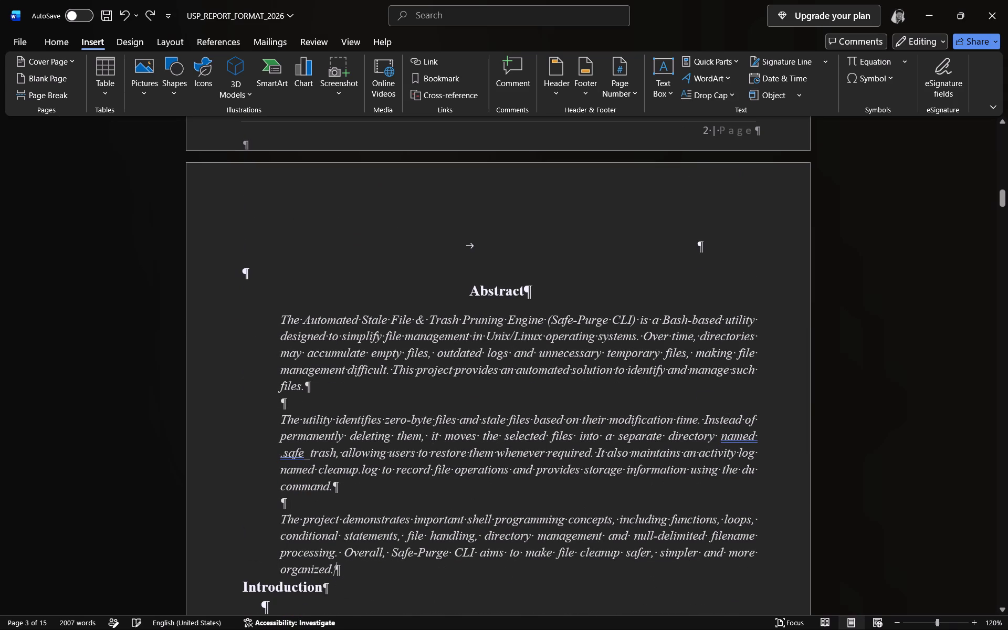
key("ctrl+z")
Examine the Abstract page's break and footer and the start of the Introduction page.
scroll(647, 324, "up", 5)
scroll(647, 324, "down", 1)
scroll(647, 324, "up", 3)
scroll(646, 324, "down", 1)
scroll(646, 324, "up", 1)
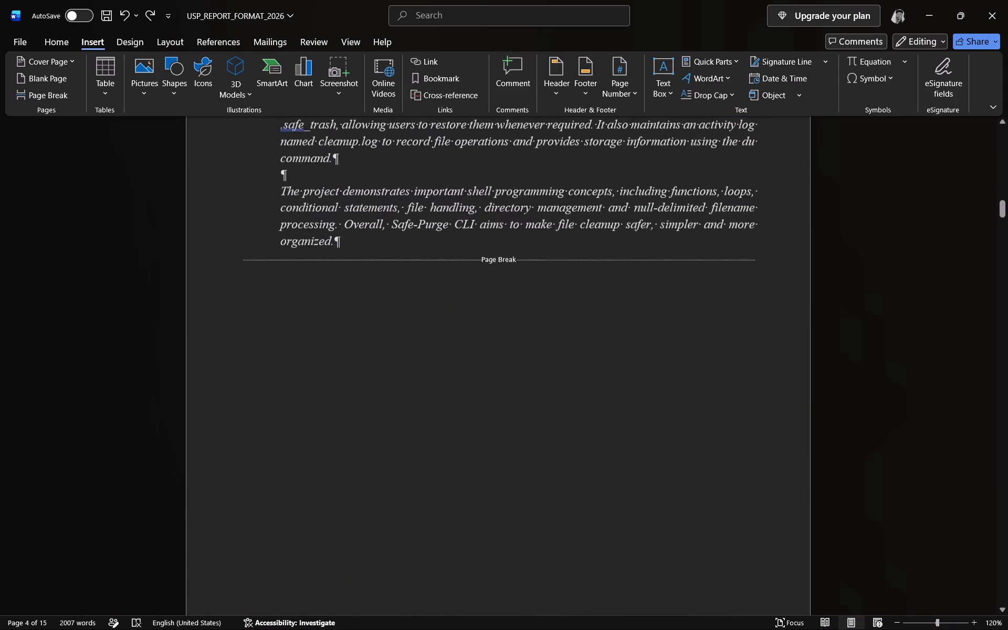
scroll(646, 324, "up", 4)
scroll(646, 324, "down", 3)
scroll(646, 333, "up", 2)
scroll(650, 357, "down", 5)
scroll(657, 365, "up", 1)
scroll(658, 363, "down", 2)
scroll(659, 362, "up", 1)
scroll(660, 361, "down", 1)
scroll(661, 362, "up", 1)
scroll(661, 362, "down", 2)
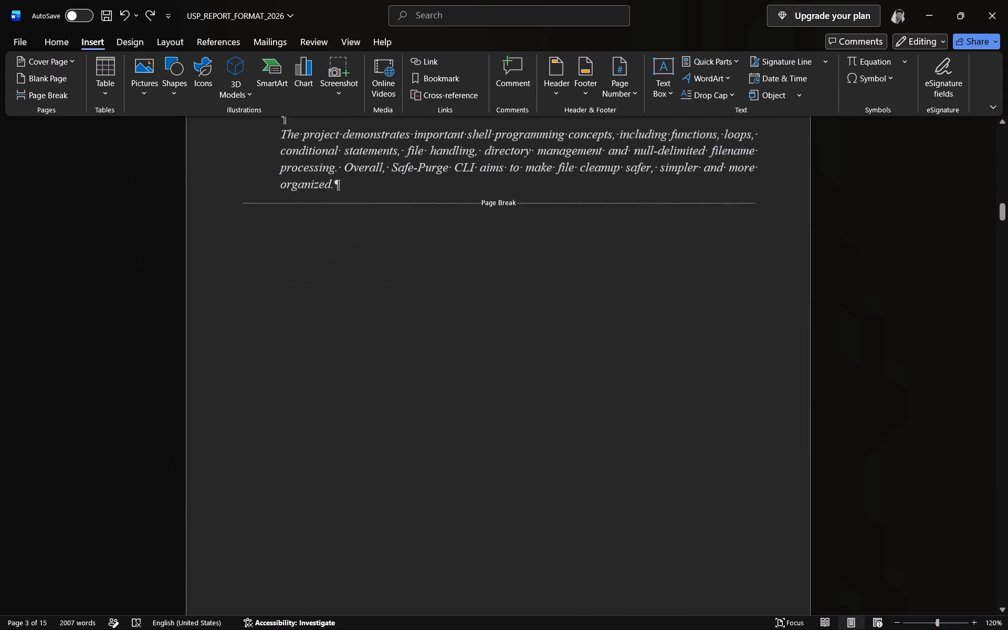
scroll(661, 362, "down", 4)
scroll(661, 361, "up", 1)
scroll(661, 361, "down", 1)
scroll(661, 360, "up", 1)
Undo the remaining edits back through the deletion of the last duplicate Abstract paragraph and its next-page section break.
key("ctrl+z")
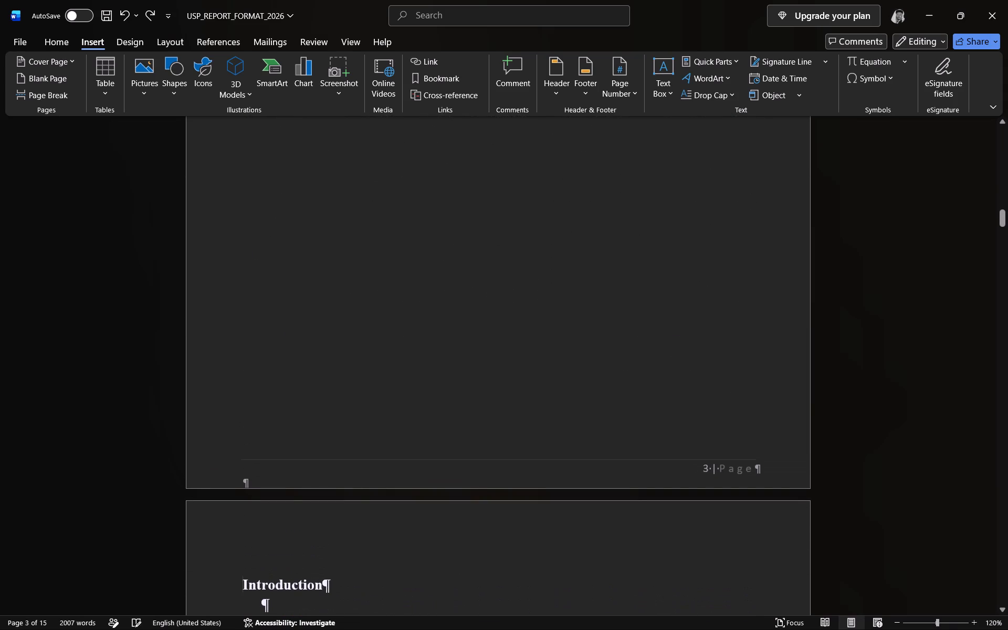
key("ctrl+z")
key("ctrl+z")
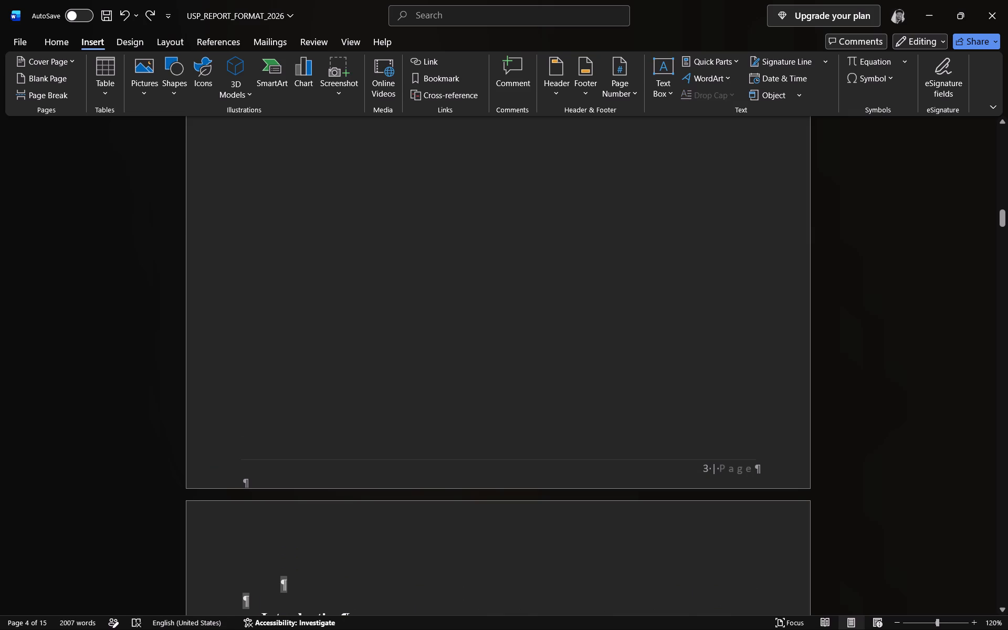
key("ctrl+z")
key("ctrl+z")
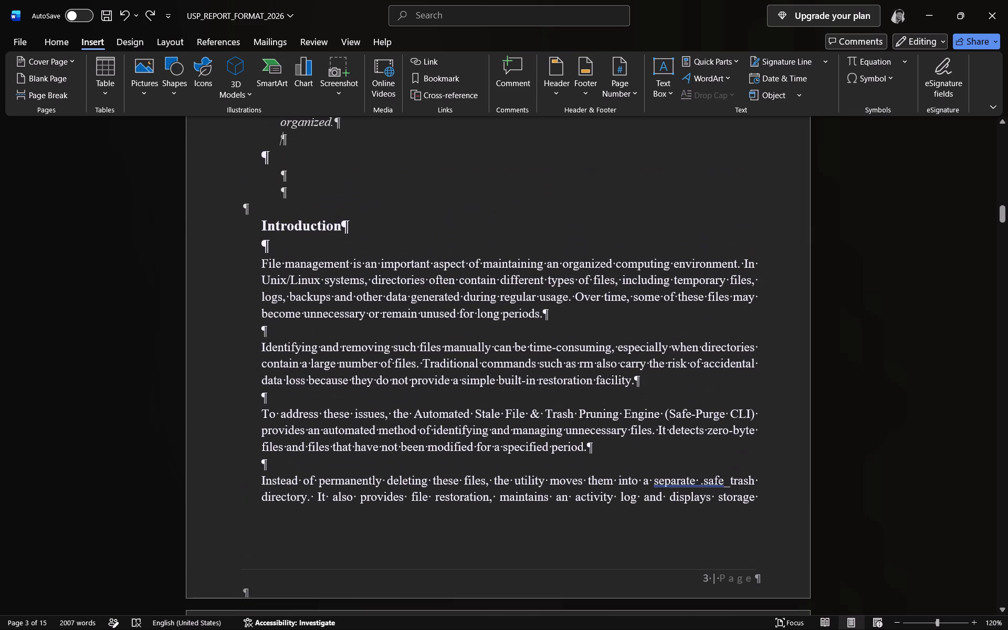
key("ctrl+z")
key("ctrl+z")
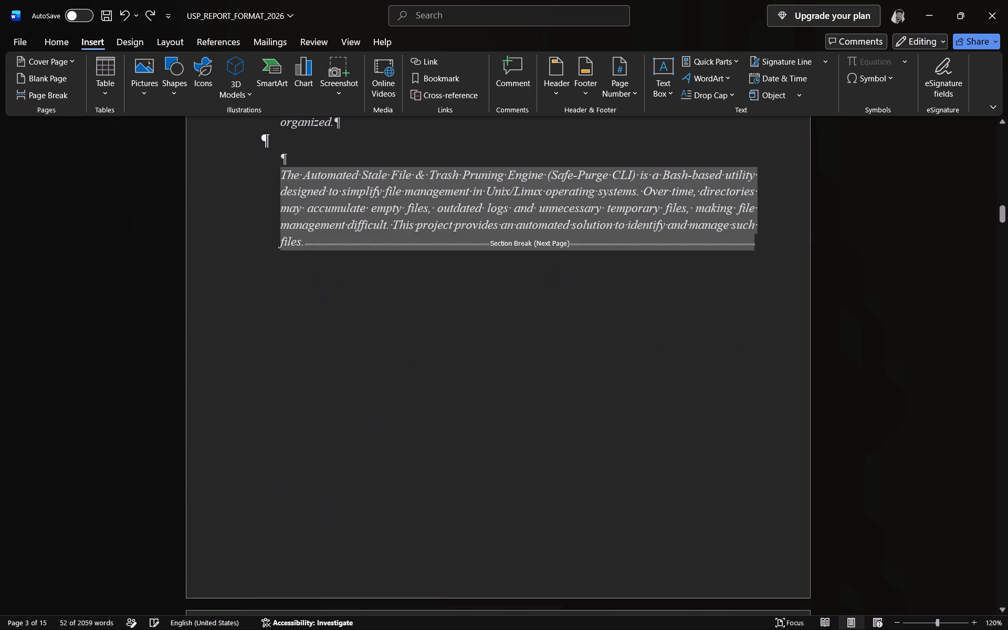
Check the section break after the Abstract and the page numbering of the Abstract and Introduction pages.
scroll(657, 361, "up", 6)
scroll(658, 364, "down", 5)
scroll(658, 365, "up", 1)
scroll(658, 365, "down", 3)
scroll(658, 365, "up", 1)
scroll(659, 364, "down", 6)
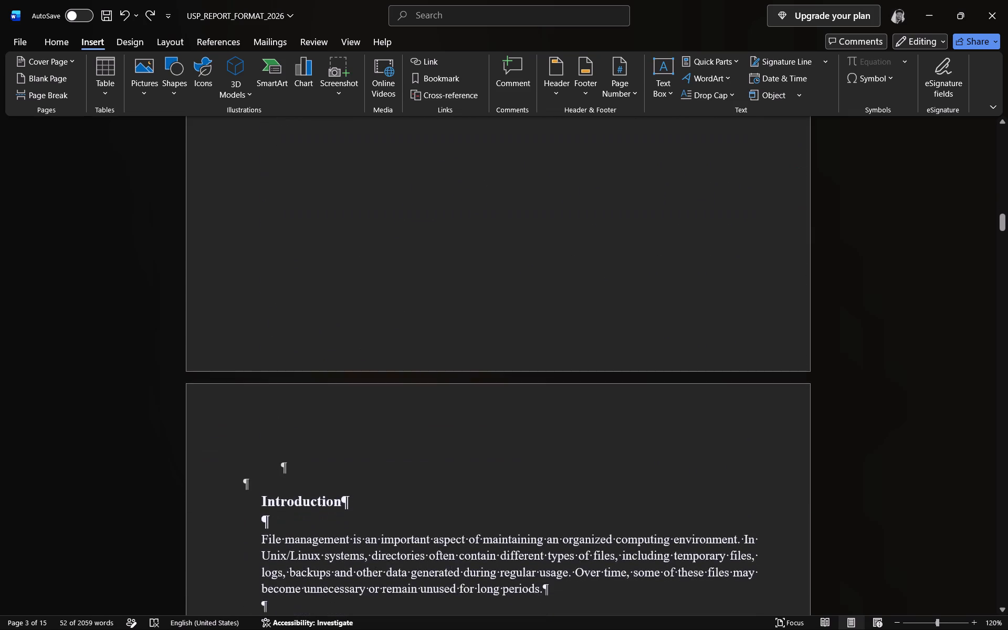
scroll(660, 358, "up", 8)
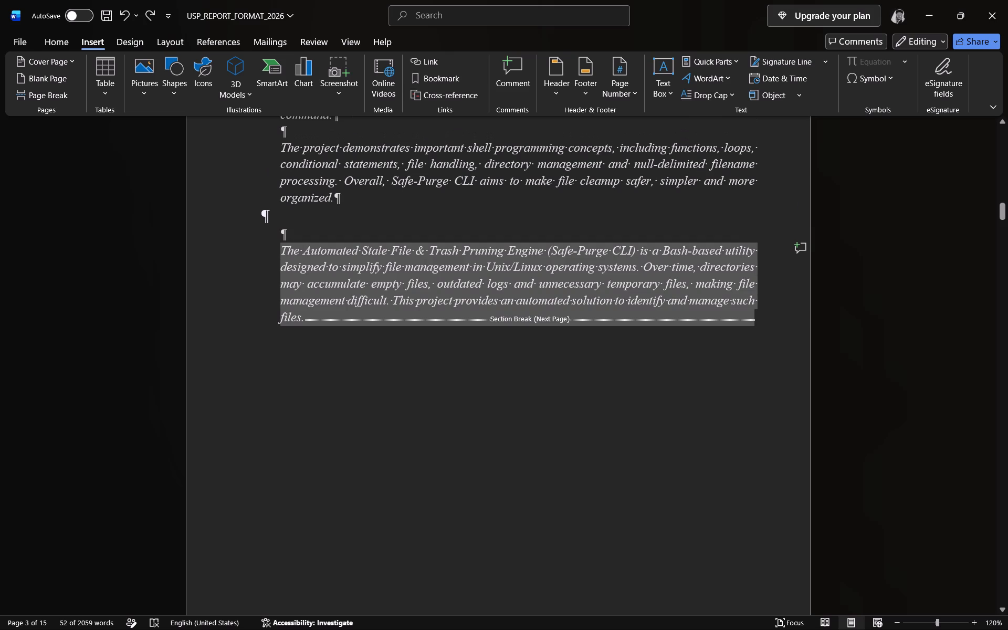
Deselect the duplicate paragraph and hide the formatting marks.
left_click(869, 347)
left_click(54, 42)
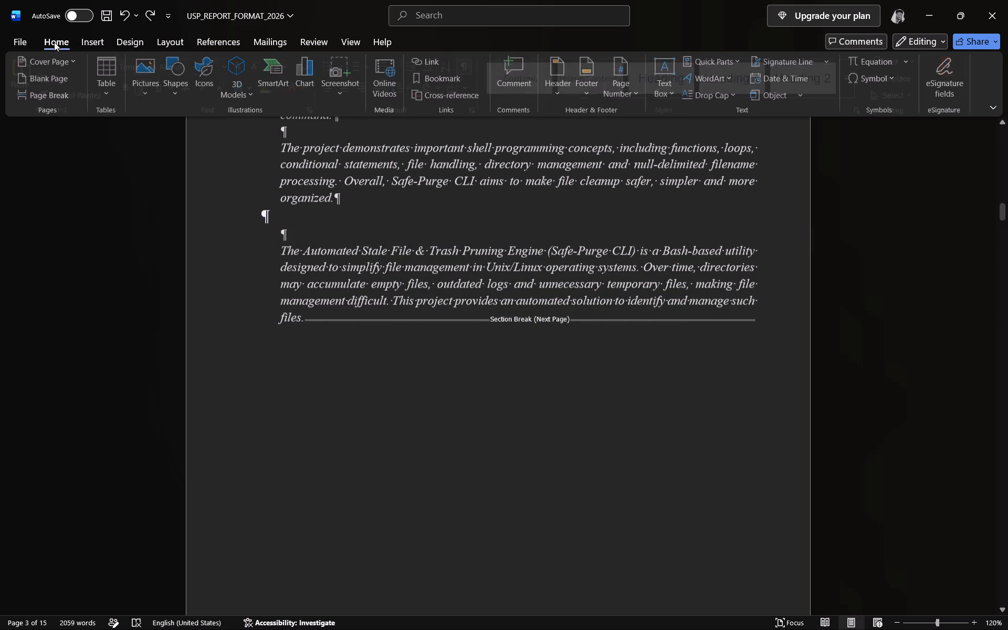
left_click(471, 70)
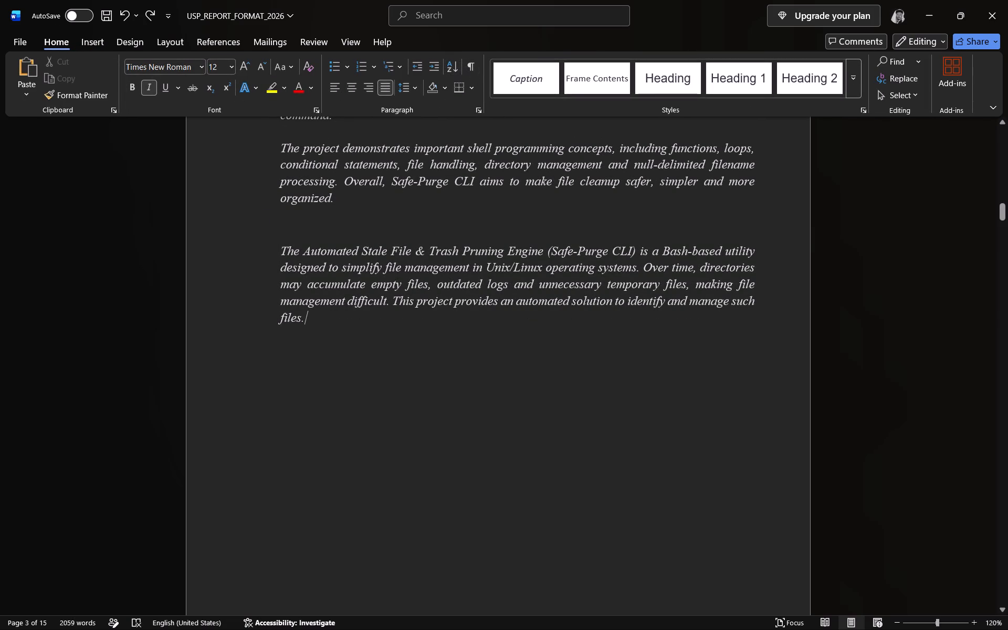
Delete the text of the duplicate Abstract paragraph at the end of the Abstract page, keeping its final period.
left_click(865, 346)
scroll(858, 335, "up", 8)
scroll(856, 330, "down", 2)
scroll(856, 330, "up", 3)
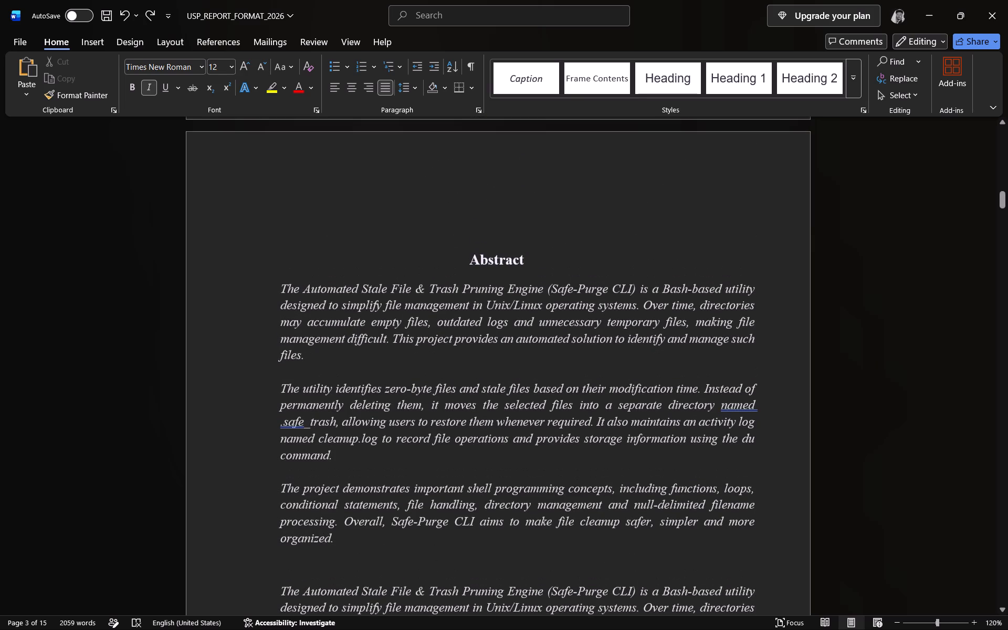
scroll(859, 331, "down", 7)
scroll(544, 395, "up", 2)
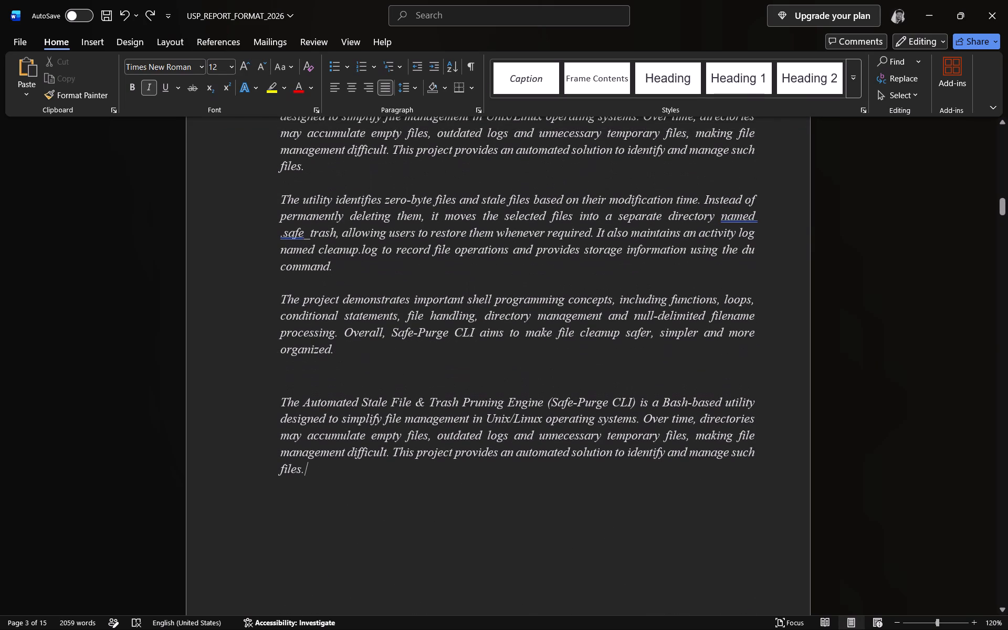
left_click_drag(301, 467, 277, 403)
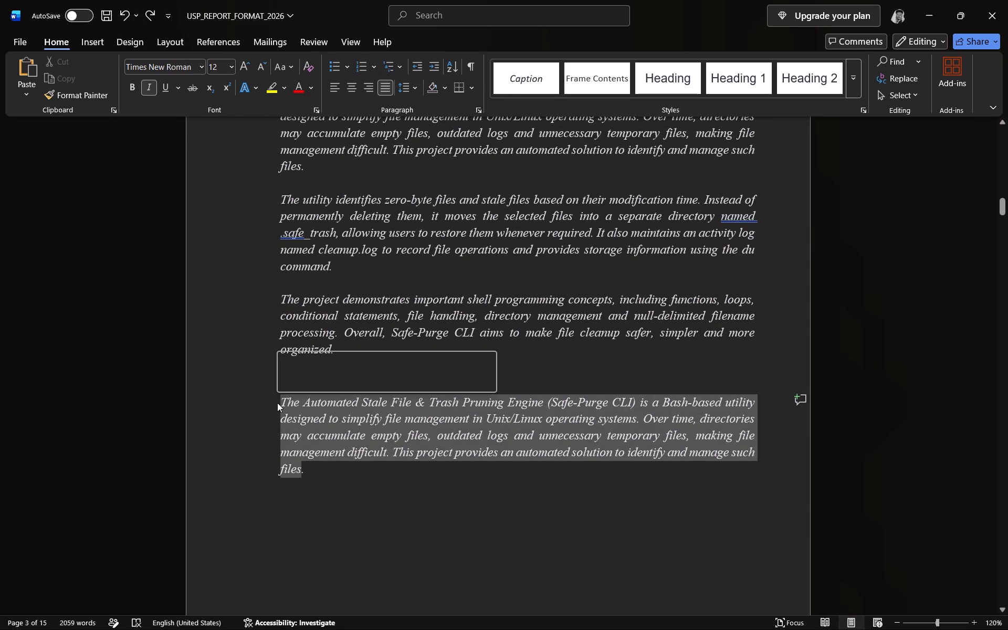
key("BackSpace")
Check the break after the Abstract and the page number in the Introduction page's footer.
scroll(491, 372, "down", 1)
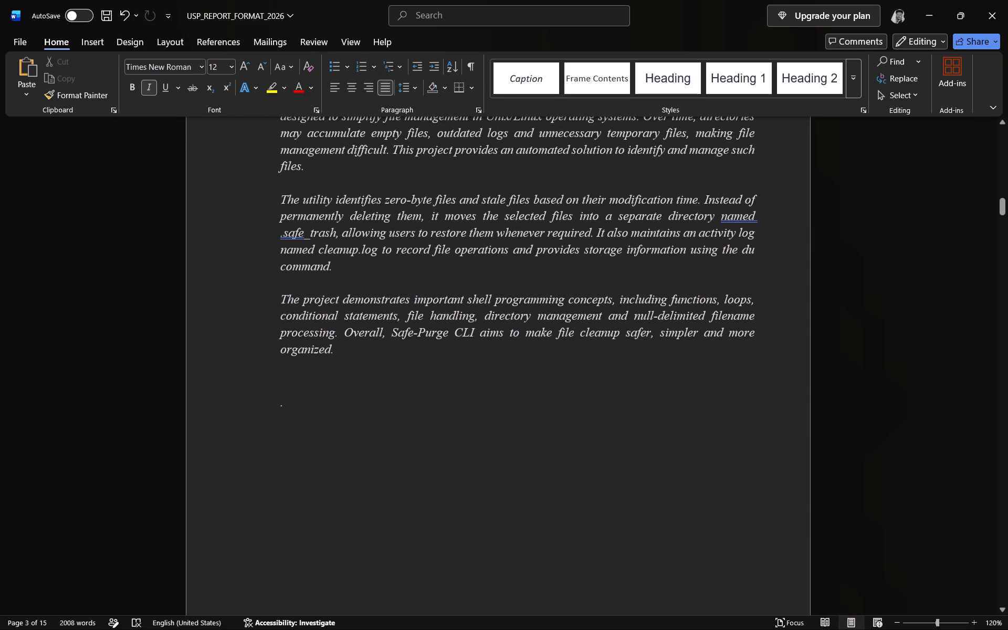
scroll(498, 372, "down", 2)
scroll(610, 422, "down", 1)
scroll(610, 422, "up", 2)
scroll(607, 422, "down", 1)
scroll(606, 422, "up", 1)
scroll(605, 422, "down", 3)
scroll(603, 422, "up", 4)
scroll(603, 422, "down", 10)
scroll(626, 424, "up", 1)
scroll(626, 424, "down", 10)
scroll(633, 421, "up", 2)
scroll(633, 421, "down", 3)
scroll(633, 421, "up", 1)
scroll(633, 421, "down", 12)
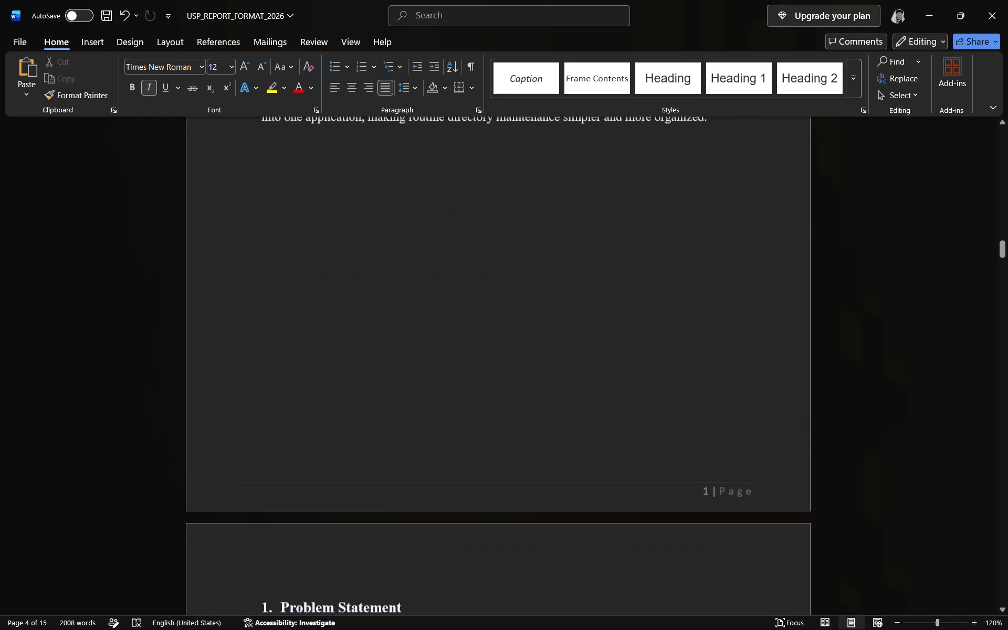
Save the report.
key("ctrl+s")
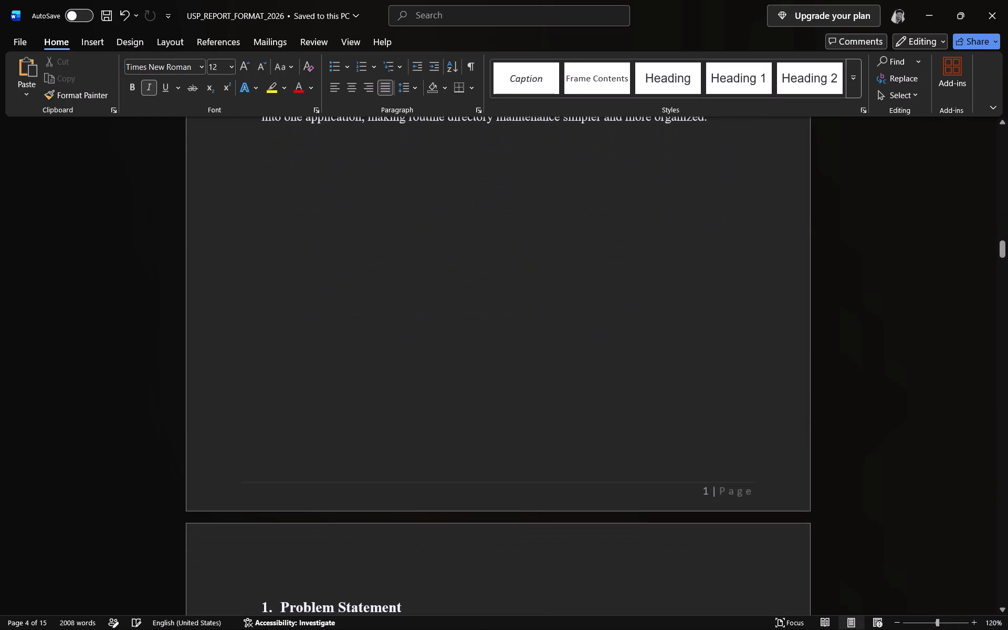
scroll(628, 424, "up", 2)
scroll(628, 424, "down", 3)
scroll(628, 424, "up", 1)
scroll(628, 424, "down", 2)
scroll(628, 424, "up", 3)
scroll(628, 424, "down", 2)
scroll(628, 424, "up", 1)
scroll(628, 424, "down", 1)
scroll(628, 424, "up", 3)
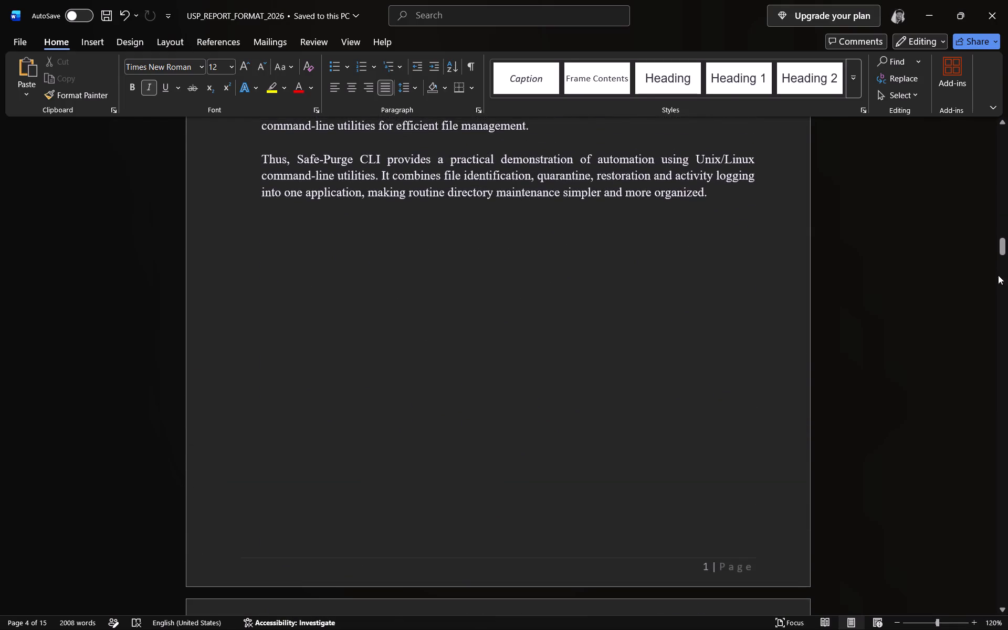
Change the guide's designation in the cover page table to "Professor".
left_click_drag(1005, 247, 988, 139)
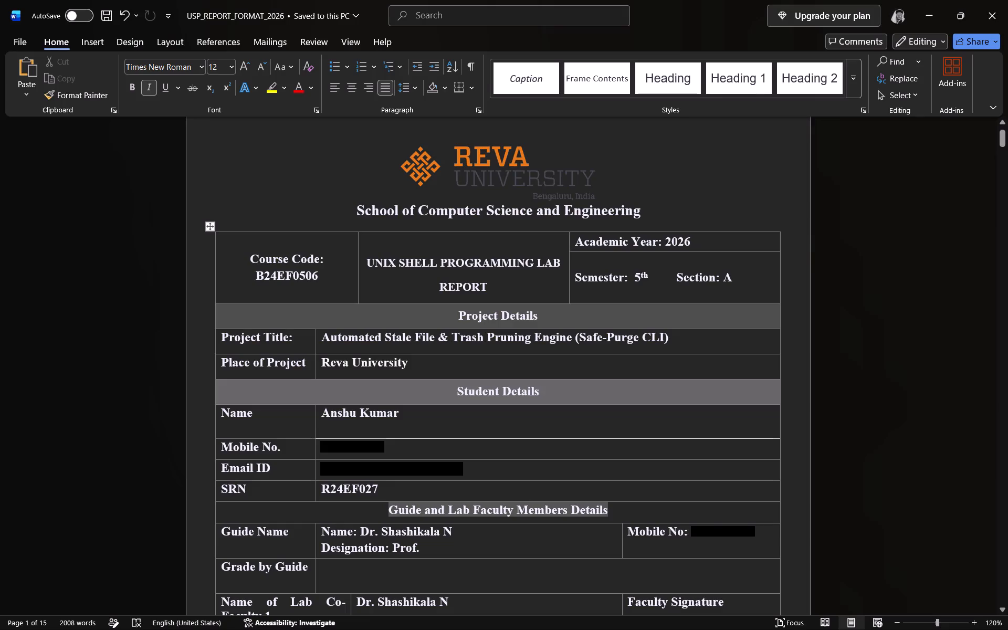
scroll(383, 371, "down", 3)
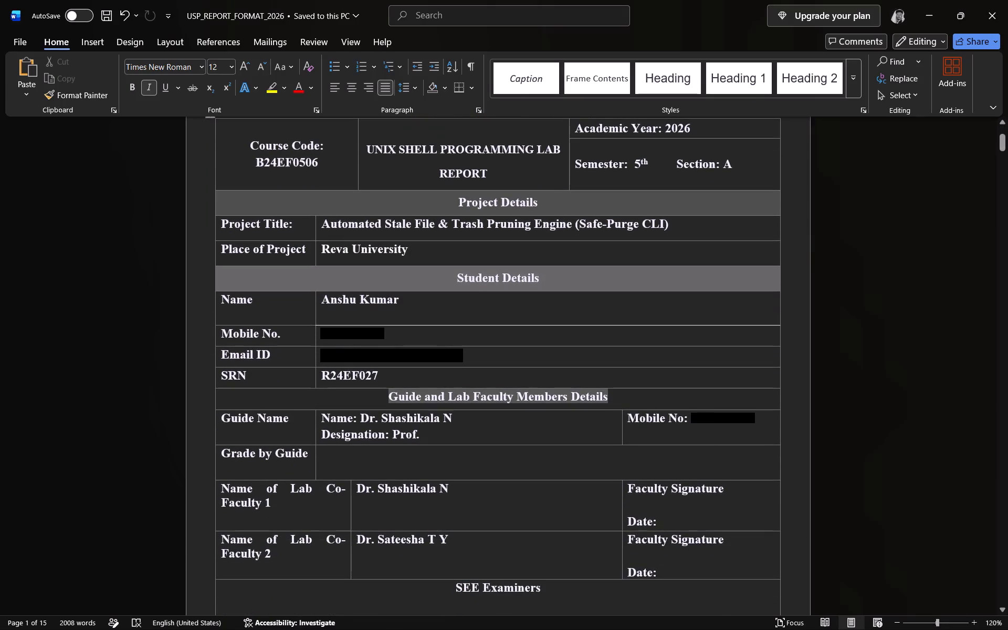
left_click(428, 434)
key("BackSpace")
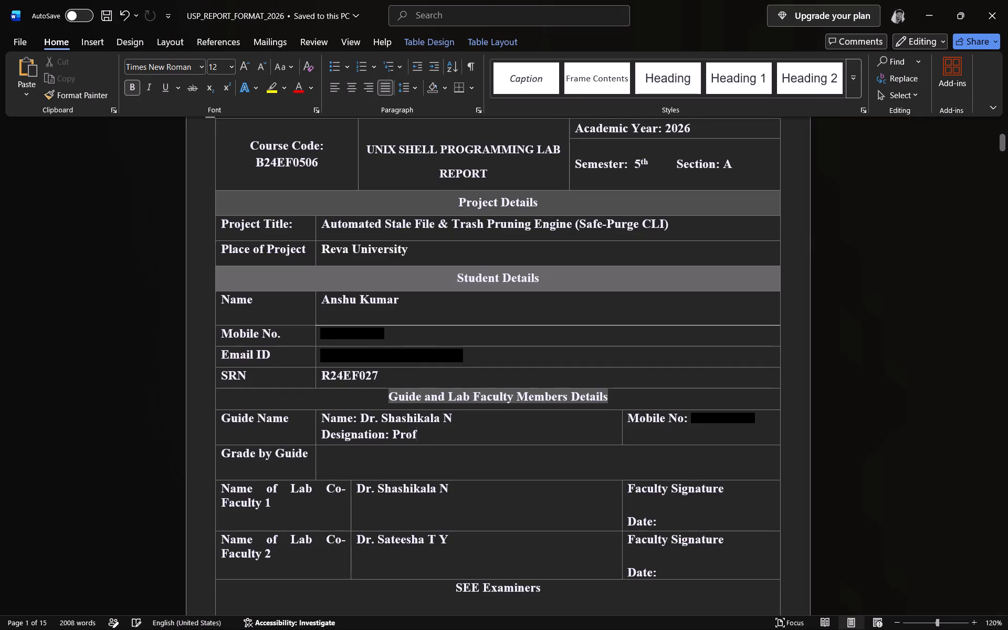
key("e")
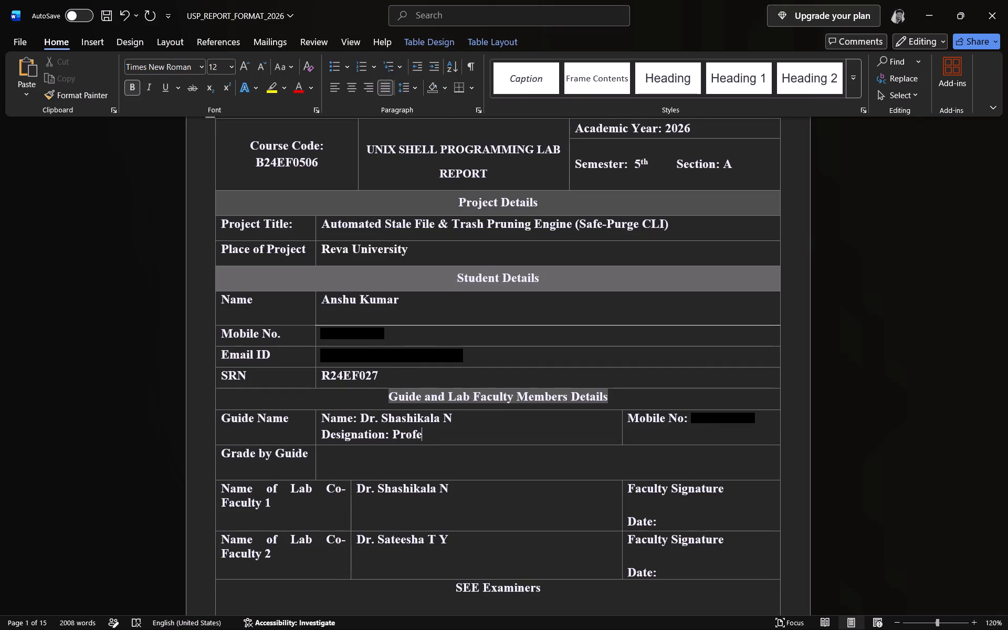
type("ssoir")
key("BackSpace")
key("BackSpace")
key("r")
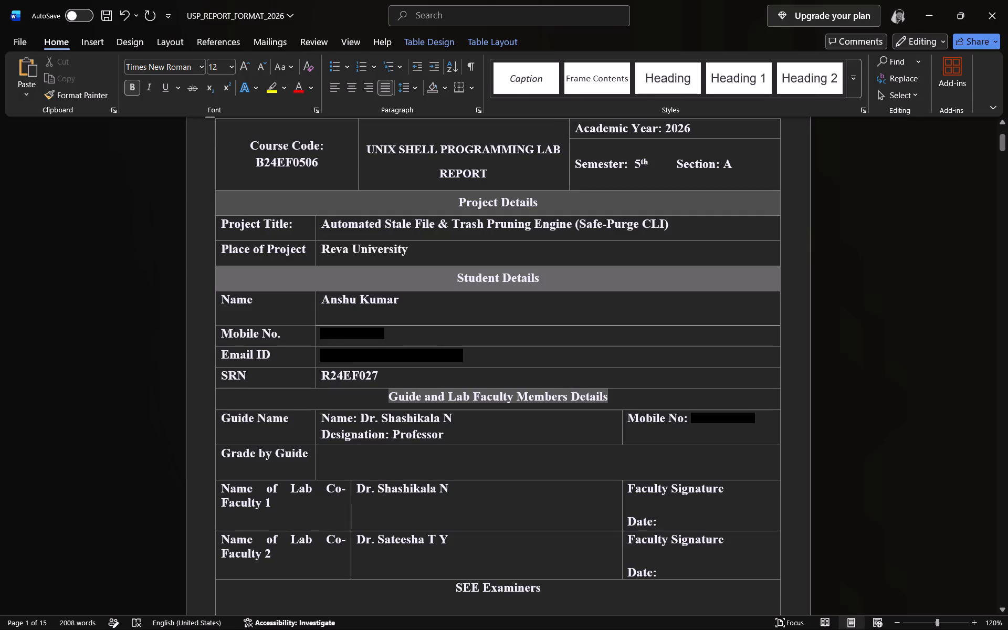
left_click(894, 416)
left_click(585, 398)
Review the rest of the cover page, the Contents table and the Abstract page.
scroll(838, 361, "down", 9)
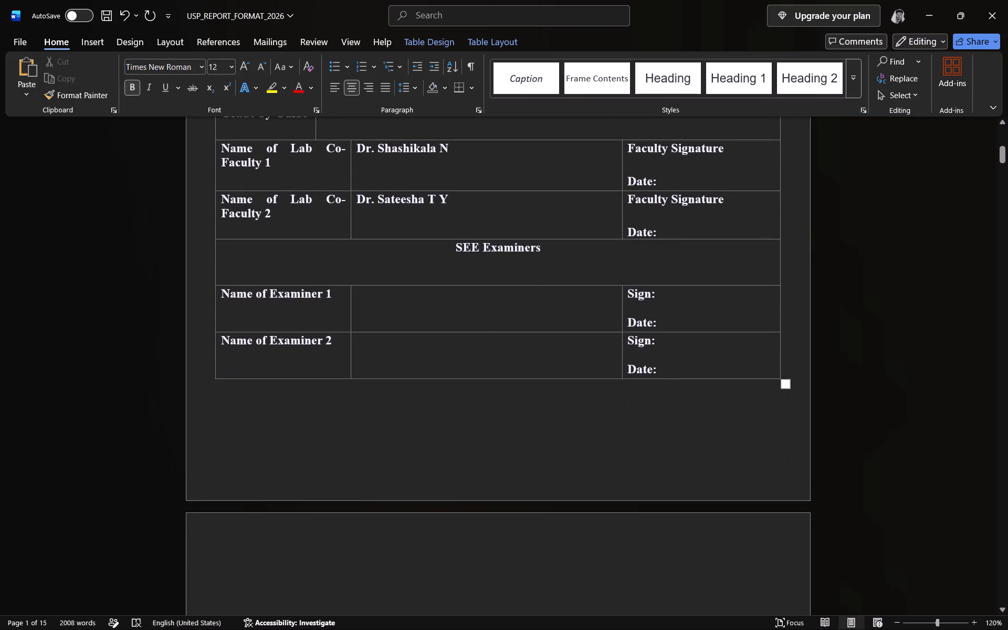
scroll(838, 359, "down", 1)
scroll(838, 359, "up", 3)
scroll(838, 359, "down", 4)
scroll(838, 359, "up", 1)
scroll(838, 359, "down", 2)
scroll(838, 359, "up", 1)
scroll(838, 359, "down", 2)
scroll(838, 359, "up", 3)
scroll(838, 359, "down", 1)
scroll(838, 359, "up", 1)
scroll(838, 359, "down", 6)
scroll(844, 359, "up", 1)
scroll(846, 359, "down", 8)
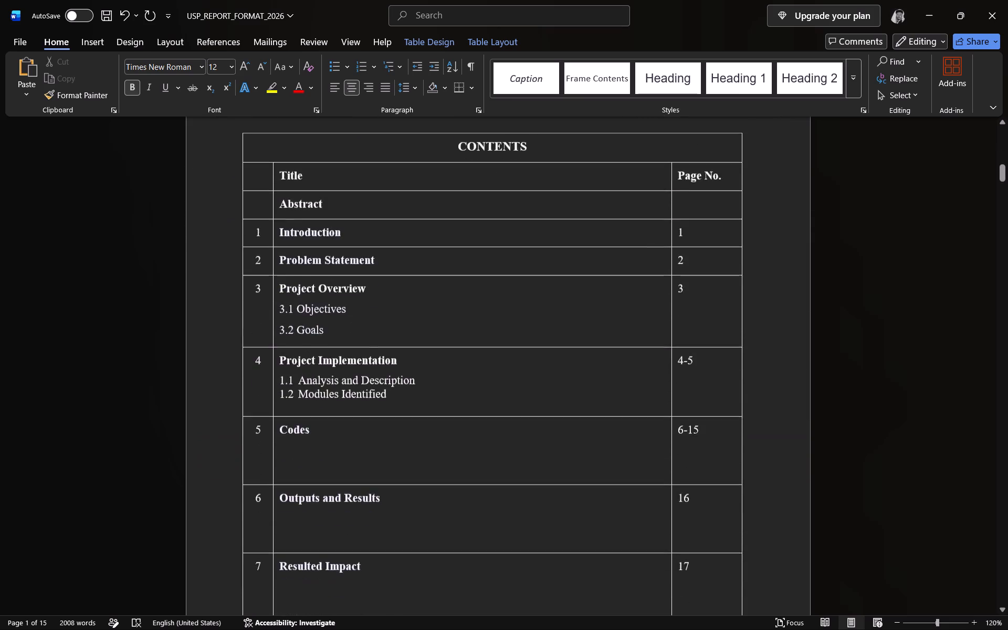
scroll(848, 361, "up", 2)
scroll(848, 363, "down", 1)
scroll(847, 365, "up", 2)
scroll(847, 365, "down", 1)
scroll(847, 365, "up", 1)
scroll(847, 365, "down", 19)
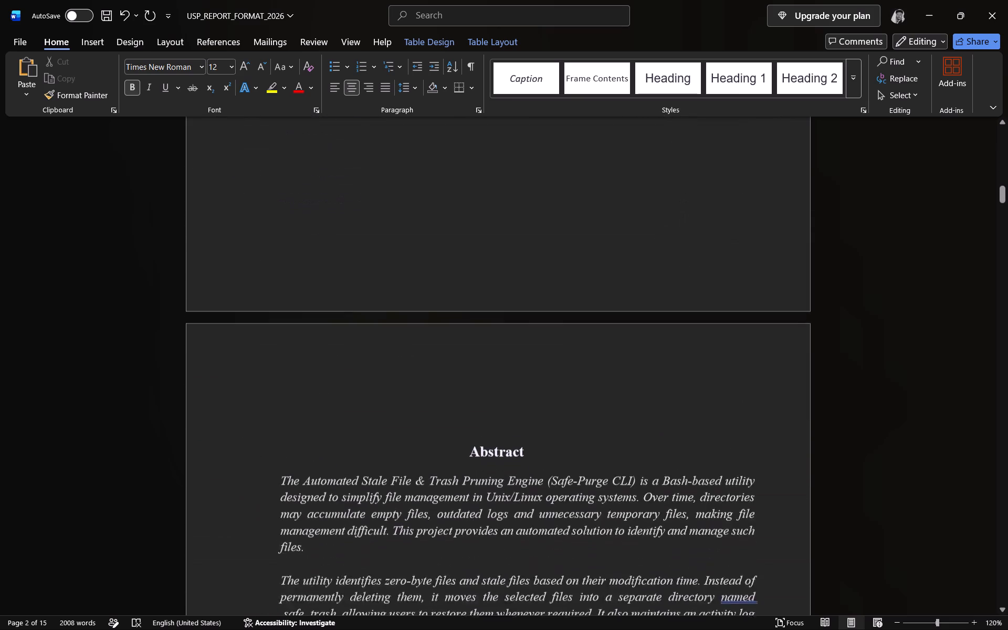
scroll(843, 359, "up", 1)
scroll(843, 360, "down", 2)
scroll(842, 360, "up", 4)
scroll(842, 361, "down", 2)
scroll(842, 361, "up", 1)
scroll(842, 361, "down", 7)
scroll(841, 362, "up", 1)
scroll(838, 360, "down", 1)
scroll(838, 360, "up", 1)
scroll(838, 360, "down", 1)
scroll(838, 360, "up", 1)
scroll(838, 360, "down", 1)
scroll(838, 360, "up", 1)
scroll(838, 360, "down", 1)
scroll(838, 360, "up", 1)
scroll(837, 360, "down", 1)
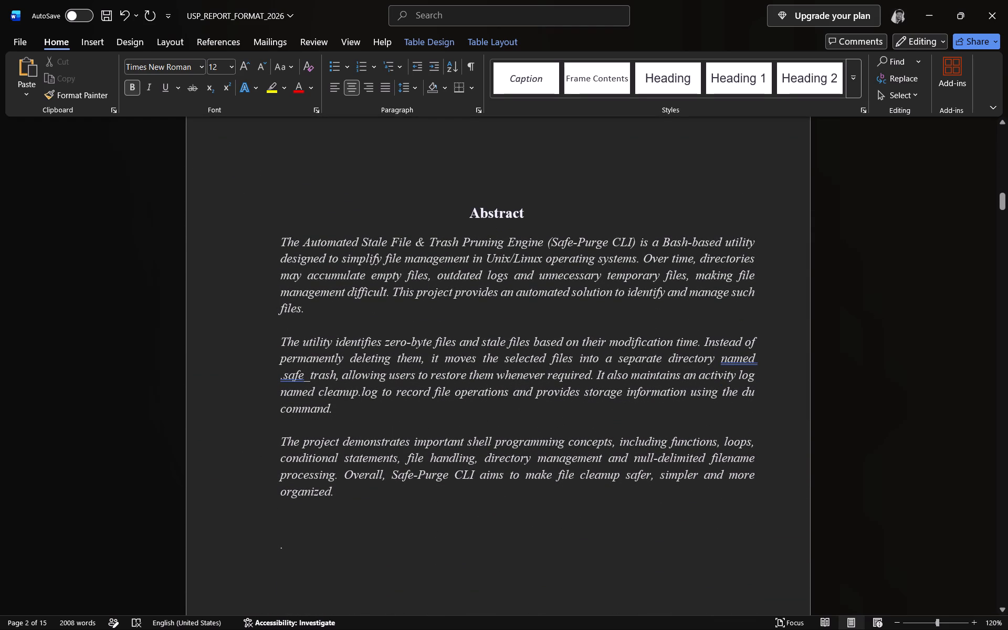
Ignore once the grammar flag on "named .safe" in the Abstract's second paragraph.
right_click(738, 361)
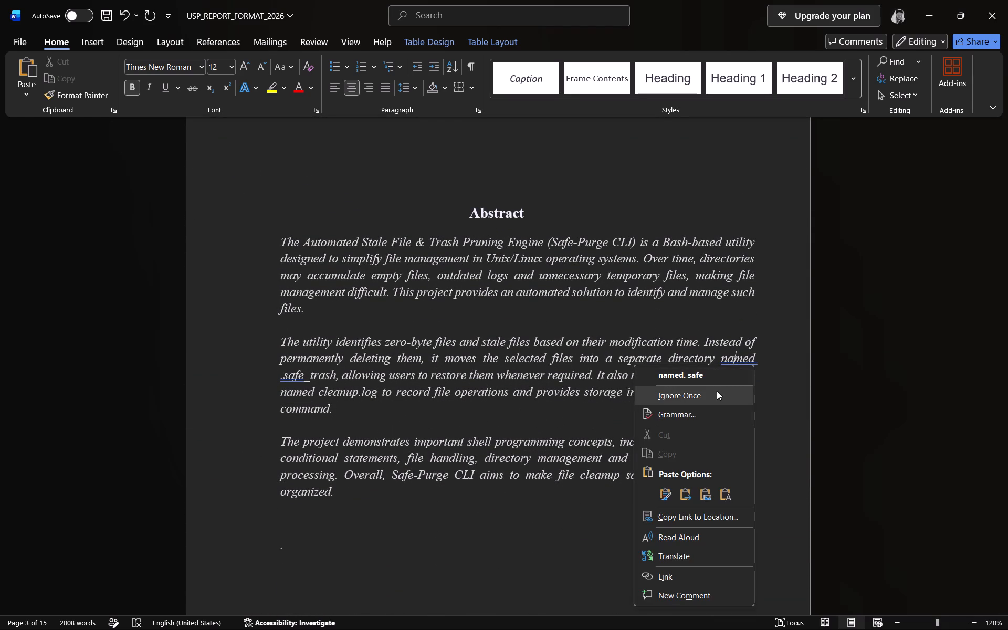
left_click(711, 398)
Delete the leftover period below the Abstract's last paragraph and save the report.
scroll(886, 357, "down", 3)
scroll(885, 359, "up", 3)
scroll(885, 359, "down", 2)
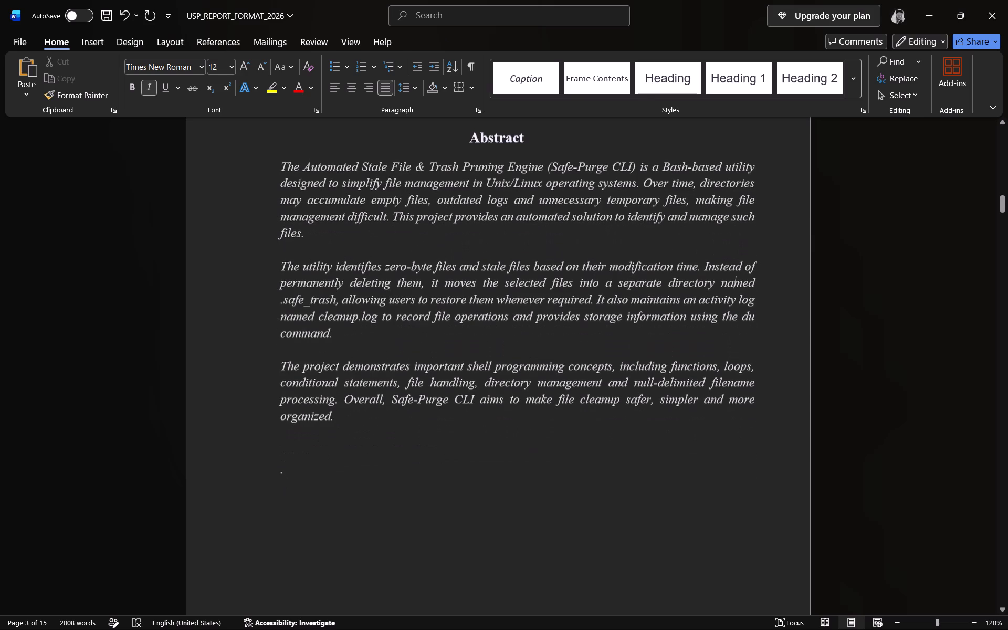
scroll(863, 340, "down", 1)
left_click(283, 440)
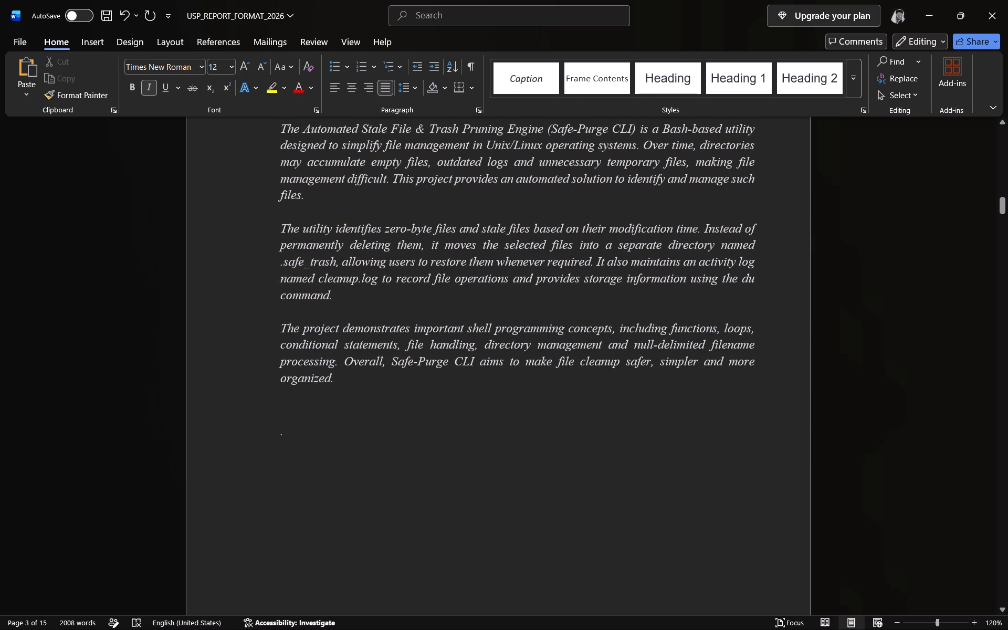
key("BackSpace")
scroll(467, 381, "down", 2)
scroll(465, 371, "up", 2)
scroll(464, 371, "down", 5)
scroll(446, 369, "up", 2)
scroll(446, 369, "down", 3)
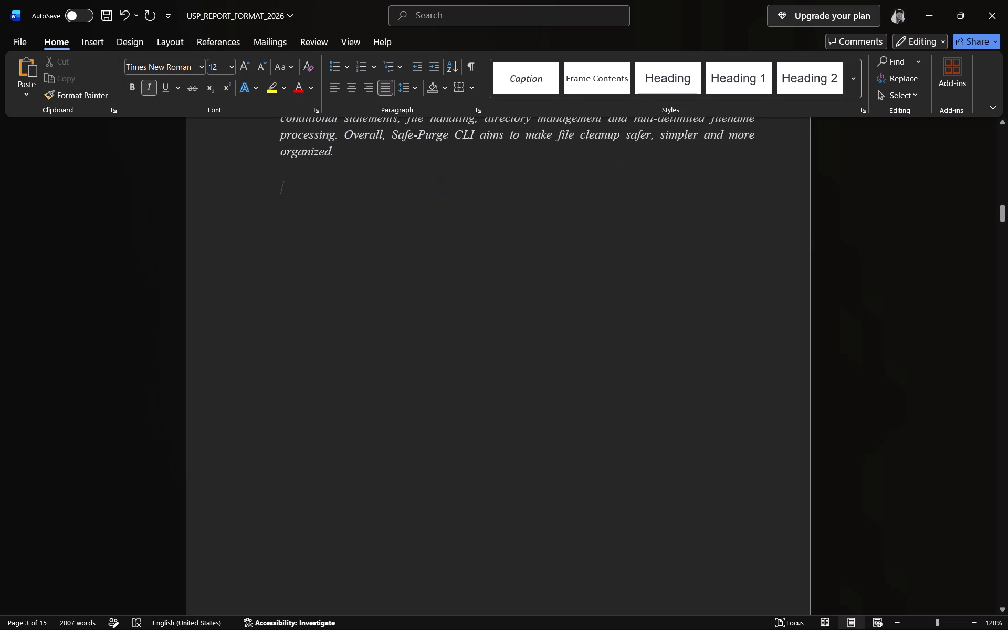
key("ctrl+s")
Check the Introduction page's footer number and compare the Introduction and Problem Statement headings.
scroll(436, 362, "down", 1)
scroll(436, 362, "up", 1)
scroll(436, 362, "down", 8)
scroll(434, 362, "up", 1)
scroll(434, 361, "down", 9)
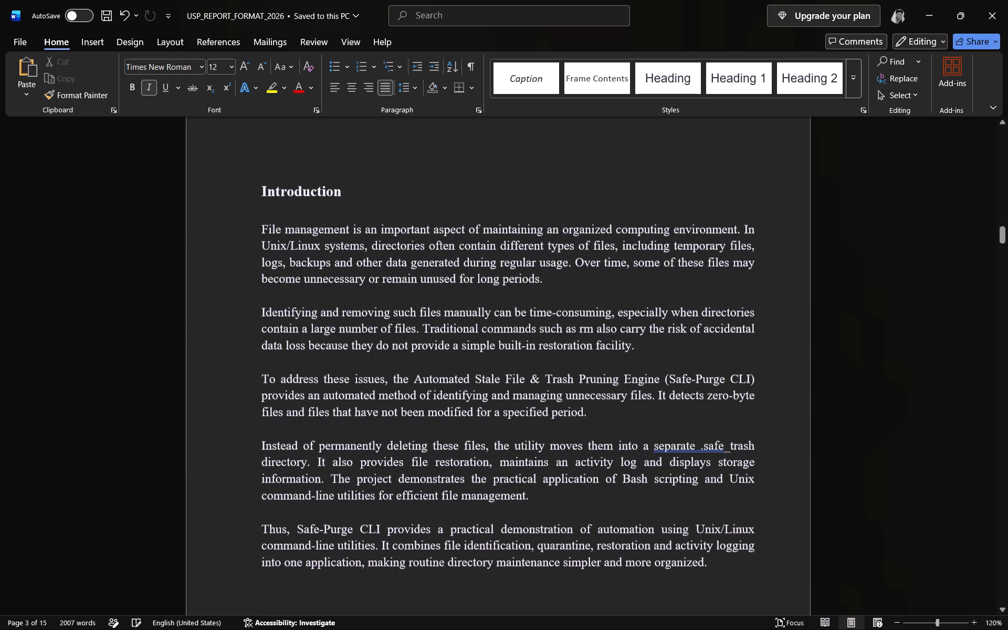
scroll(386, 317, "down", 4)
scroll(387, 321, "up", 1)
scroll(387, 321, "down", 9)
scroll(387, 319, "up", 2)
scroll(387, 319, "down", 5)
scroll(384, 315, "up", 5)
scroll(384, 314, "down", 1)
scroll(384, 314, "up", 3)
scroll(384, 314, "down", 1)
scroll(384, 314, "up", 12)
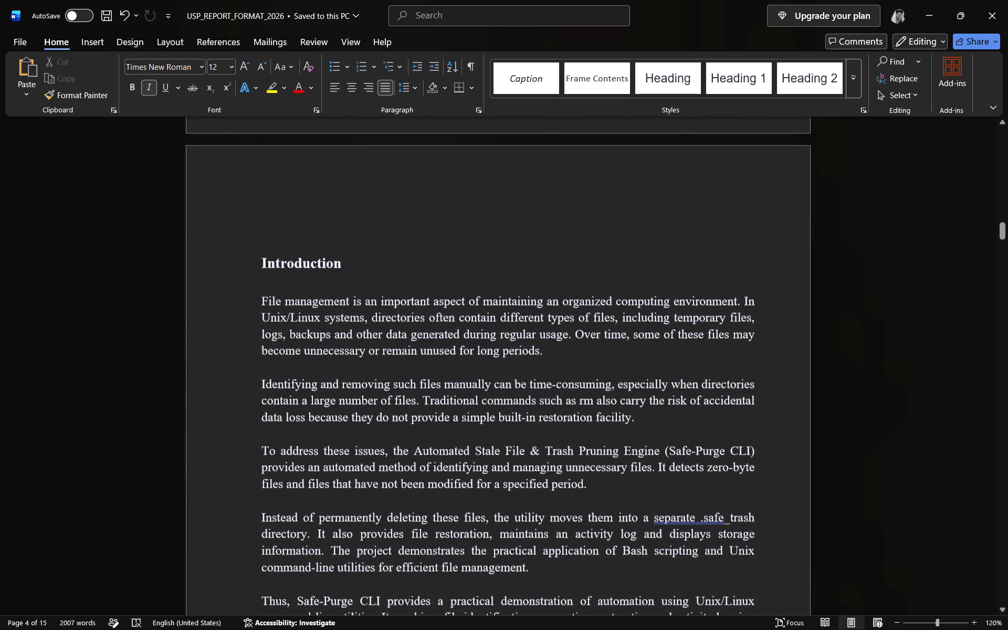
scroll(312, 306, "down", 5)
scroll(313, 307, "up", 1)
scroll(313, 307, "down", 3)
scroll(313, 309, "up", 1)
scroll(313, 309, "down", 2)
scroll(313, 309, "up", 1)
scroll(313, 308, "down", 8)
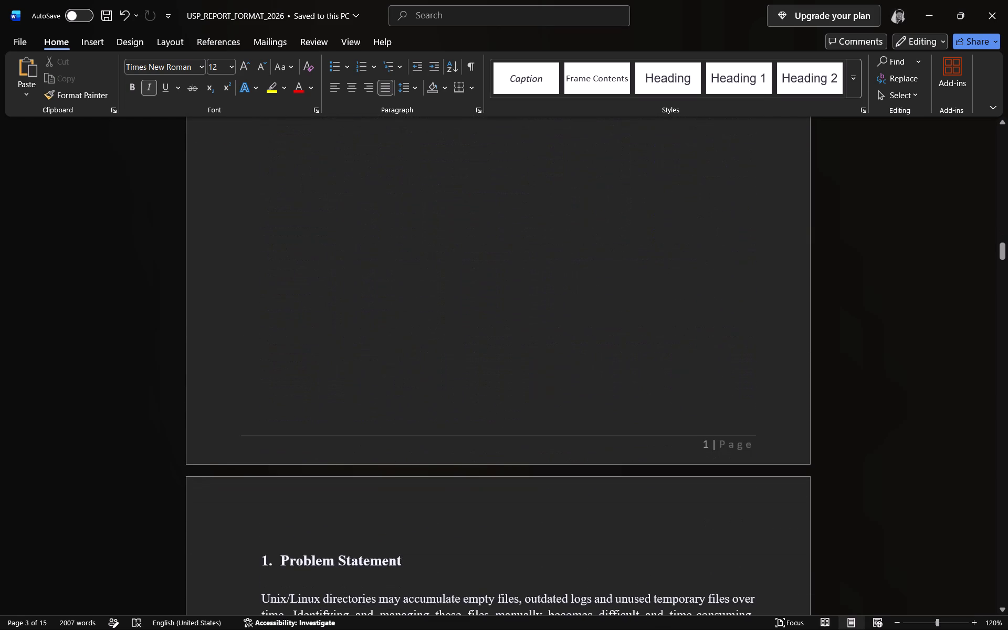
scroll(313, 306, "down", 4)
scroll(313, 306, "up", 8)
scroll(313, 306, "down", 1)
scroll(313, 306, "up", 1)
scroll(313, 306, "down", 2)
scroll(313, 306, "up", 2)
scroll(313, 306, "down", 1)
scroll(313, 306, "up", 1)
scroll(313, 306, "down", 1)
scroll(313, 306, "up", 9)
scroll(313, 306, "down", 1)
scroll(313, 306, "up", 6)
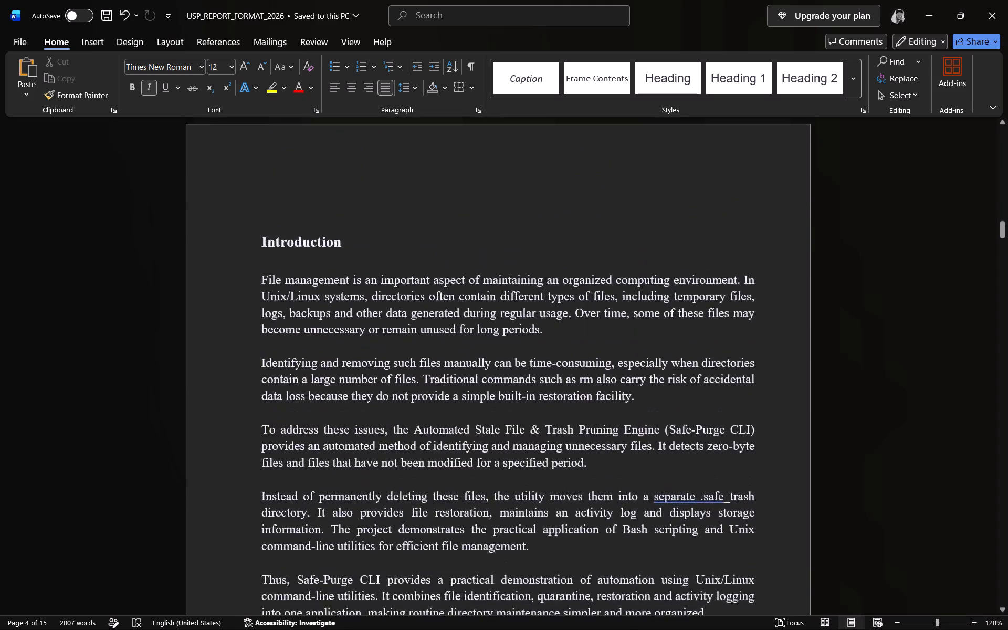
Number the Introduction heading as "1.".
left_click(261, 329)
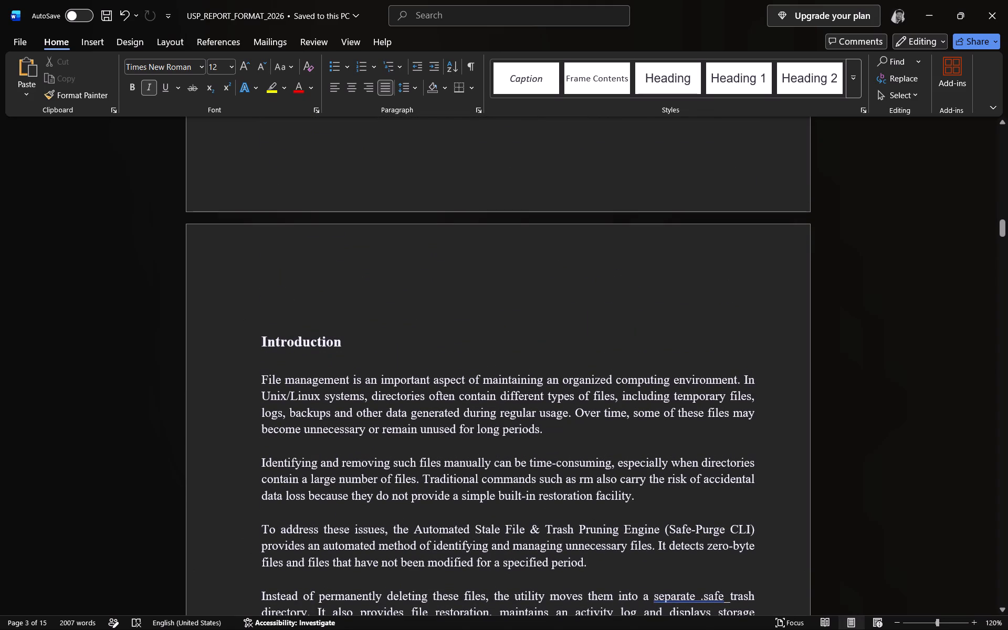
left_click(262, 341)
type("1.")
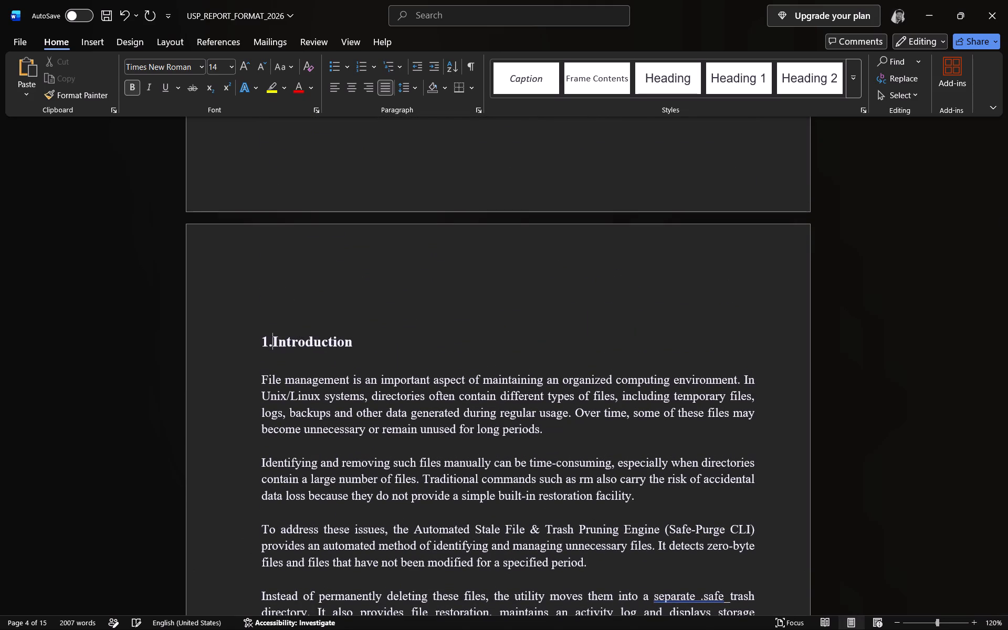
key("space")
Number the Problem Statement heading as "2.".
scroll(260, 577, "down", 12)
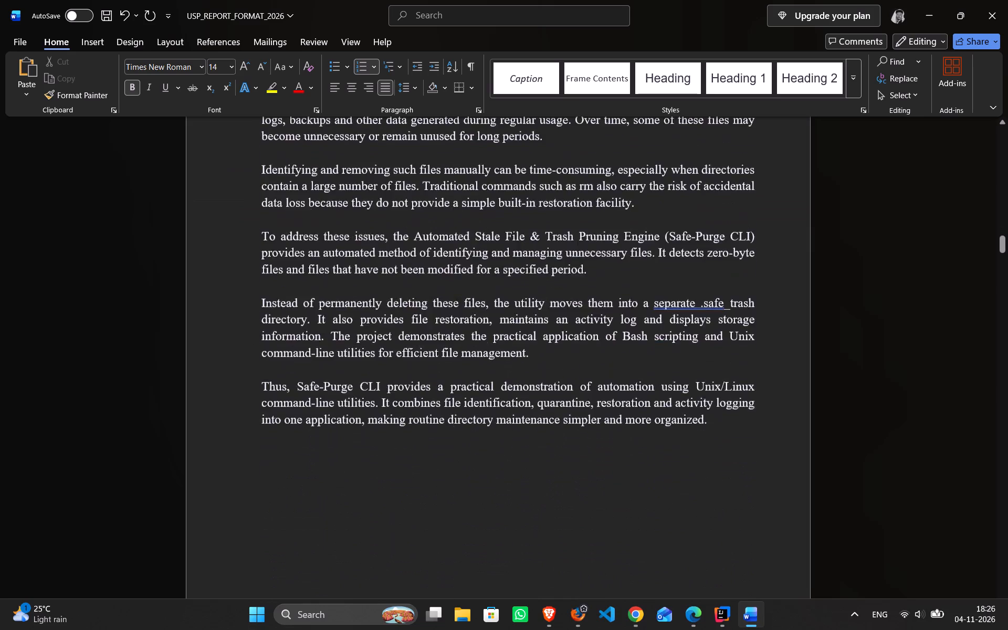
scroll(325, 463, "down", 4)
scroll(325, 463, "up", 1)
scroll(325, 463, "down", 1)
scroll(325, 463, "up", 3)
scroll(324, 464, "down", 3)
scroll(324, 464, "up", 1)
scroll(324, 464, "down", 3)
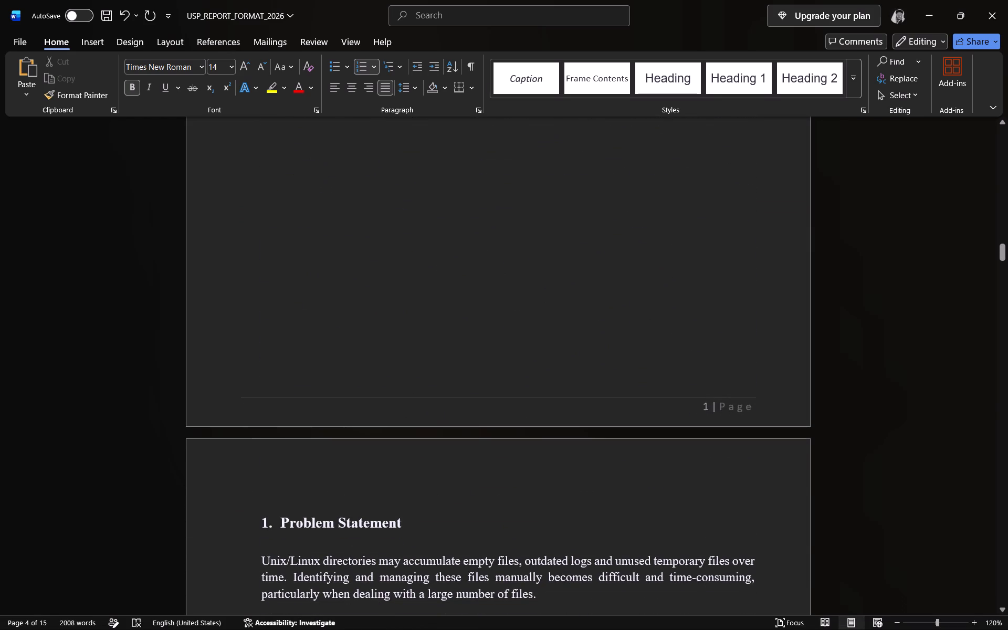
left_click(267, 516)
type("2.")
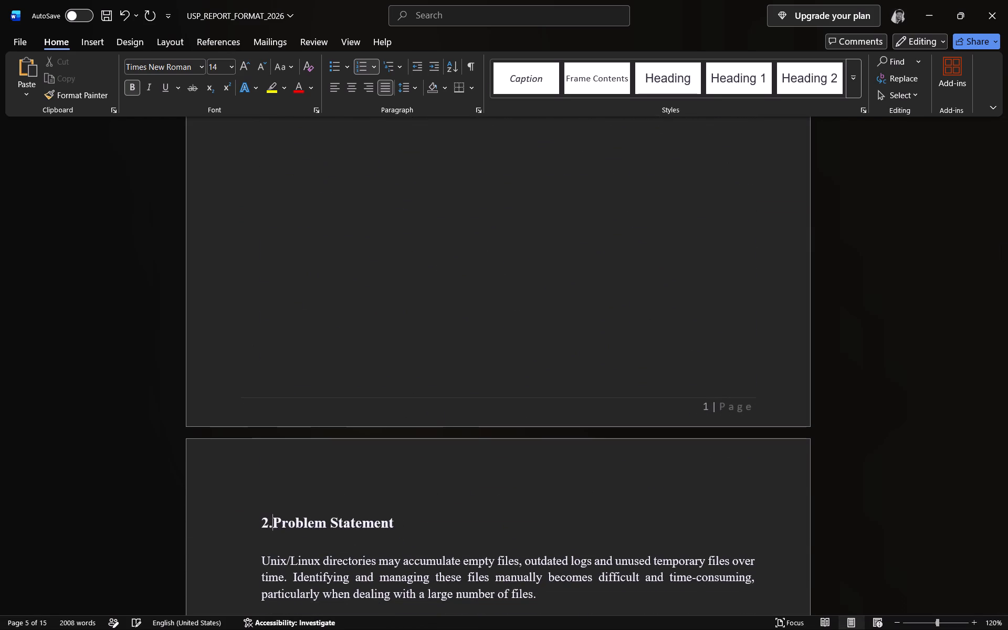
key("space")
Format the number of the Project Overview heading as 14 pt Times New Roman.
scroll(268, 522, "down", 7)
scroll(323, 517, "up", 2)
scroll(380, 471, "down", 3)
scroll(380, 471, "up", 2)
scroll(380, 471, "down", 4)
scroll(380, 471, "up", 3)
scroll(380, 471, "down", 2)
scroll(376, 471, "up", 1)
scroll(369, 466, "down", 2)
scroll(368, 466, "up", 1)
scroll(368, 466, "down", 9)
scroll(363, 464, "up", 2)
scroll(363, 464, "down", 1)
scroll(363, 464, "up", 1)
scroll(363, 464, "down", 1)
scroll(362, 464, "up", 2)
scroll(362, 464, "down", 5)
scroll(362, 464, "up", 3)
scroll(361, 464, "down", 1)
scroll(361, 464, "up", 1)
scroll(361, 464, "down", 3)
scroll(361, 464, "up", 1)
scroll(361, 464, "down", 4)
scroll(360, 464, "up", 1)
scroll(360, 464, "down", 5)
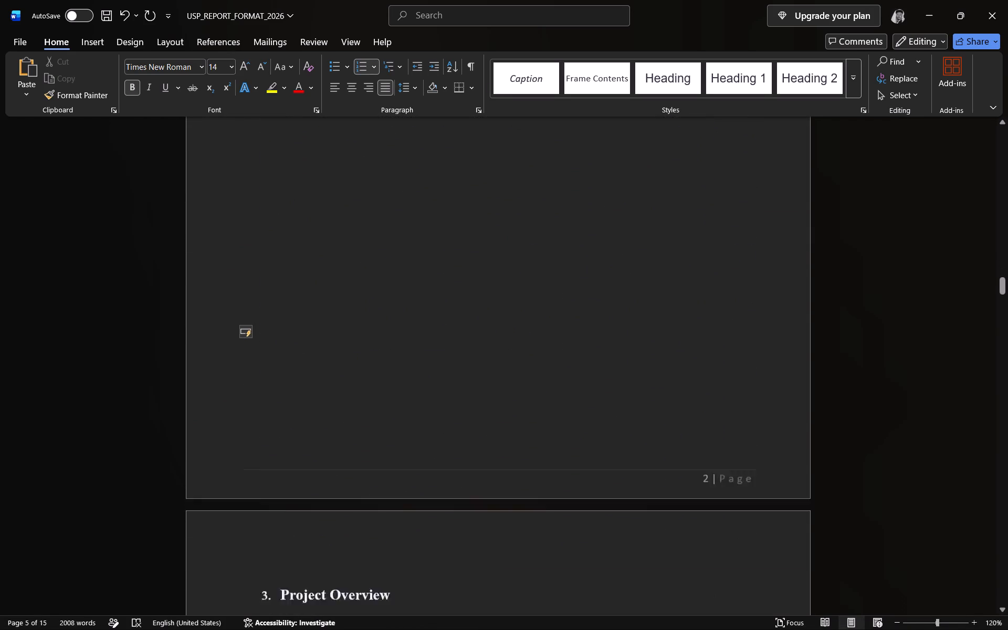
scroll(360, 464, "down", 2)
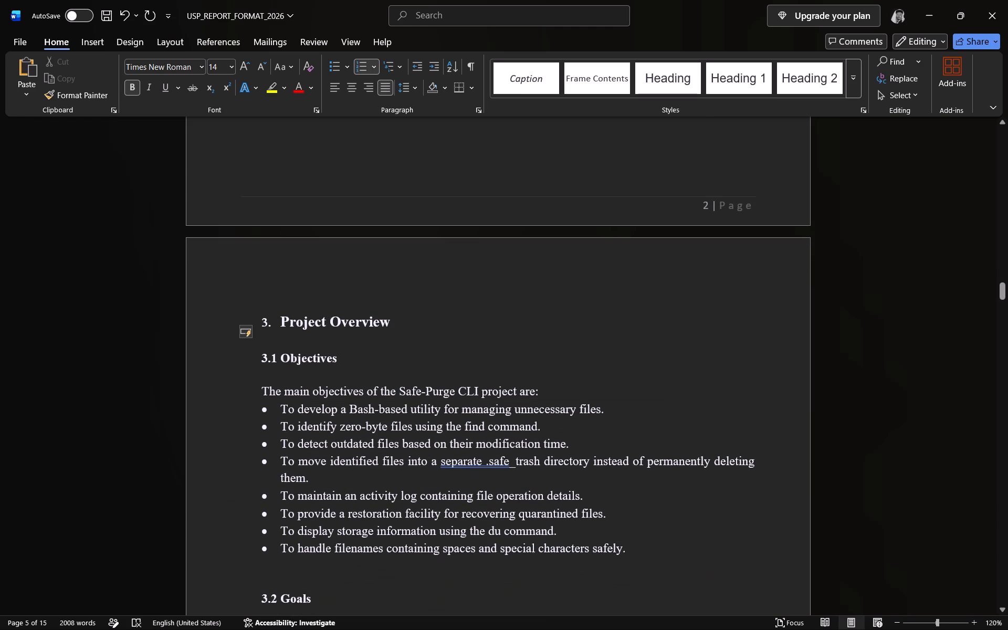
left_click(266, 321)
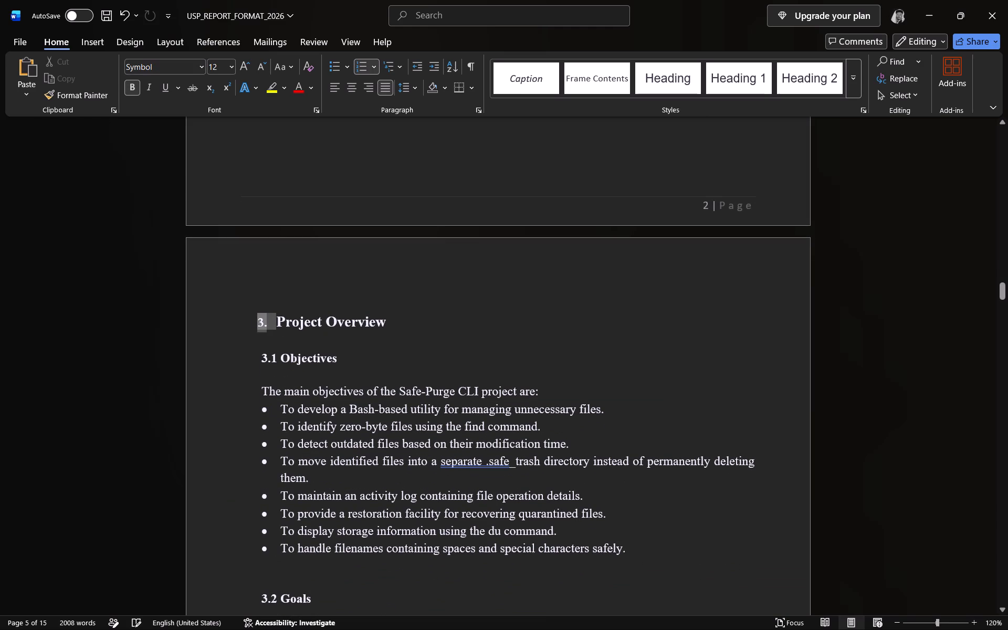
left_click(219, 64)
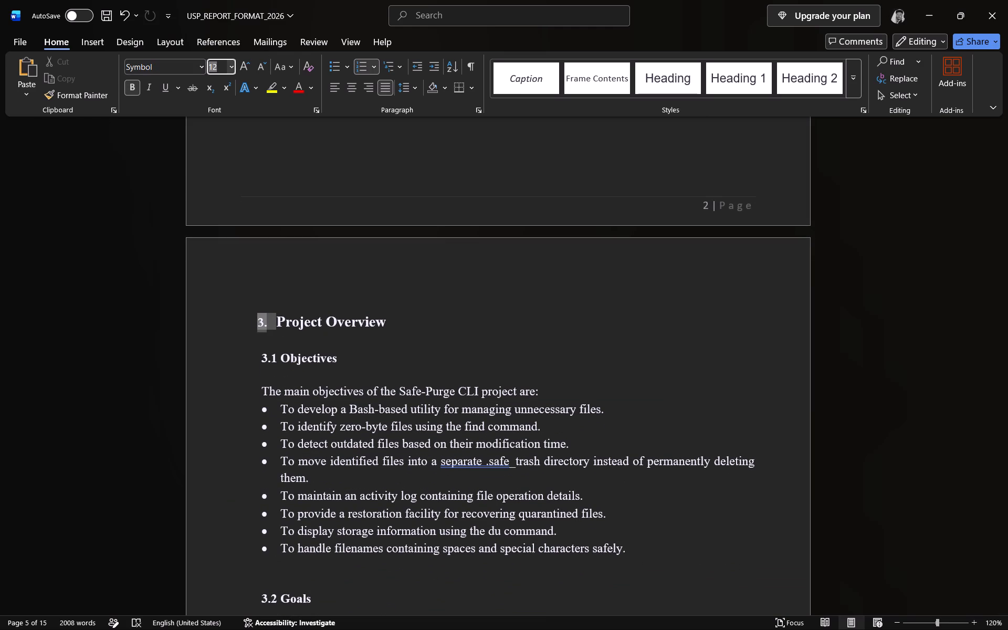
type("14")
key("Return")
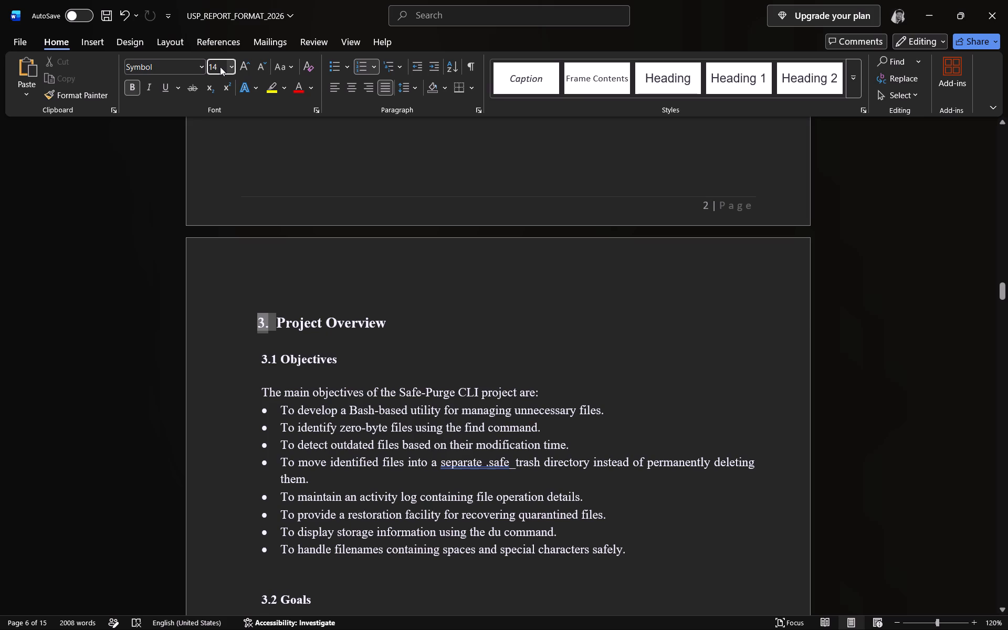
left_click(203, 67)
left_click(171, 194)
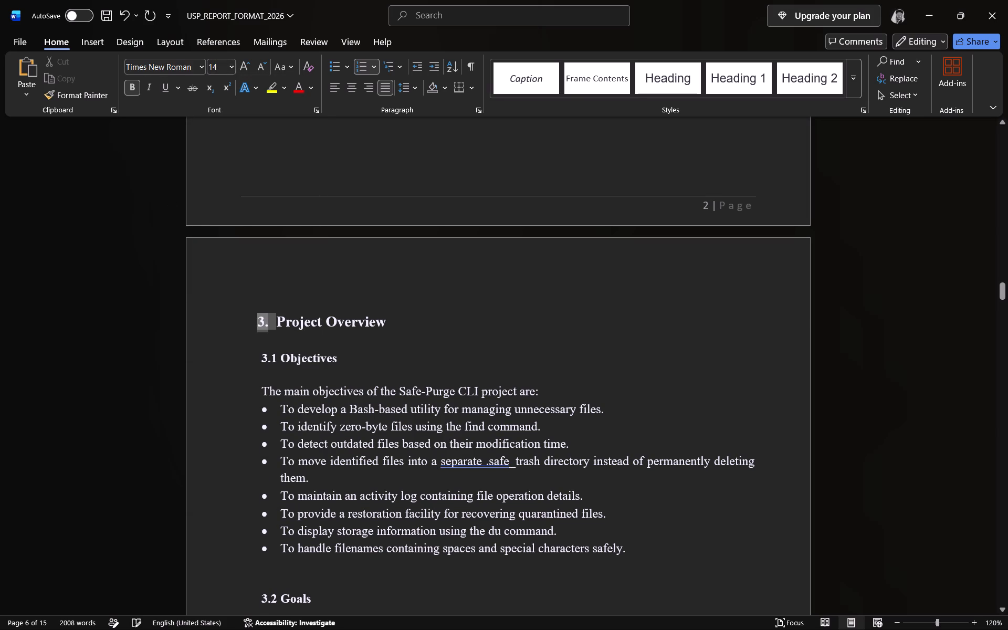
left_click(140, 320)
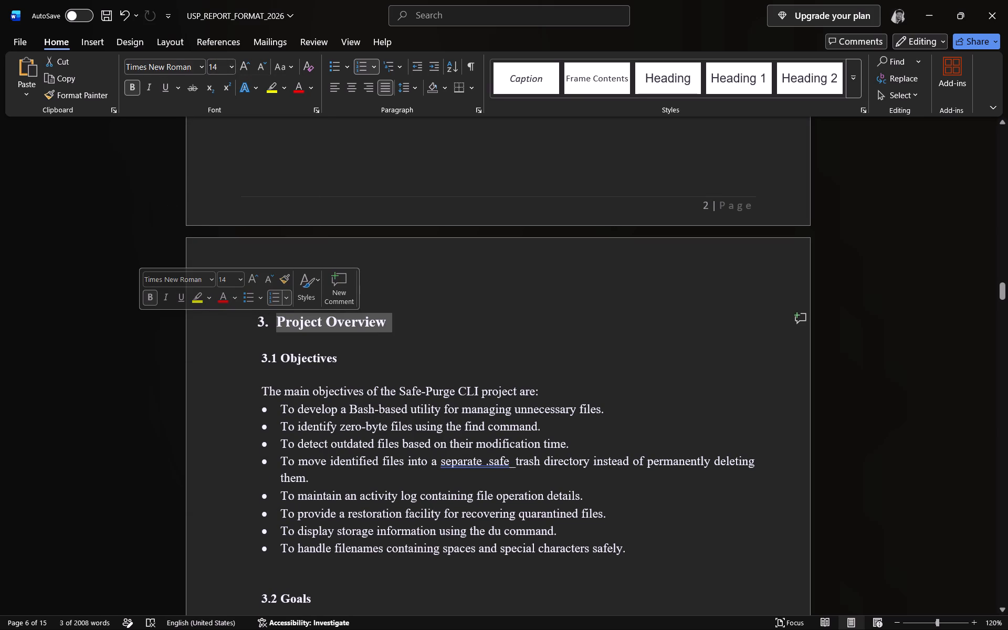
left_click(925, 400)
Look over the Project Overview page's goals, and go back to examine the Problem Statement page's heading and text.
scroll(824, 417, "down", 5)
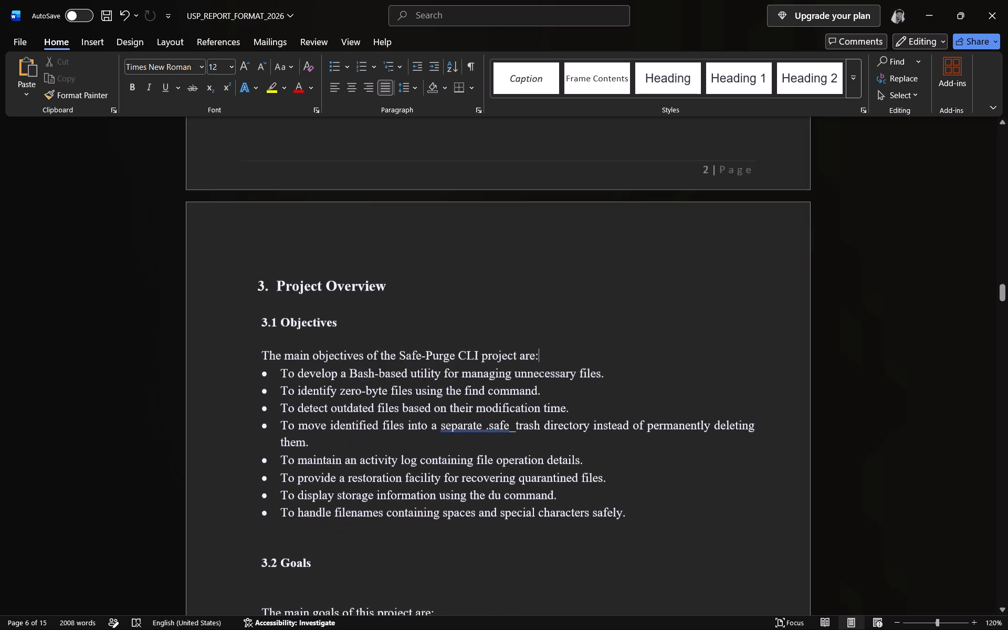
scroll(824, 417, "down", 6)
scroll(822, 417, "up", 1)
scroll(822, 417, "down", 5)
scroll(822, 417, "up", 1)
scroll(822, 417, "down", 1)
scroll(822, 417, "up", 4)
scroll(822, 417, "down", 2)
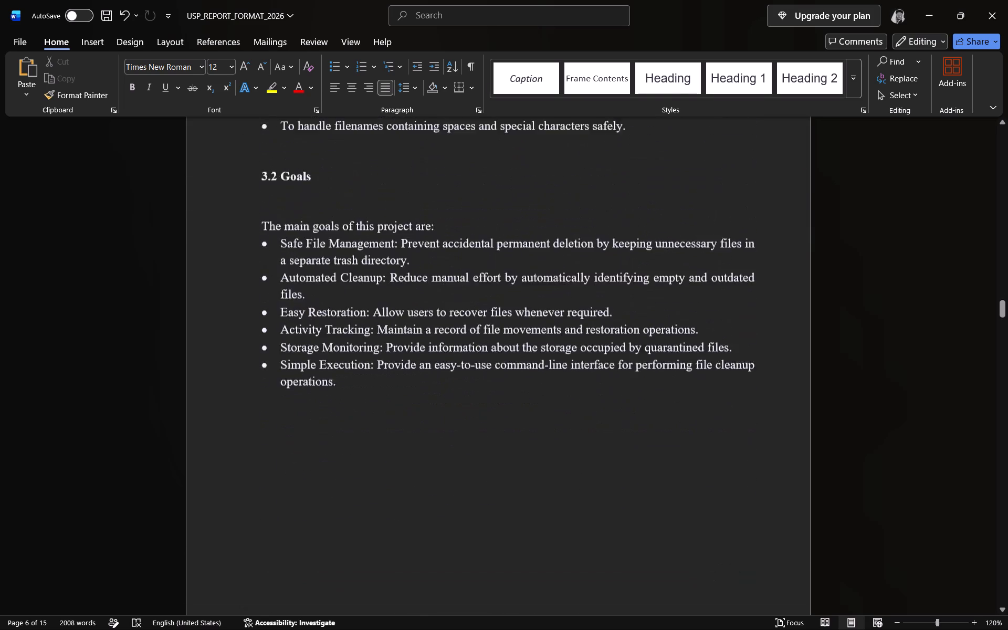
scroll(822, 417, "up", 4)
scroll(822, 417, "down", 1)
scroll(822, 417, "up", 4)
scroll(822, 417, "down", 1)
scroll(822, 417, "up", 9)
scroll(821, 417, "down", 2)
scroll(821, 417, "up", 6)
scroll(821, 417, "down", 1)
scroll(821, 417, "up", 1)
scroll(821, 417, "down", 1)
scroll(819, 417, "up", 9)
scroll(814, 416, "down", 1)
scroll(813, 415, "up", 2)
scroll(813, 415, "down", 7)
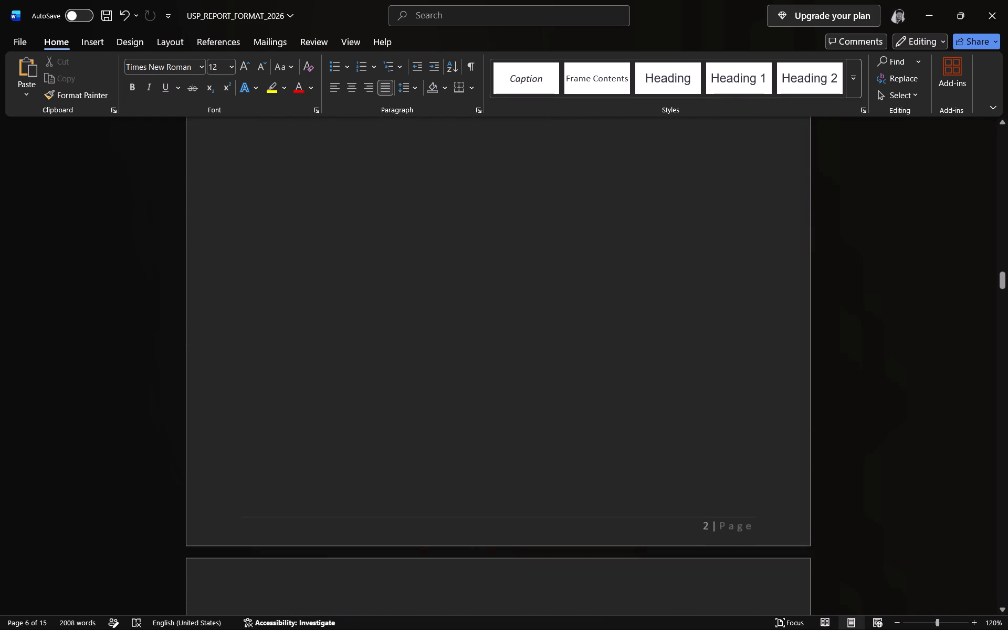
scroll(812, 415, "up", 4)
scroll(812, 415, "down", 2)
scroll(811, 415, "up", 16)
scroll(806, 416, "down", 2)
scroll(807, 416, "up", 1)
scroll(807, 416, "down", 1)
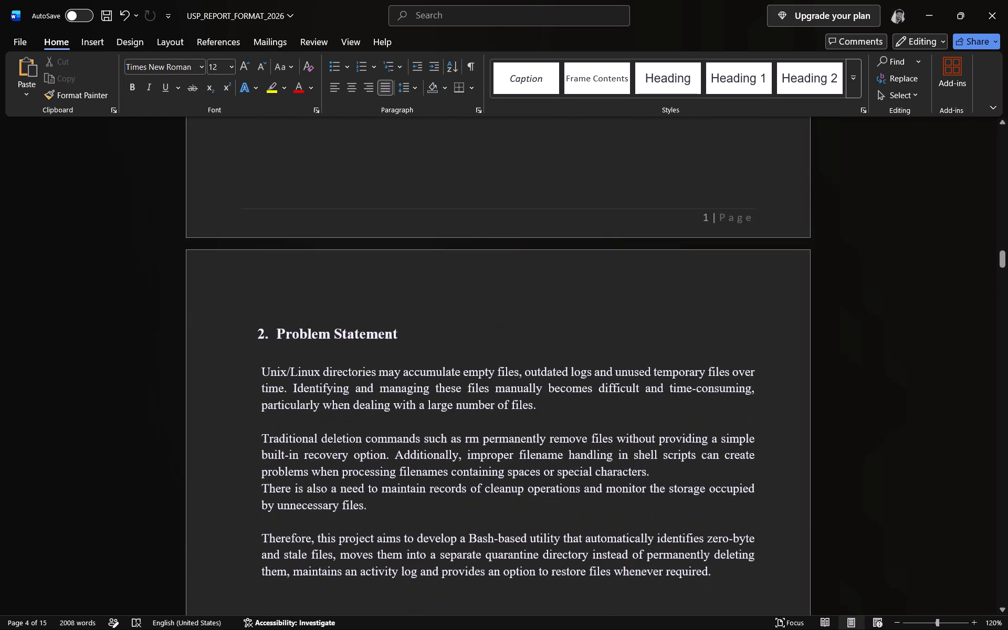
scroll(807, 416, "down", 7)
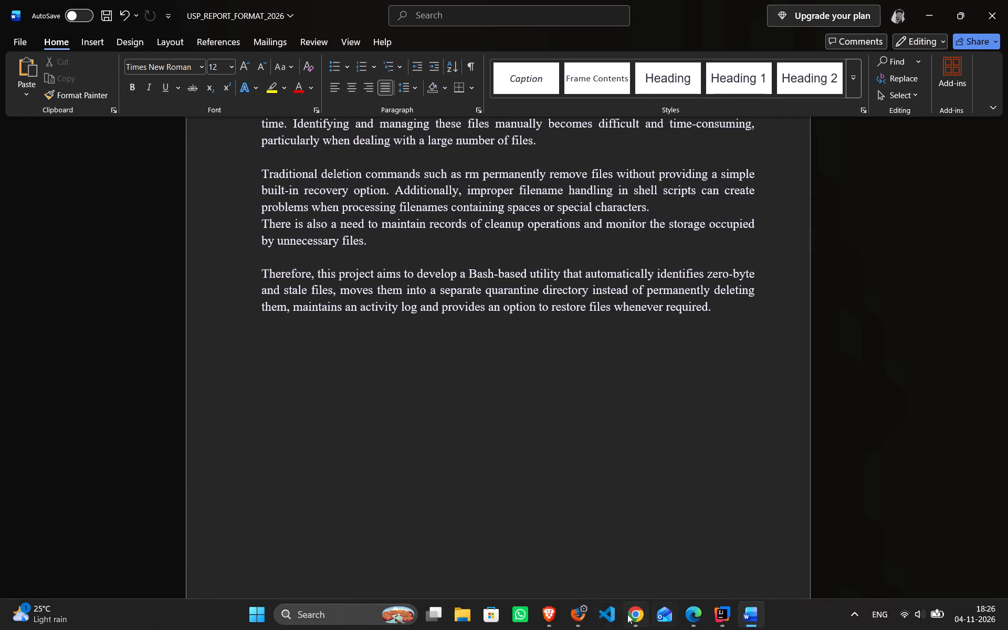
left_click(586, 611)
left_click(215, 0)
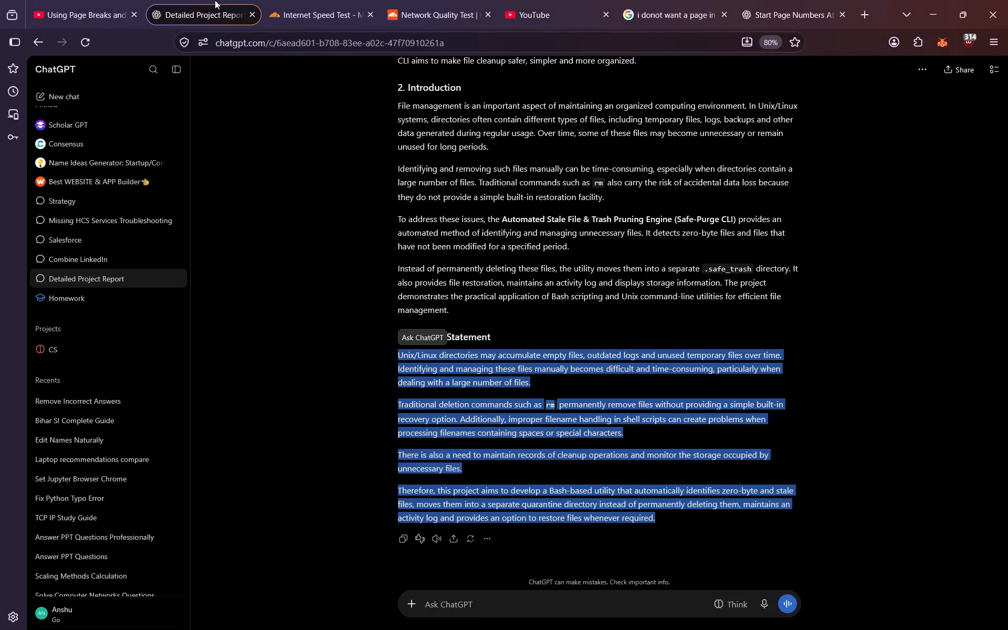
left_click(362, 380)
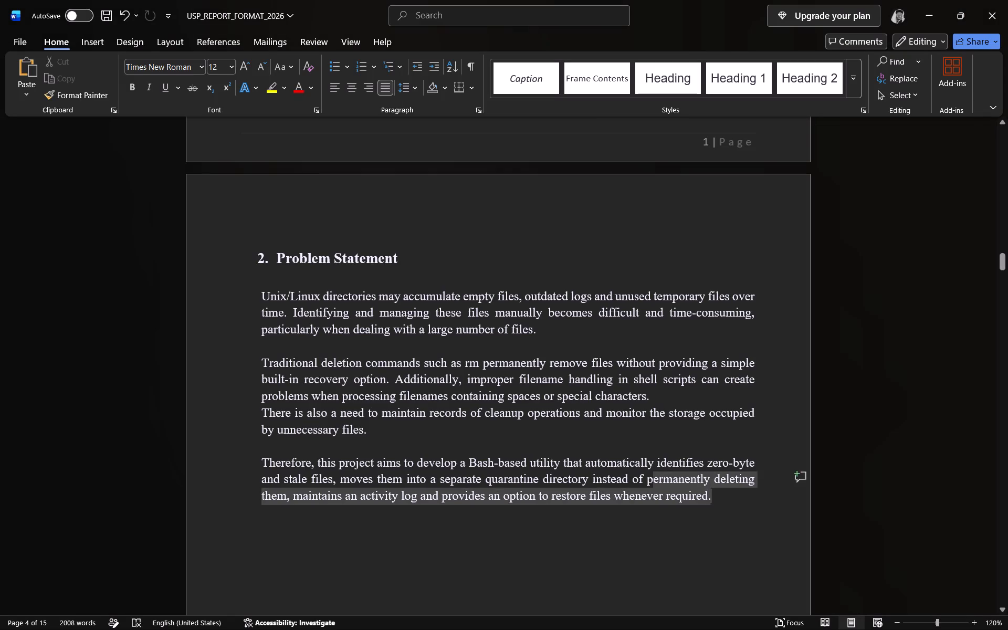
left_click_drag(617, 467, 259, 297)
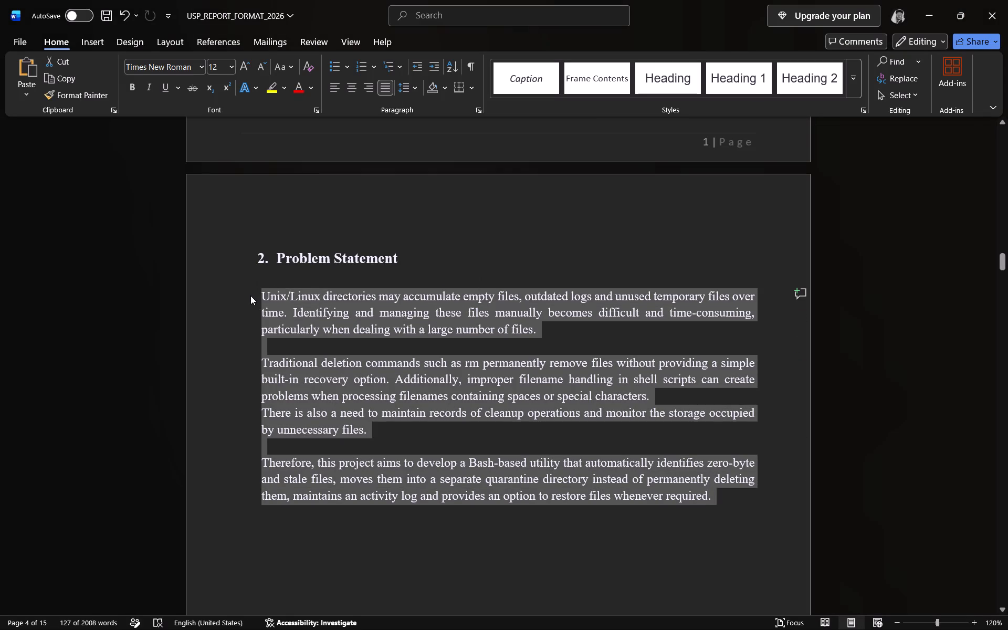
key("ctrl+v")
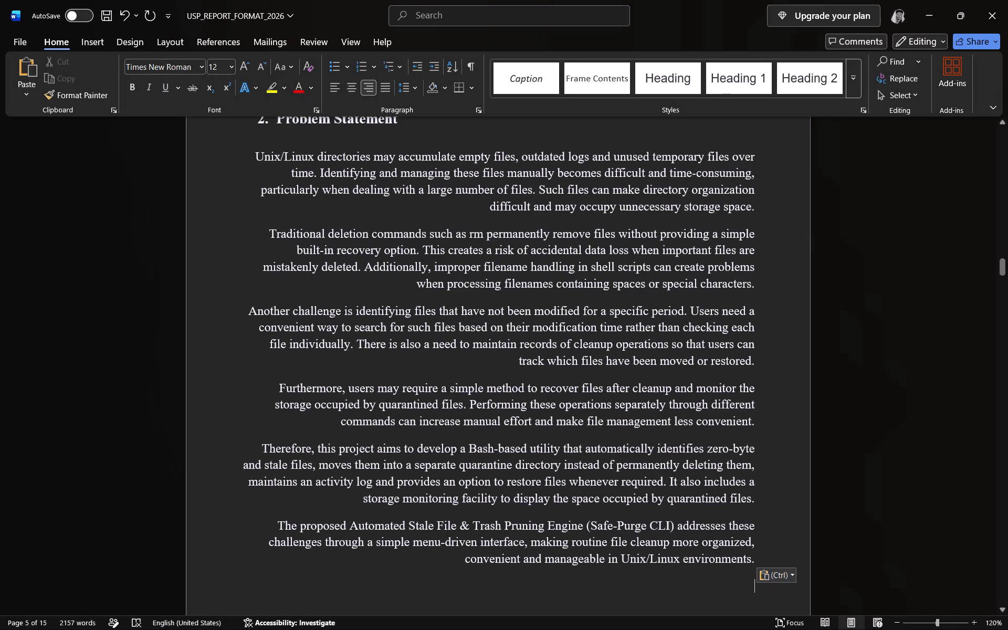
Justify all the newly pasted Problem Statement paragraphs.
left_click_drag(752, 553, 271, 189)
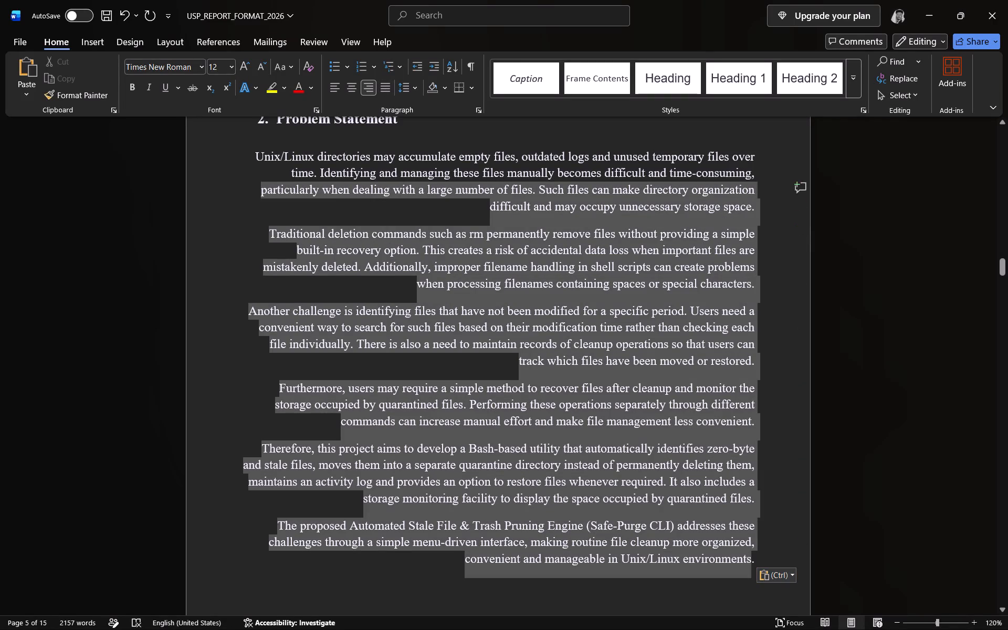
left_click_drag(271, 189, 246, 157)
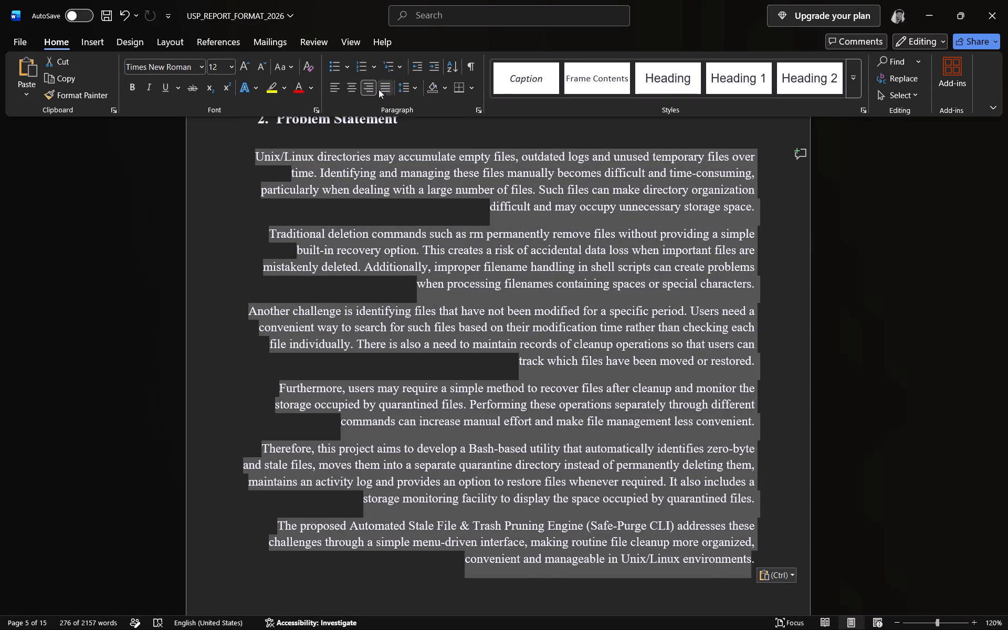
left_click(379, 89)
left_click(849, 332)
Review the report layout from the Problem Statement through Project Overview to the start of Project Implementation.
scroll(855, 350, "down", 17)
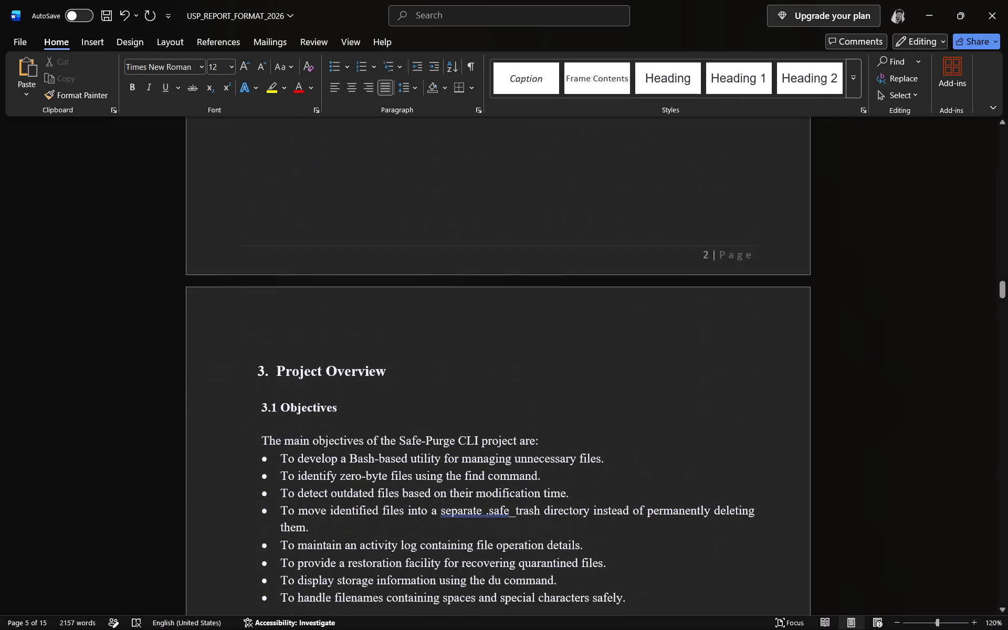
scroll(855, 350, "down", 2)
scroll(855, 350, "up", 1)
scroll(855, 351, "down", 3)
scroll(855, 352, "up", 2)
scroll(855, 352, "down", 11)
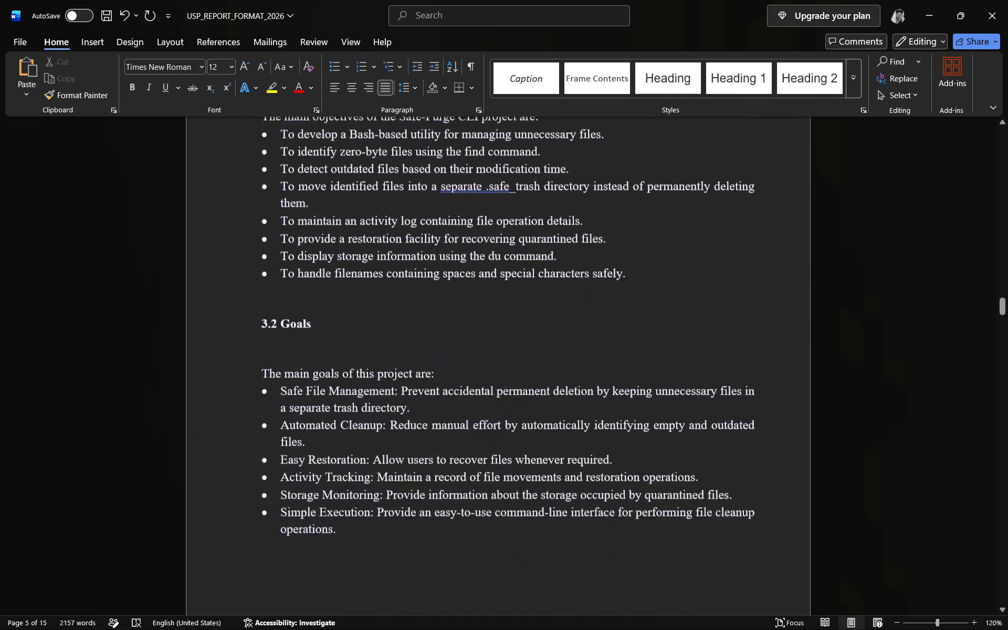
scroll(855, 352, "up", 1)
scroll(855, 352, "down", 1)
scroll(855, 352, "up", 4)
scroll(855, 352, "down", 4)
scroll(855, 352, "up", 2)
scroll(855, 352, "down", 7)
scroll(857, 351, "up", 2)
scroll(857, 351, "down", 4)
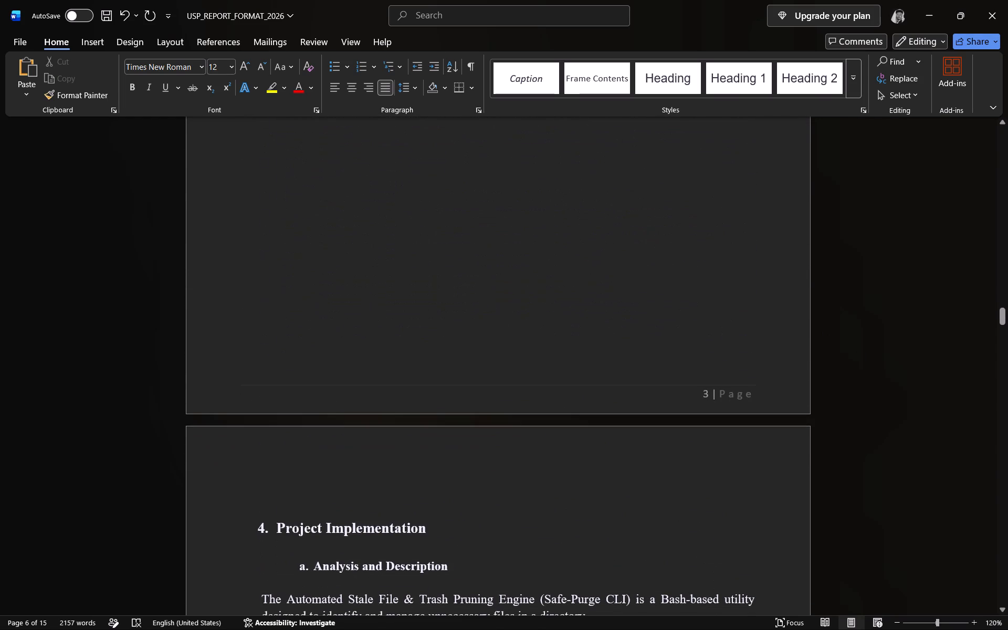
scroll(857, 351, "down", 3)
scroll(857, 352, "up", 1)
scroll(857, 352, "down", 2)
scroll(857, 352, "up", 3)
scroll(858, 353, "down", 3)
scroll(858, 354, "up", 1)
scroll(859, 354, "down", 6)
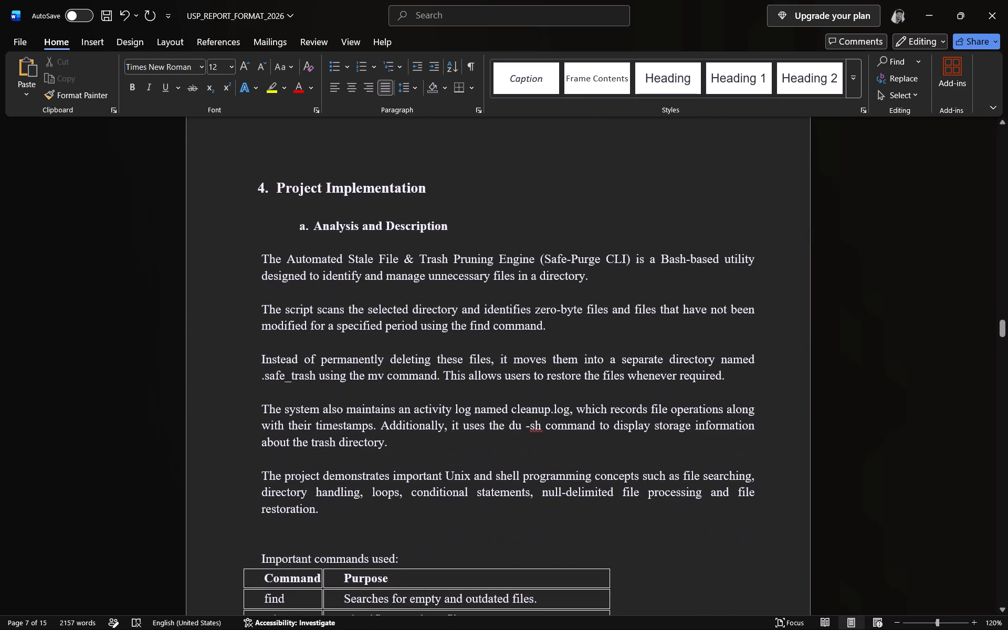
Insert a blank line between the "Important commands used:" line and the command table in Project Implementation.
scroll(850, 383, "down", 4)
scroll(850, 384, "up", 2)
scroll(850, 384, "down", 2)
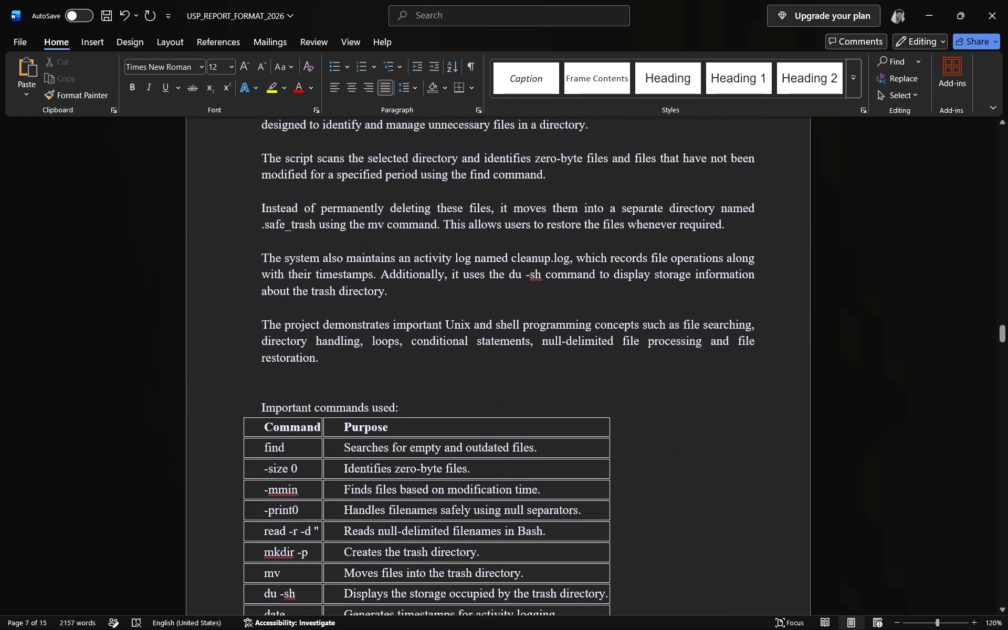
scroll(850, 386, "down", 4)
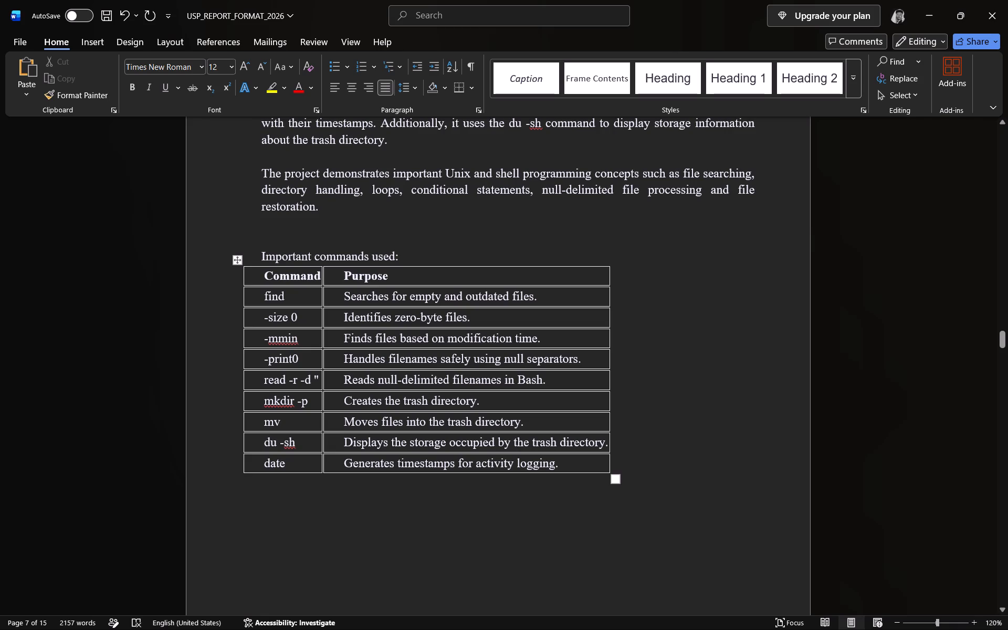
left_click(453, 248)
left_click(406, 254)
key("Return")
Check the spacing around the command table and the page transition to Modules Identified.
scroll(433, 282, "down", 1)
scroll(433, 282, "up", 4)
scroll(433, 280, "down", 7)
scroll(433, 280, "up", 1)
scroll(433, 280, "down", 1)
scroll(433, 280, "up", 1)
scroll(433, 280, "down", 1)
scroll(433, 280, "up", 1)
scroll(433, 281, "down", 5)
scroll(433, 281, "up", 4)
scroll(432, 281, "down", 2)
scroll(432, 281, "up", 1)
scroll(431, 283, "down", 1)
scroll(430, 286, "up", 1)
scroll(430, 286, "down", 4)
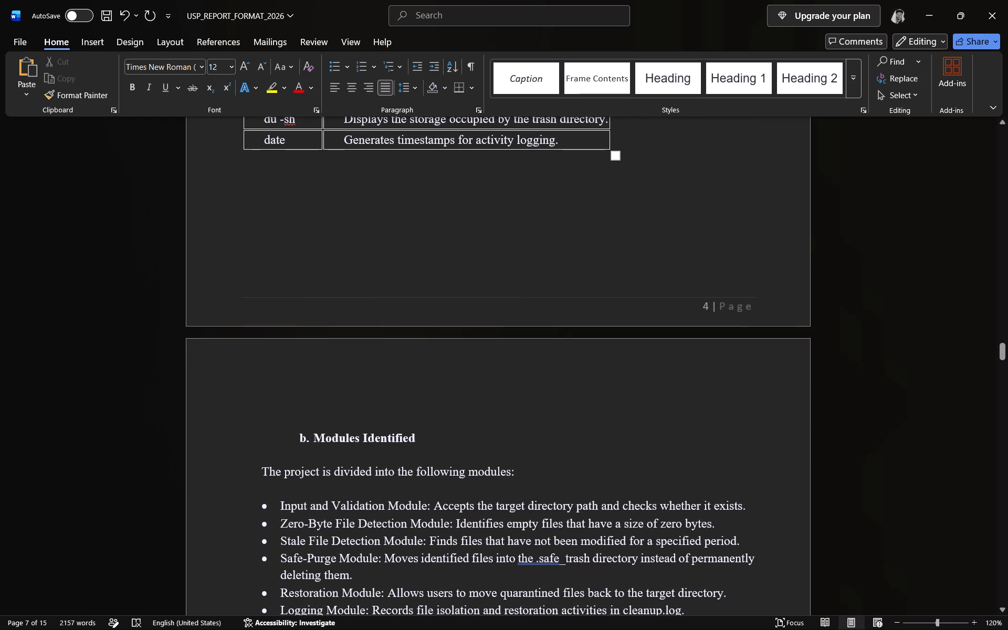
scroll(380, 350, "up", 10)
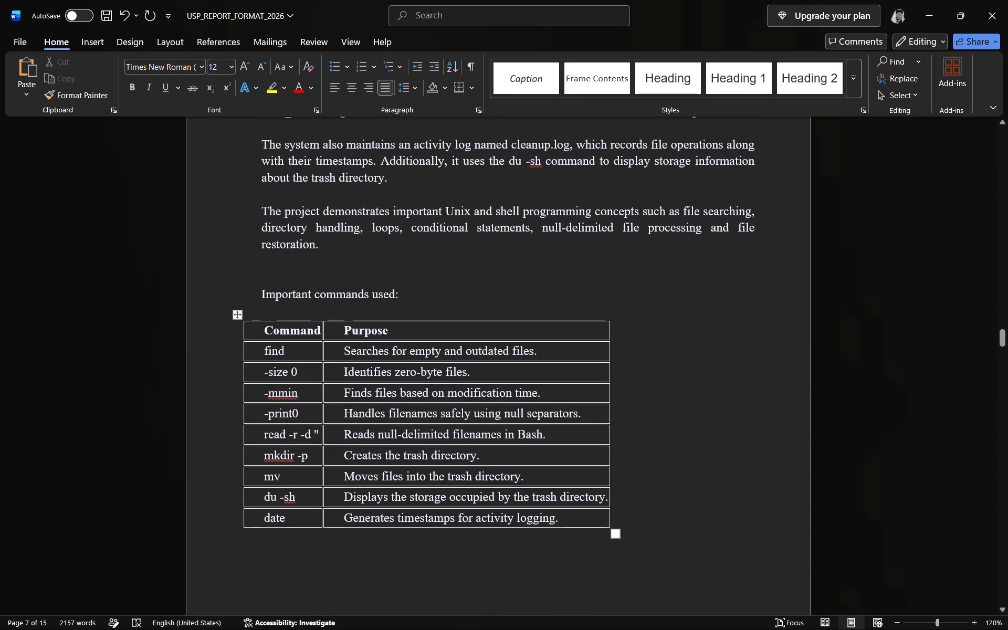
Remove one surplus blank line above the "b. Modules Identified" heading, keeping the heading on its own new page.
scroll(379, 357, "down", 6)
scroll(379, 357, "up", 1)
scroll(379, 357, "down", 4)
scroll(379, 357, "up", 1)
scroll(379, 357, "down", 2)
scroll(379, 357, "up", 1)
scroll(379, 357, "down", 3)
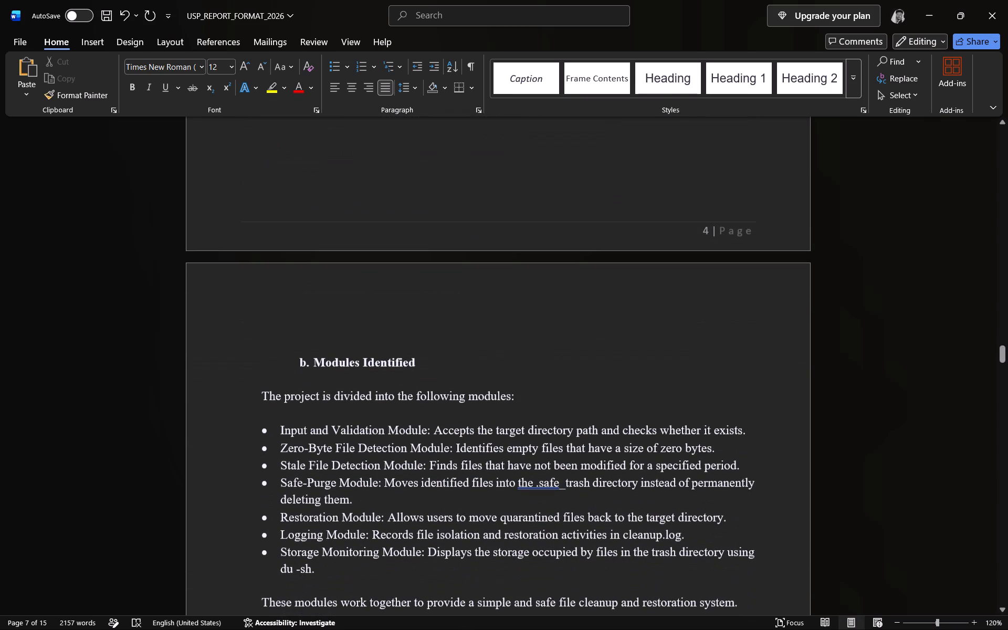
left_click(291, 359)
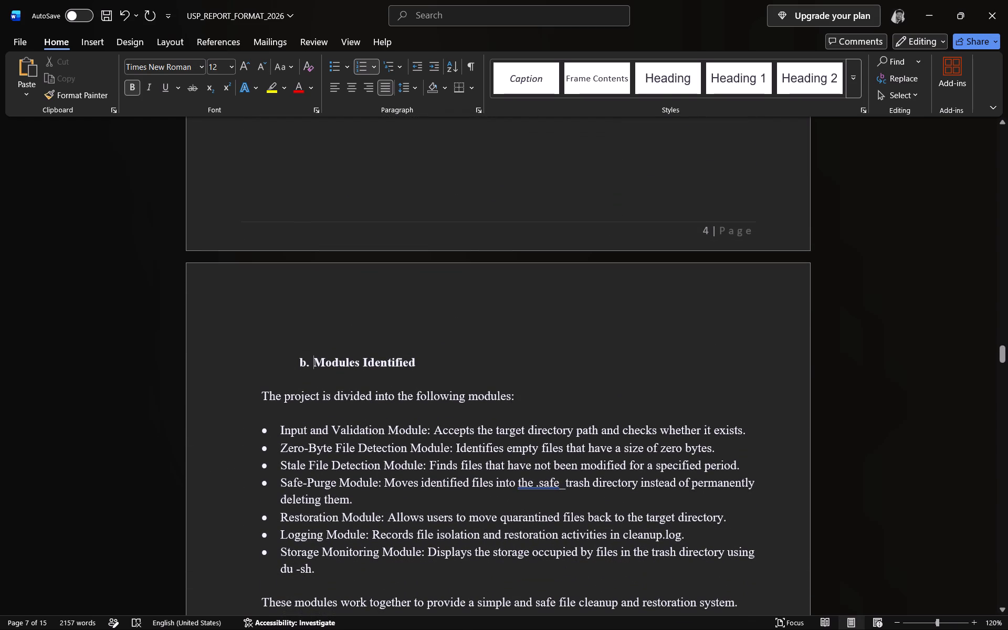
key("Up")
key("BackSpace")
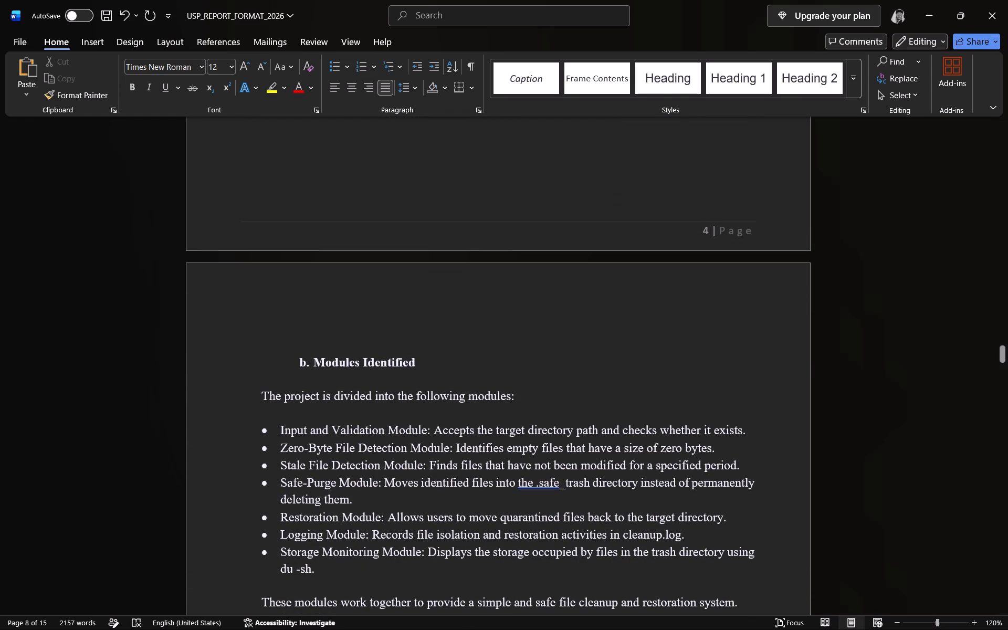
key("BackSpace")
key("Return")
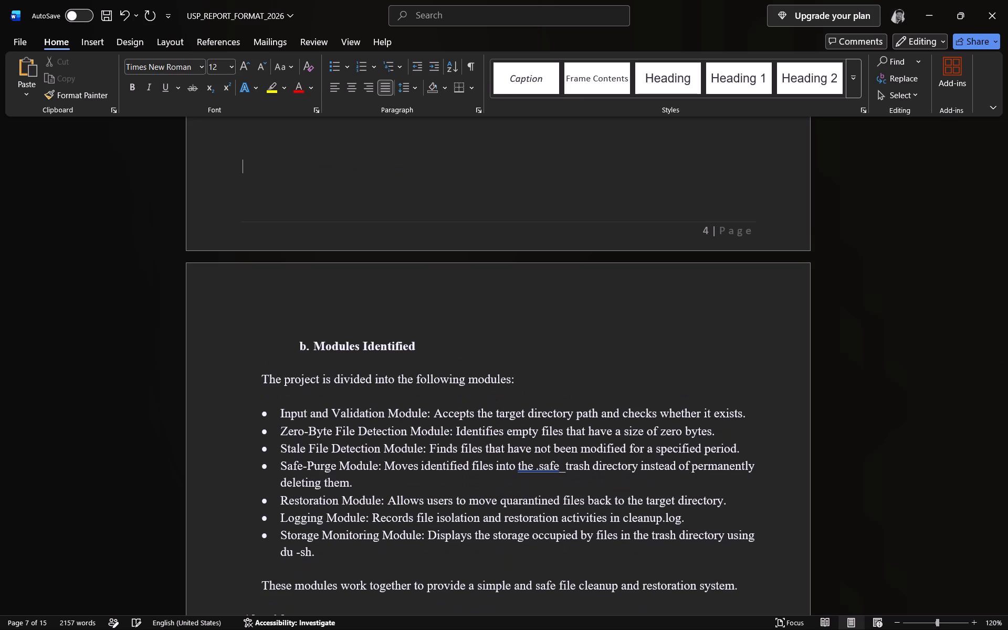
Review the Project Implementation pages, covering the description, command table, module list and algorithm.
scroll(361, 490, "down", 1)
scroll(360, 487, "up", 1)
scroll(360, 483, "down", 2)
scroll(398, 426, "up", 17)
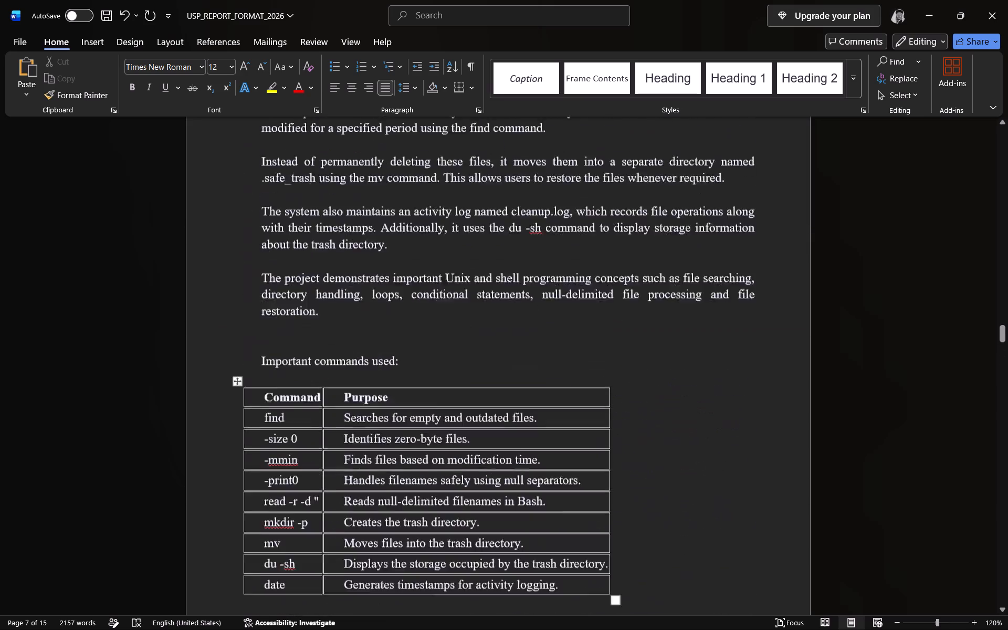
scroll(395, 421, "down", 4)
scroll(395, 421, "up", 1)
scroll(395, 421, "down", 2)
scroll(395, 421, "up", 6)
scroll(394, 420, "down", 3)
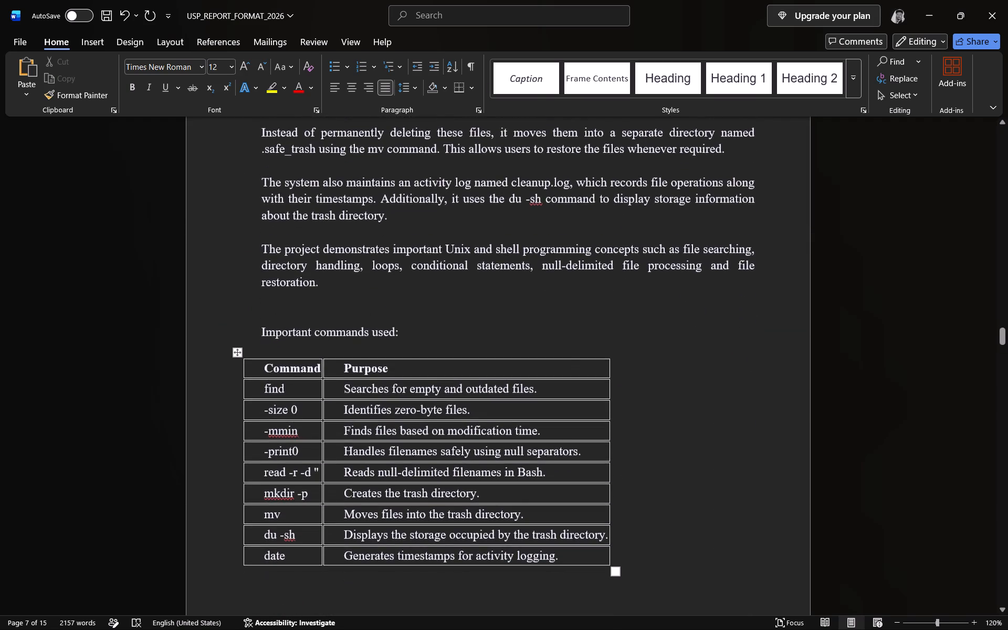
scroll(380, 416, "up", 7)
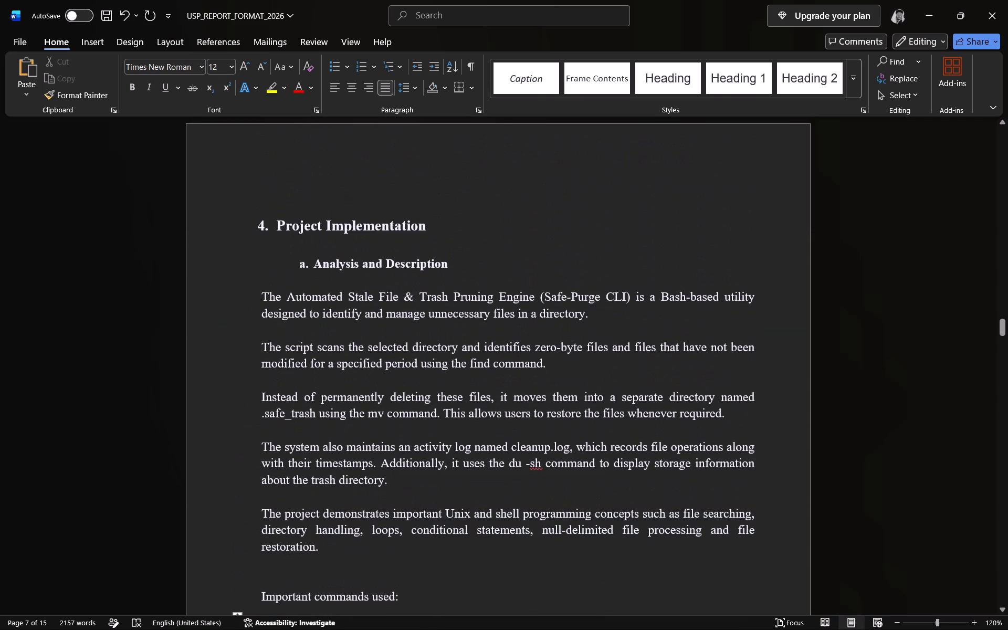
scroll(379, 414, "down", 1)
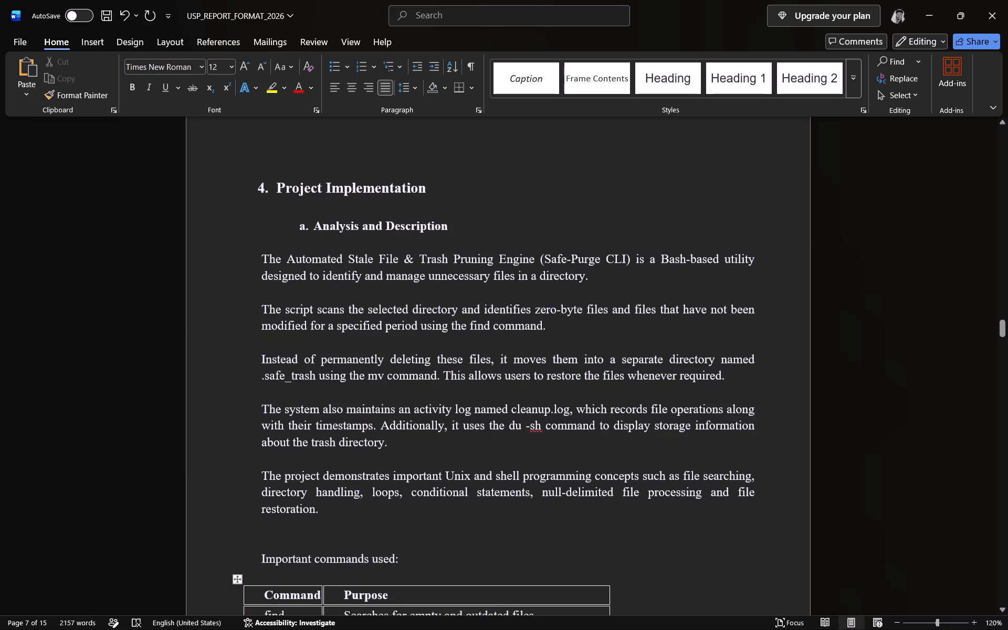
scroll(379, 418, "down", 6)
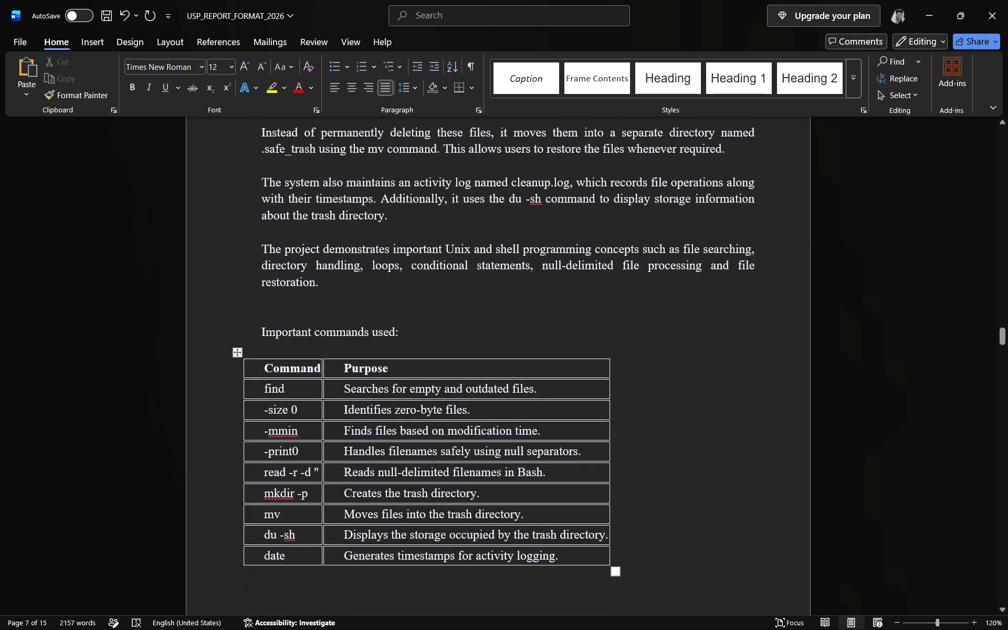
scroll(379, 421, "up", 1)
scroll(379, 421, "down", 6)
scroll(379, 421, "up", 2)
scroll(379, 421, "down", 8)
scroll(379, 422, "up", 1)
scroll(379, 422, "down", 1)
scroll(379, 422, "up", 1)
scroll(379, 422, "down", 1)
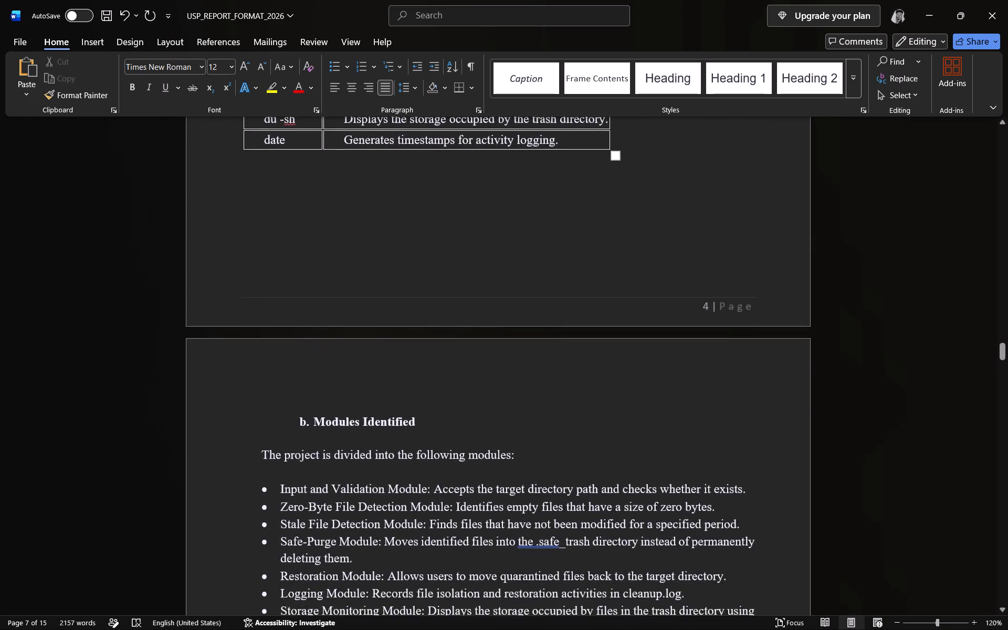
scroll(379, 421, "down", 8)
scroll(379, 421, "up", 1)
scroll(379, 422, "down", 1)
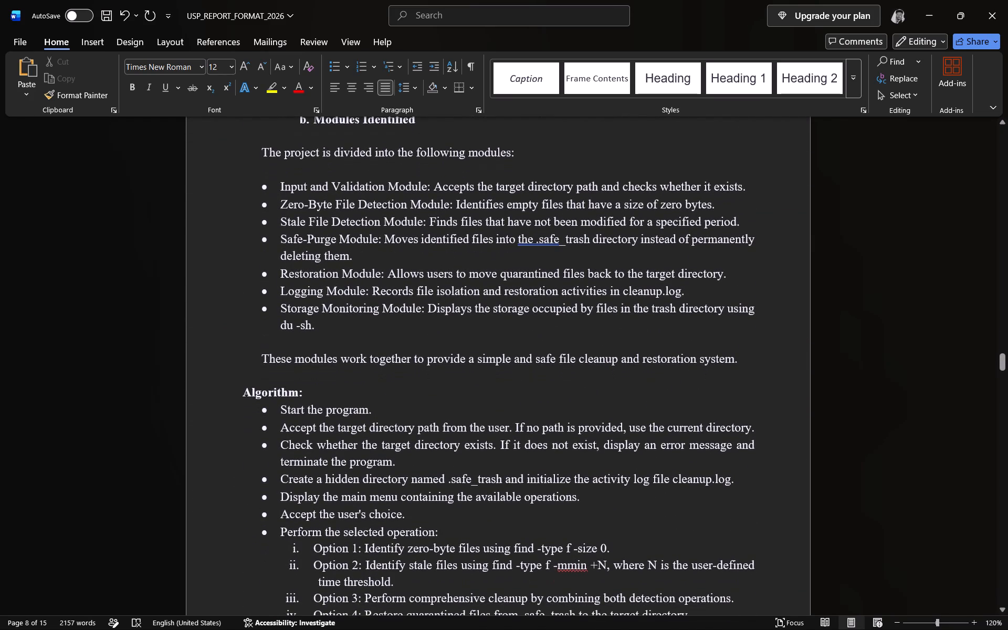
scroll(339, 426, "down", 1)
scroll(339, 426, "up", 1)
scroll(339, 426, "down", 4)
scroll(339, 426, "up", 2)
scroll(339, 430, "down", 9)
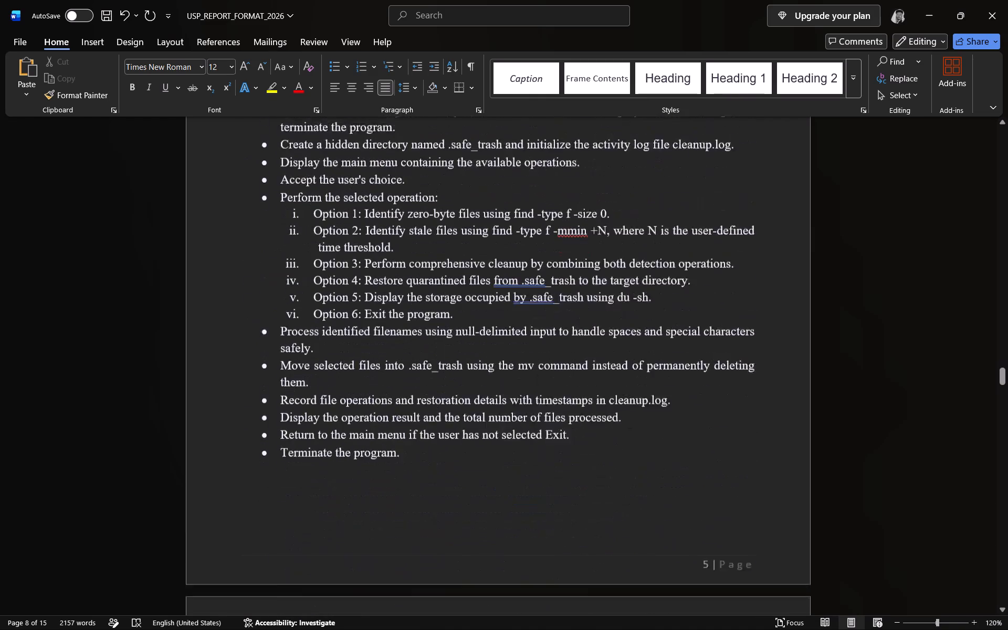
Widen the flowchart picture after the Algorithm on both sides, stretching it beyond the text margins, and check its placement on the page.
scroll(341, 430, "down", 10)
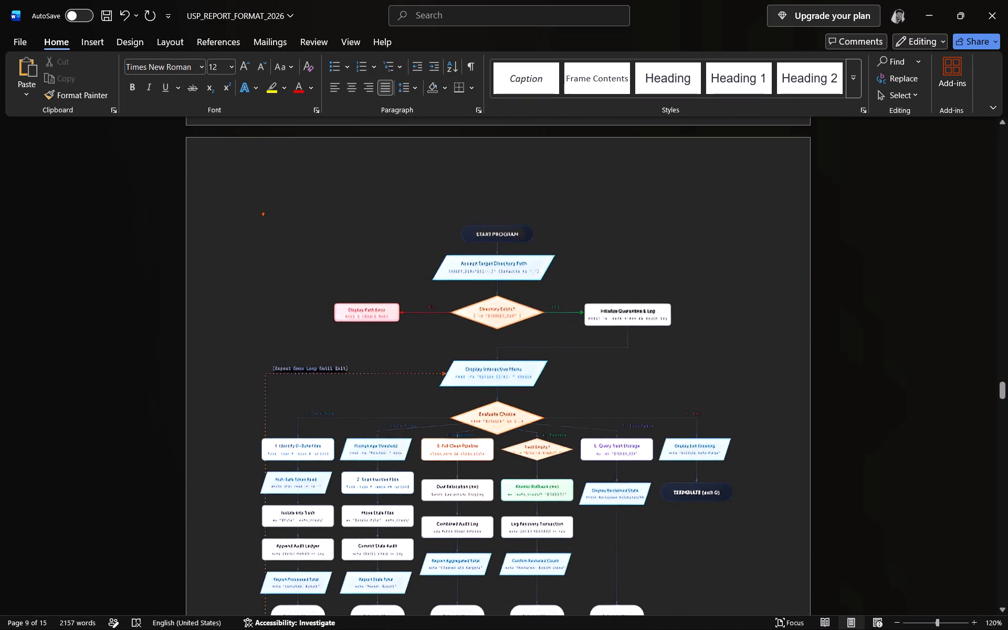
left_click(334, 340)
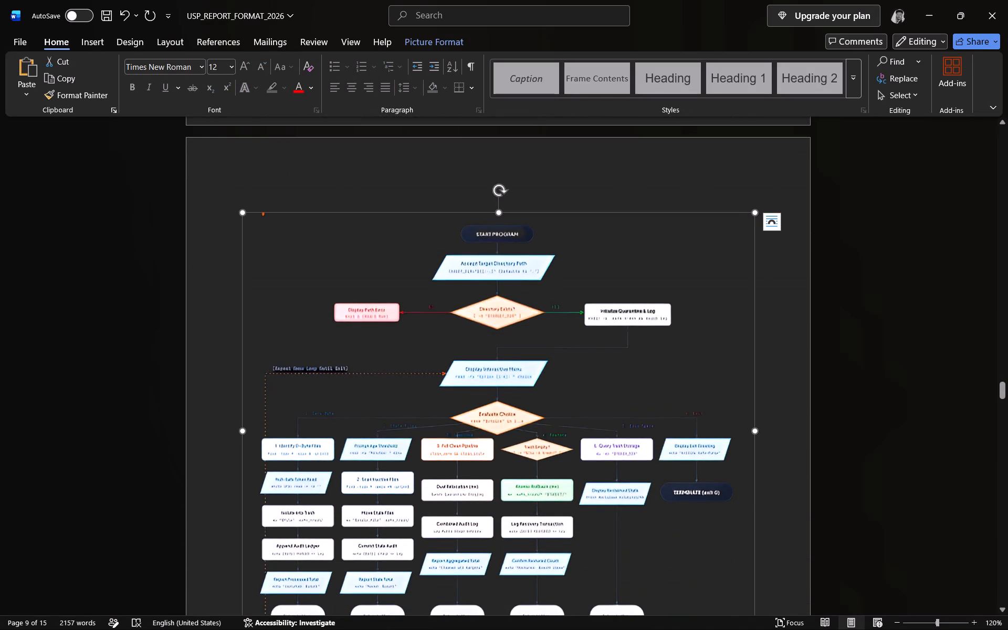
left_click_drag(243, 431, 208, 438)
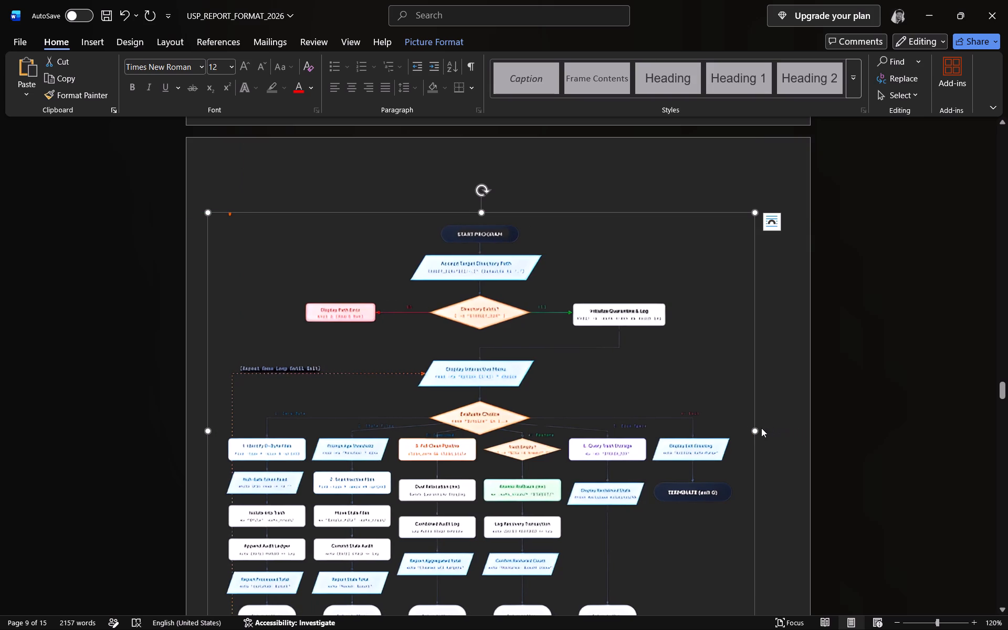
left_click_drag(753, 431, 781, 439)
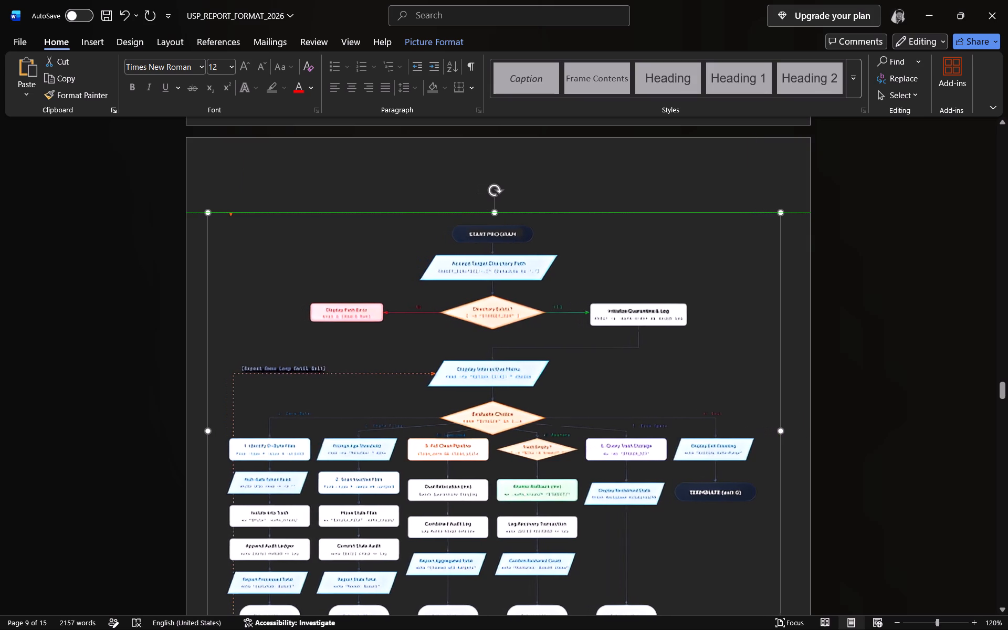
left_click_drag(781, 439, 785, 439)
left_click(881, 403)
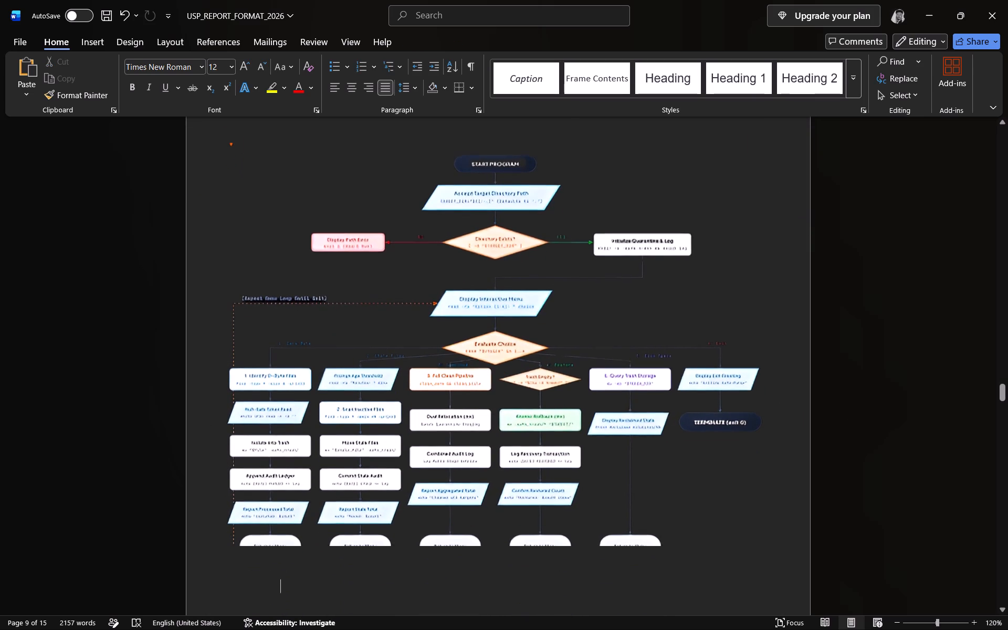
scroll(878, 398, "down", 2)
scroll(877, 398, "up", 6)
scroll(876, 398, "down", 1)
scroll(874, 398, "up", 1)
scroll(870, 398, "down", 1)
scroll(869, 398, "up", 1)
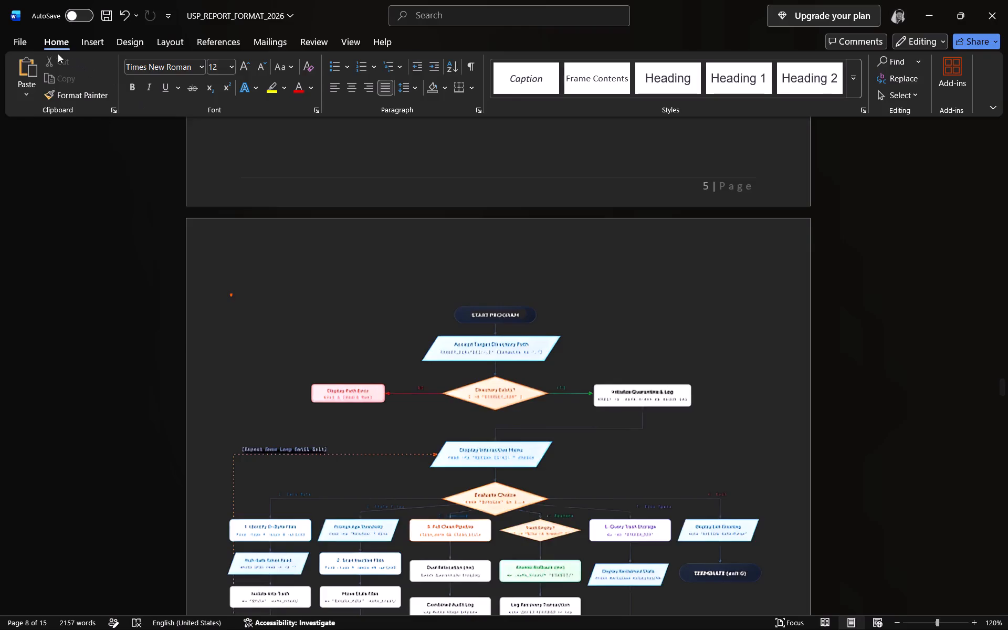
Open the report's print preview and examine its pages from the cover through the Problem Statement.
left_click(17, 41)
left_click(50, 265)
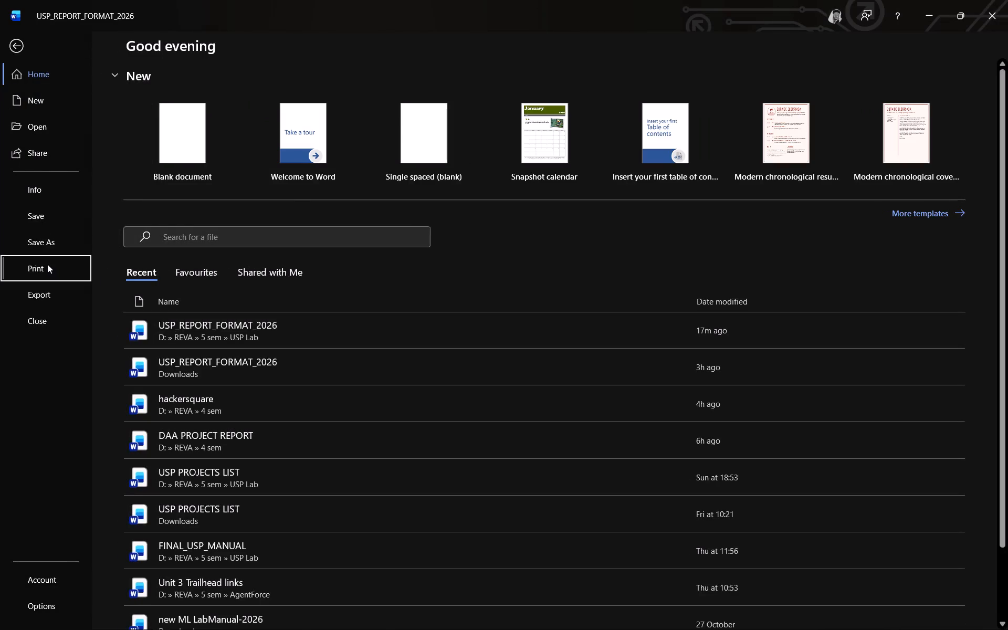
scroll(688, 308, "up", 6)
scroll(675, 330, "down", 1)
scroll(675, 330, "up", 5)
scroll(674, 329, "down", 1)
scroll(674, 329, "up", 5)
scroll(674, 329, "down", 2)
scroll(674, 329, "up", 1)
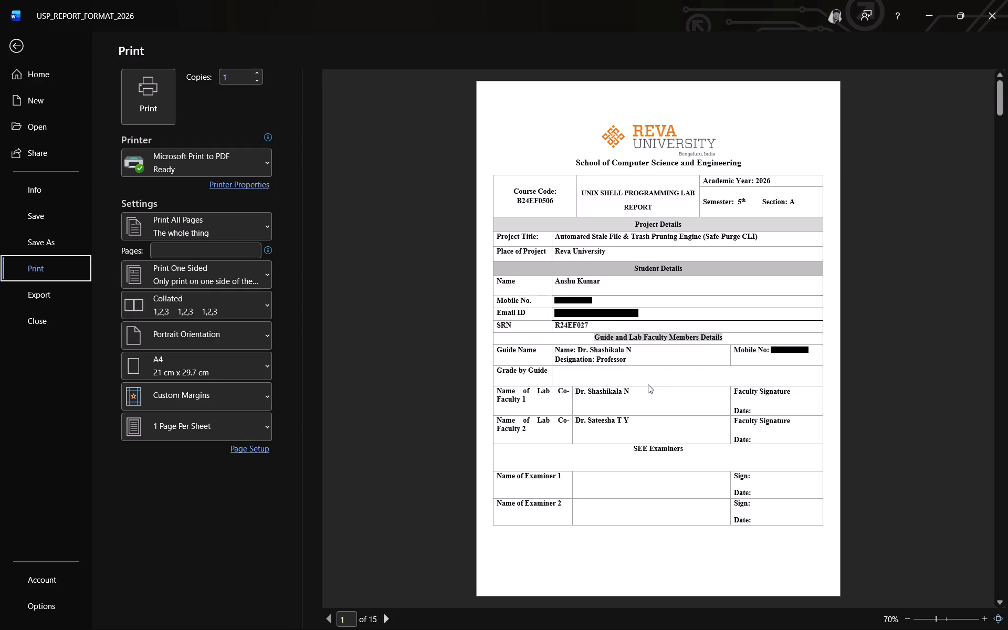
scroll(666, 423, "down", 4)
scroll(667, 432, "up", 1)
scroll(667, 432, "down", 3)
scroll(664, 425, "up", 1)
scroll(664, 425, "down", 1)
scroll(664, 425, "up", 1)
scroll(664, 425, "down", 1)
scroll(664, 425, "up", 1)
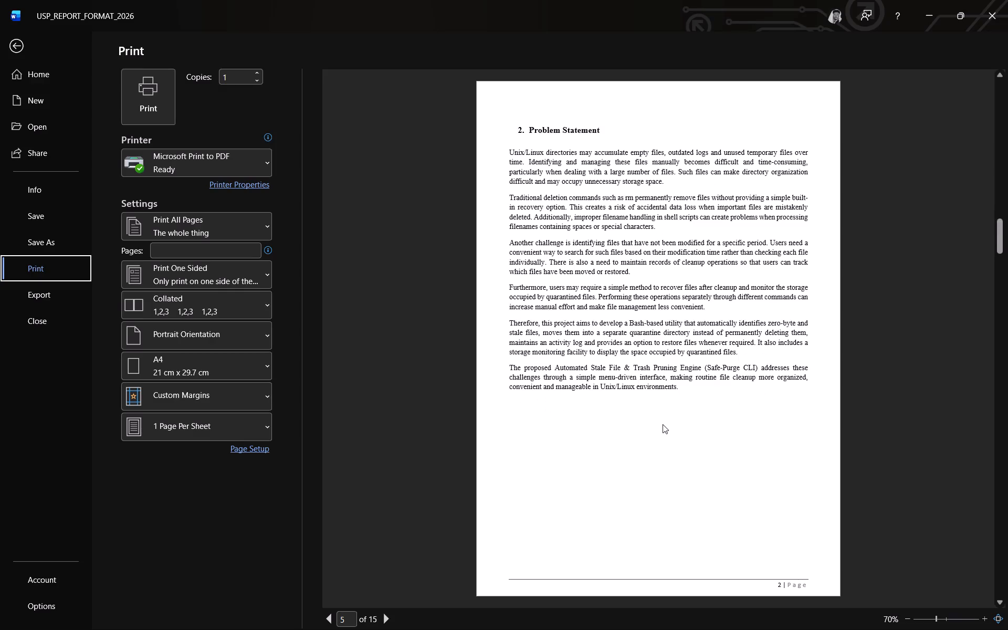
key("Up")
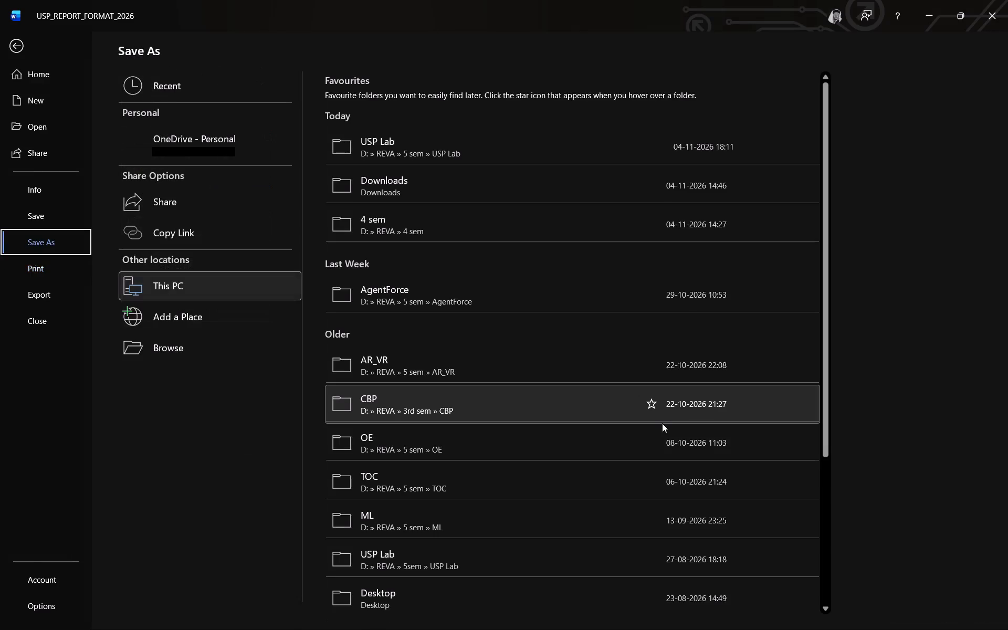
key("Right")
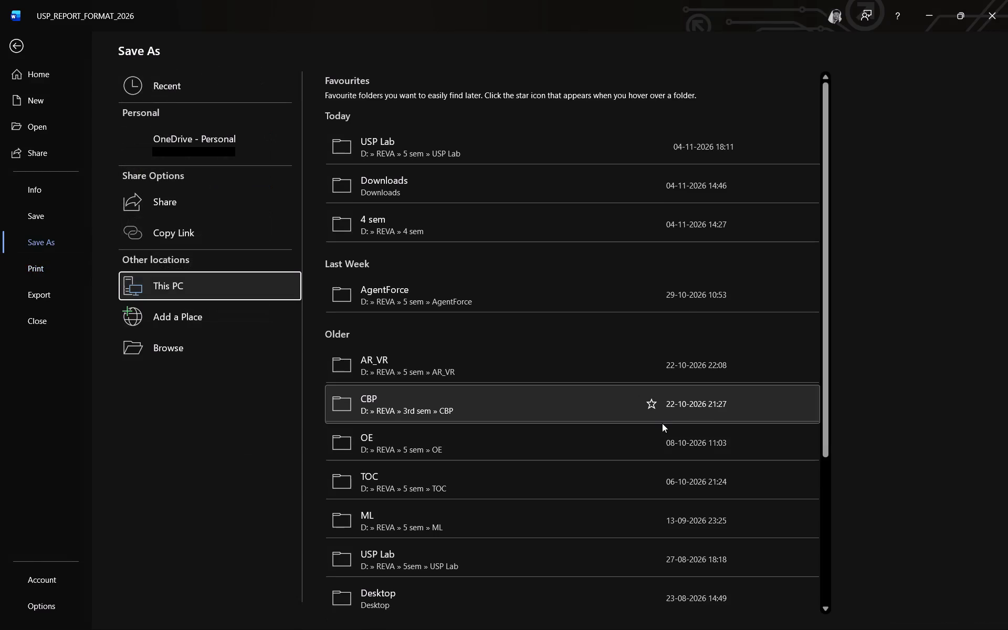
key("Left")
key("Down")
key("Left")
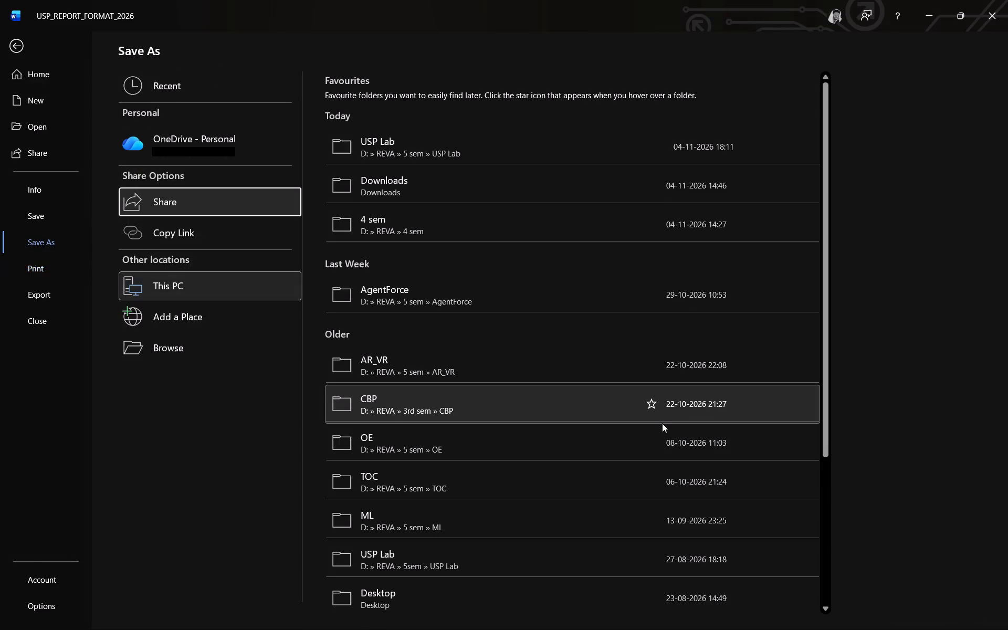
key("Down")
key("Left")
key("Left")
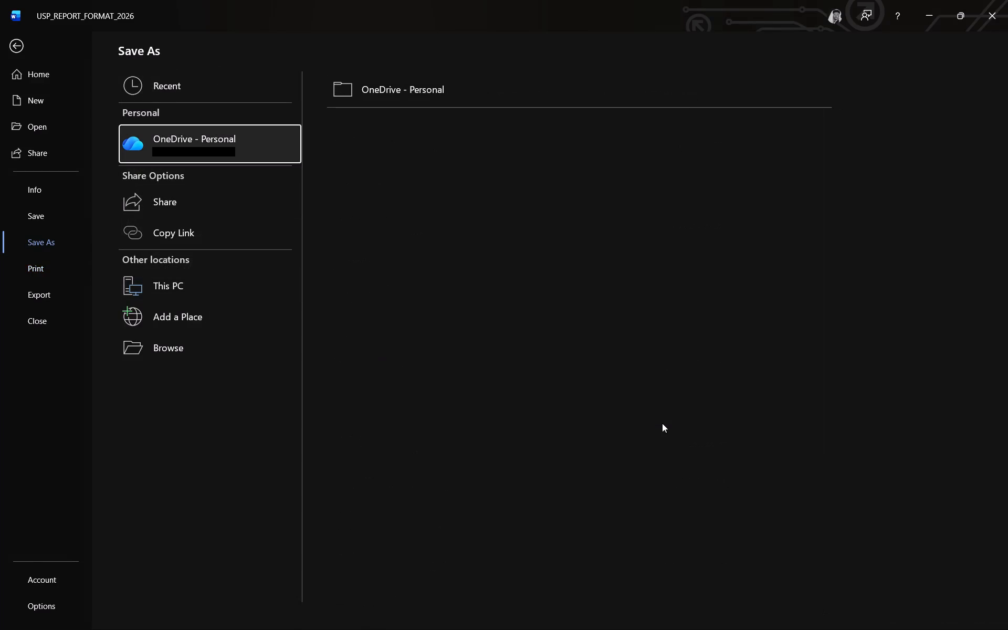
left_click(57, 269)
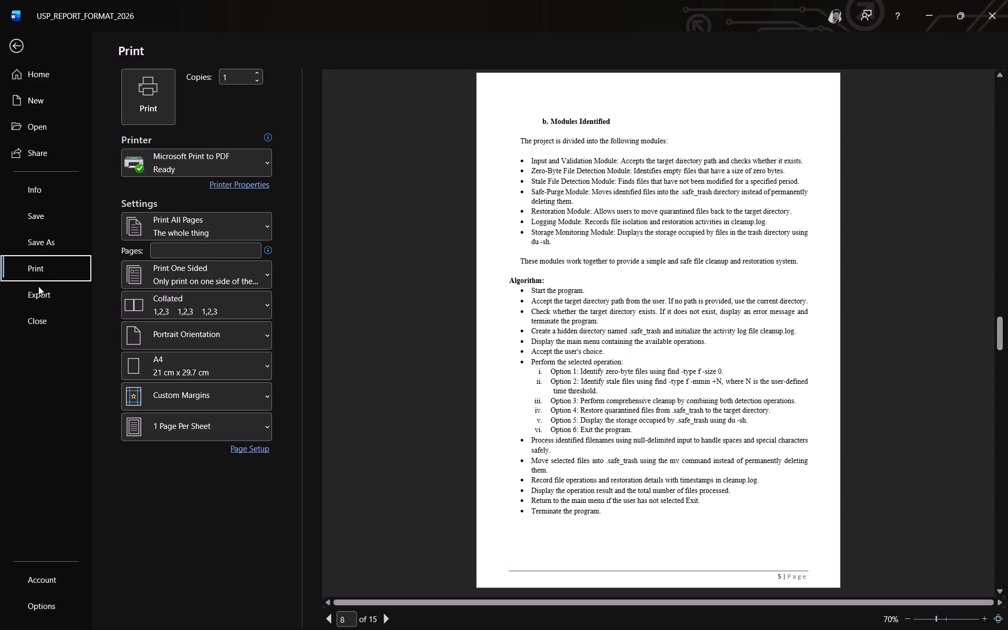
Go back to the start of the print preview and examine the cover page and the opening pages up to the Abstract.
scroll(545, 318, "up", 2)
scroll(548, 315, "down", 1)
scroll(549, 315, "up", 8)
scroll(552, 313, "down", 1)
scroll(552, 313, "up", 5)
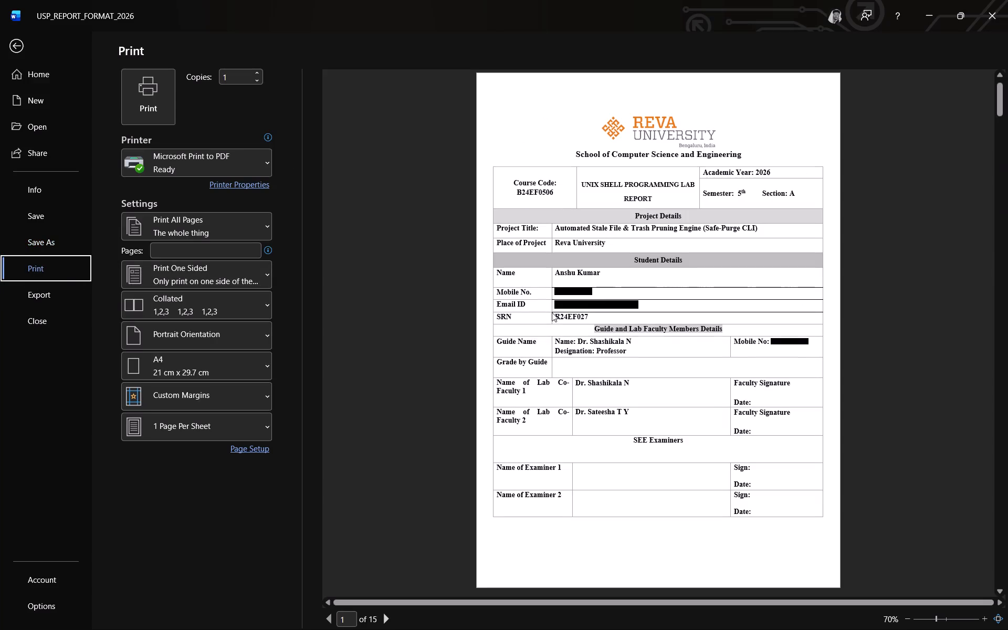
scroll(560, 312, "up", 4)
left_click_drag(1000, 102, 1005, 129)
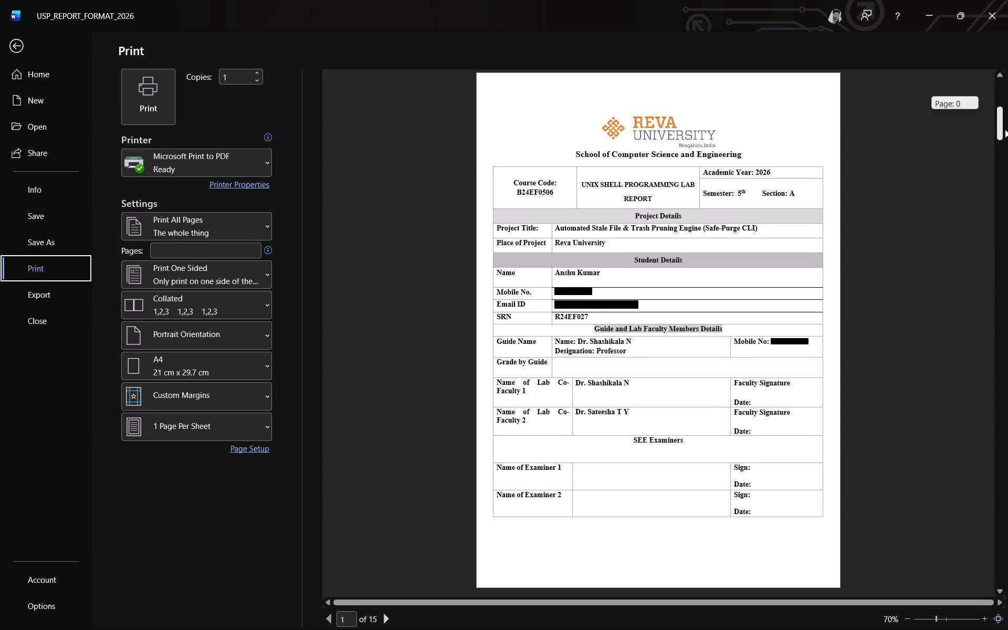
left_click_drag(1005, 129, 1007, 172)
scroll(926, 180, "down", 1)
scroll(925, 180, "up", 2)
scroll(925, 180, "down", 4)
scroll(924, 178, "up", 6)
scroll(921, 178, "down", 4)
scroll(921, 181, "up", 4)
scroll(921, 181, "down", 1)
scroll(921, 181, "up", 2)
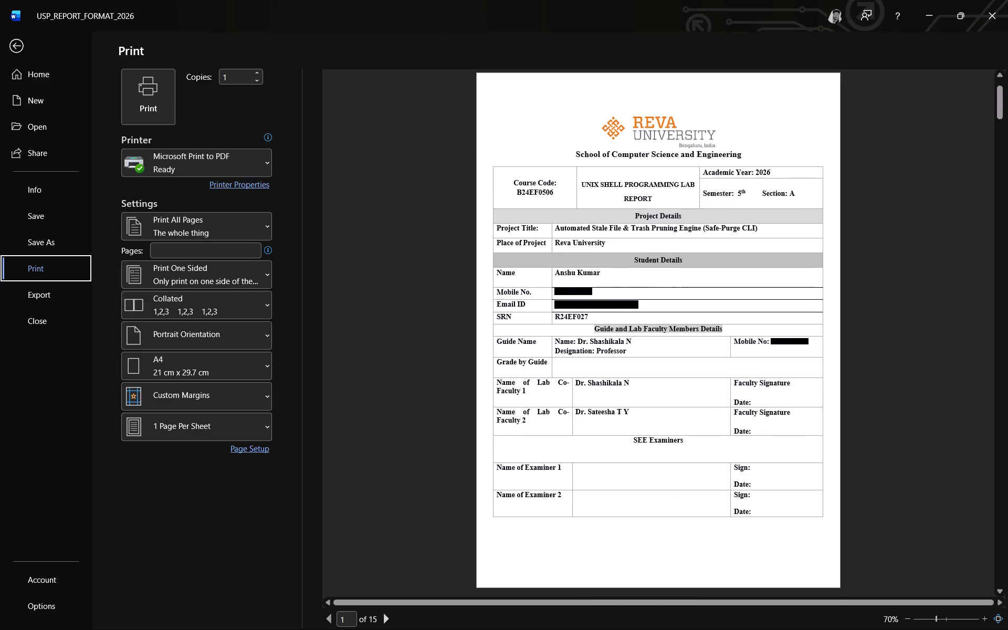
scroll(921, 181, "up", 3)
scroll(921, 181, "down", 2)
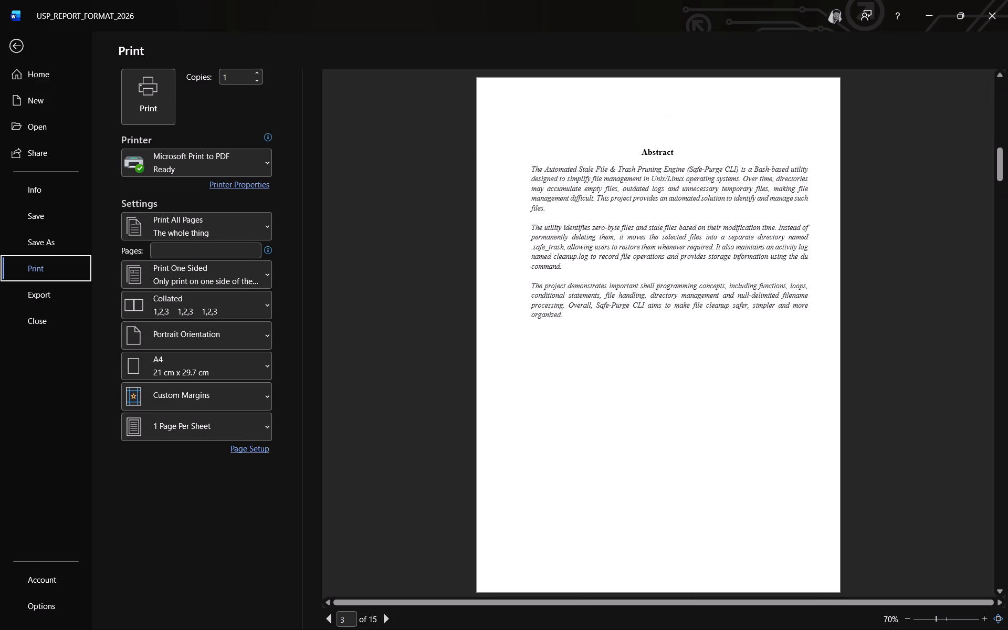
scroll(921, 181, "up", 3)
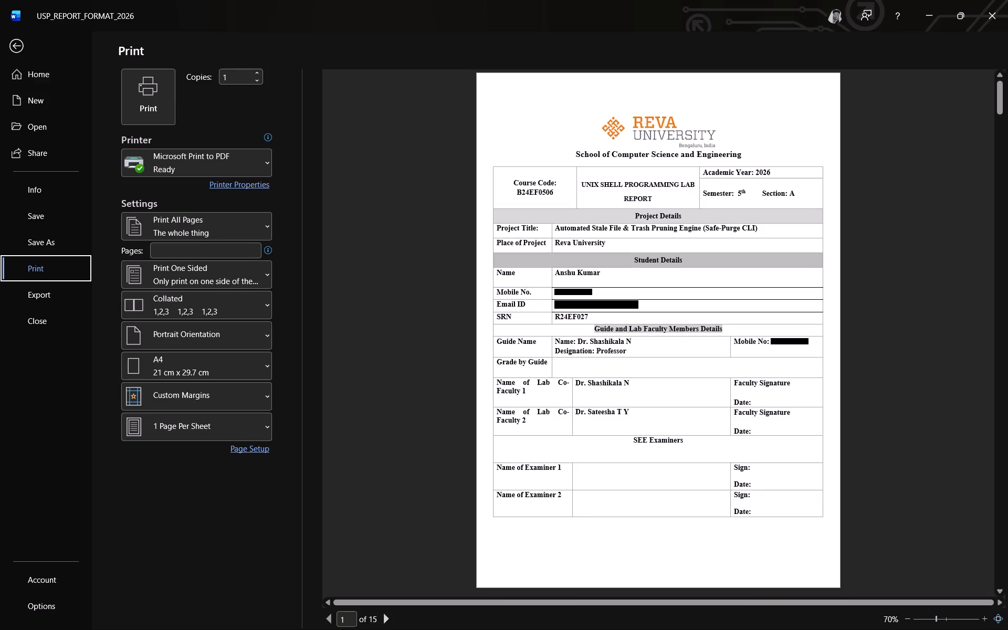
Examine the print preview from the Contents page through Project Implementation, and return to the document.
scroll(921, 184, "down", 1)
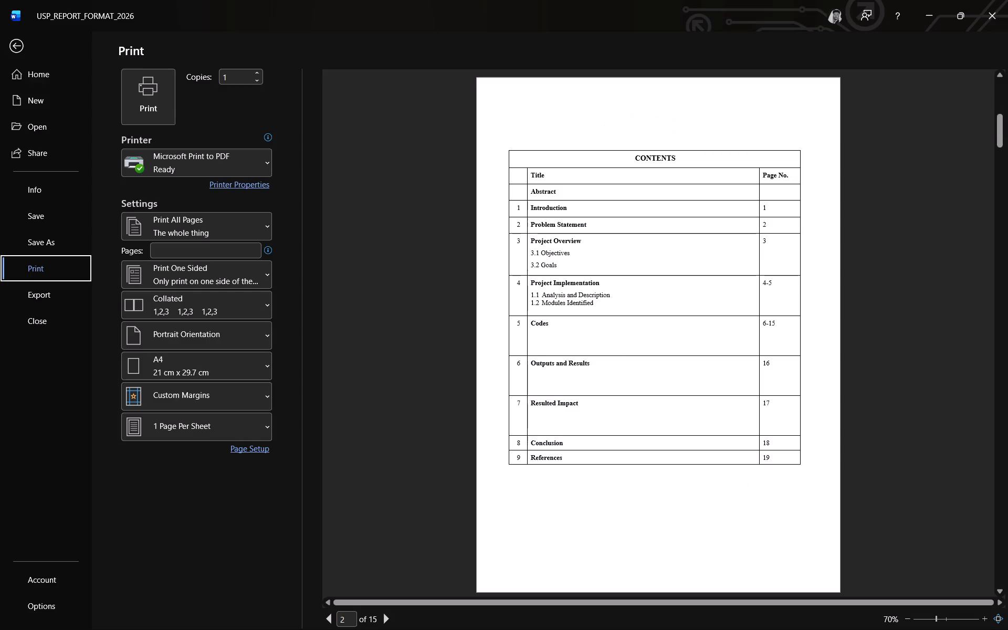
scroll(923, 191, "down", 1)
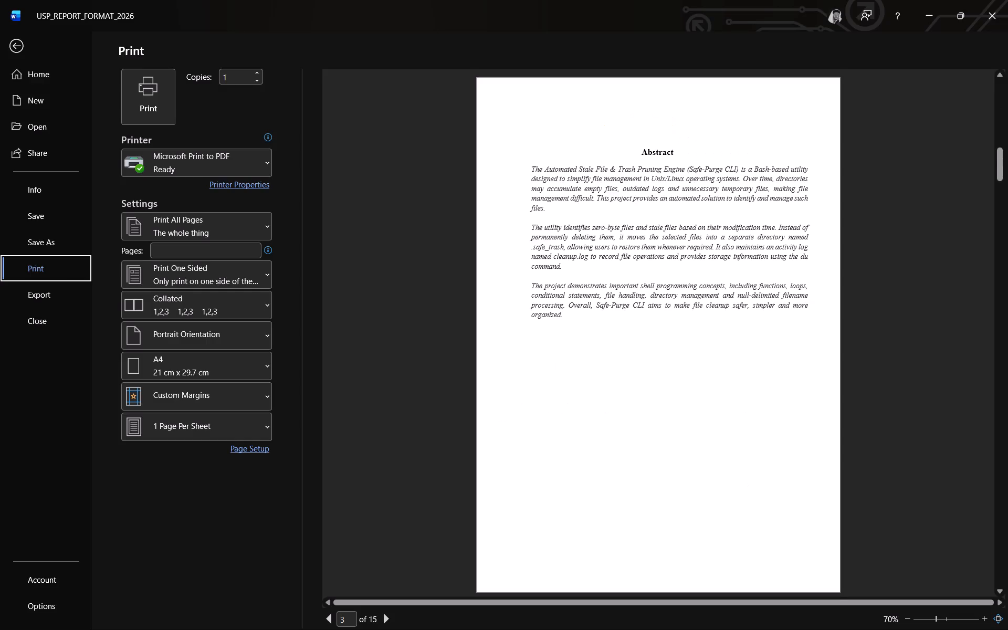
scroll(923, 191, "down", 1)
scroll(923, 191, "up", 5)
scroll(925, 195, "down", 4)
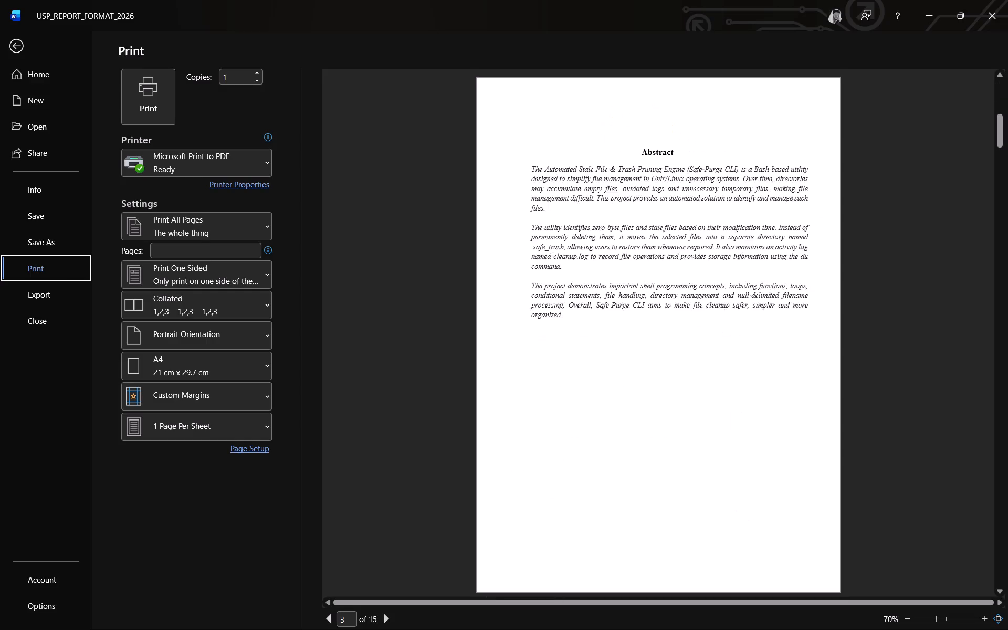
scroll(925, 196, "up", 2)
scroll(925, 196, "down", 5)
scroll(926, 198, "up", 1)
scroll(927, 198, "down", 1)
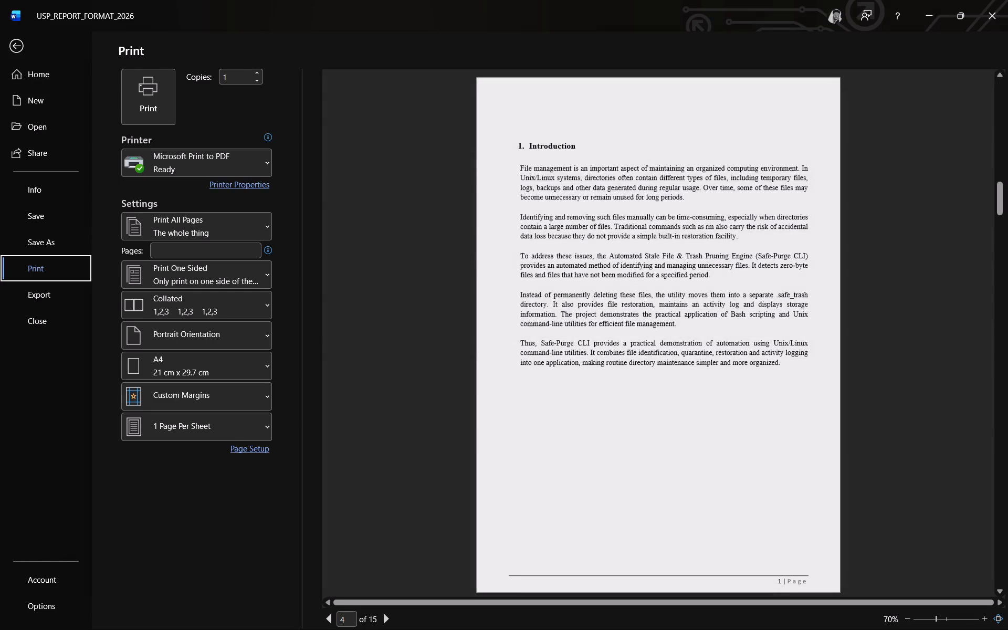
scroll(928, 200, "down", 1)
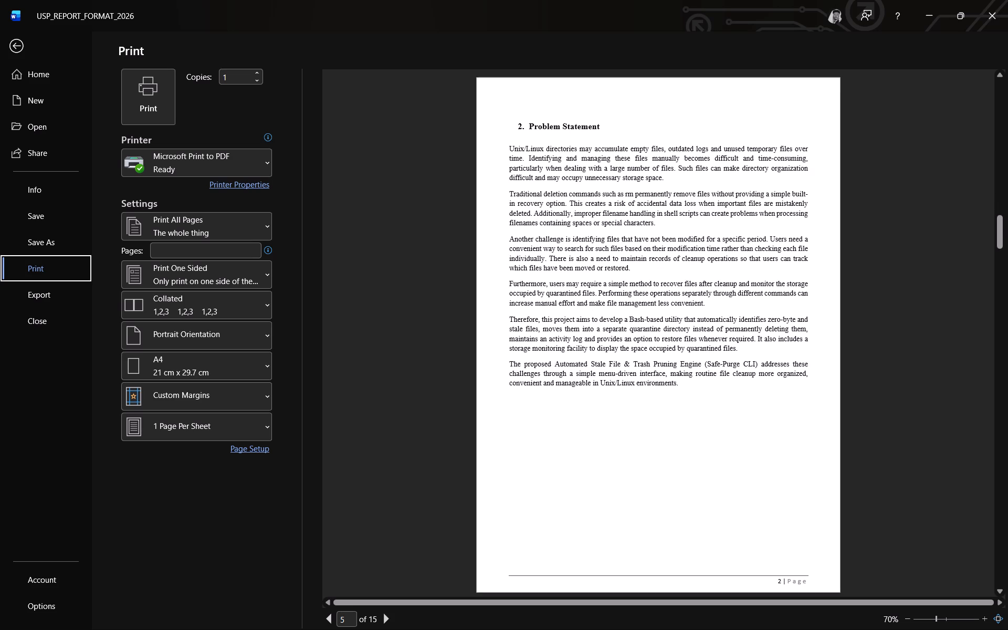
scroll(928, 202, "up", 1)
scroll(928, 202, "down", 1)
scroll(928, 202, "up", 1)
scroll(928, 202, "down", 4)
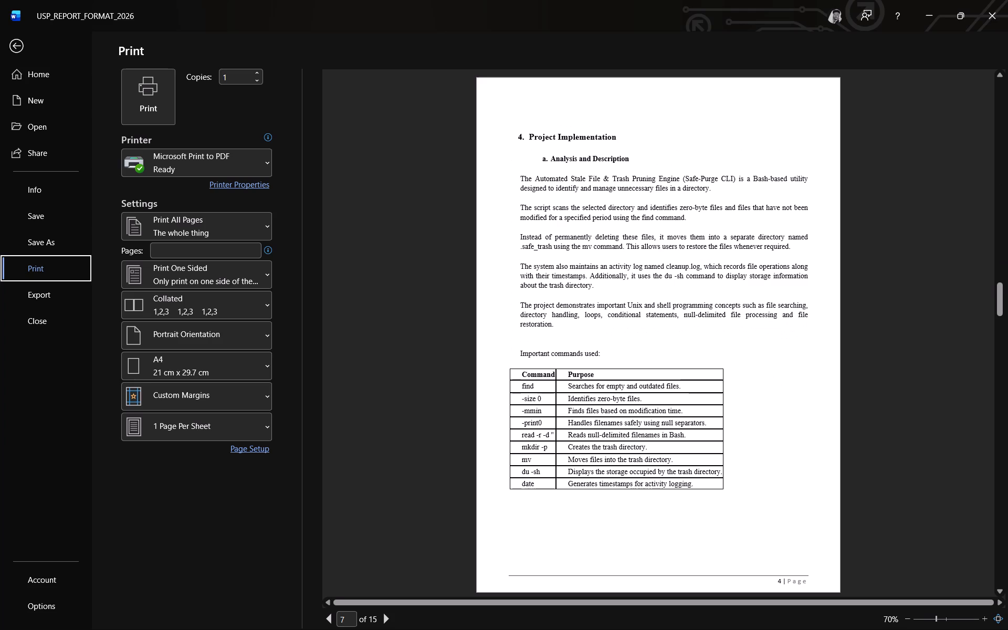
scroll(928, 203, "down", 2)
scroll(928, 203, "up", 3)
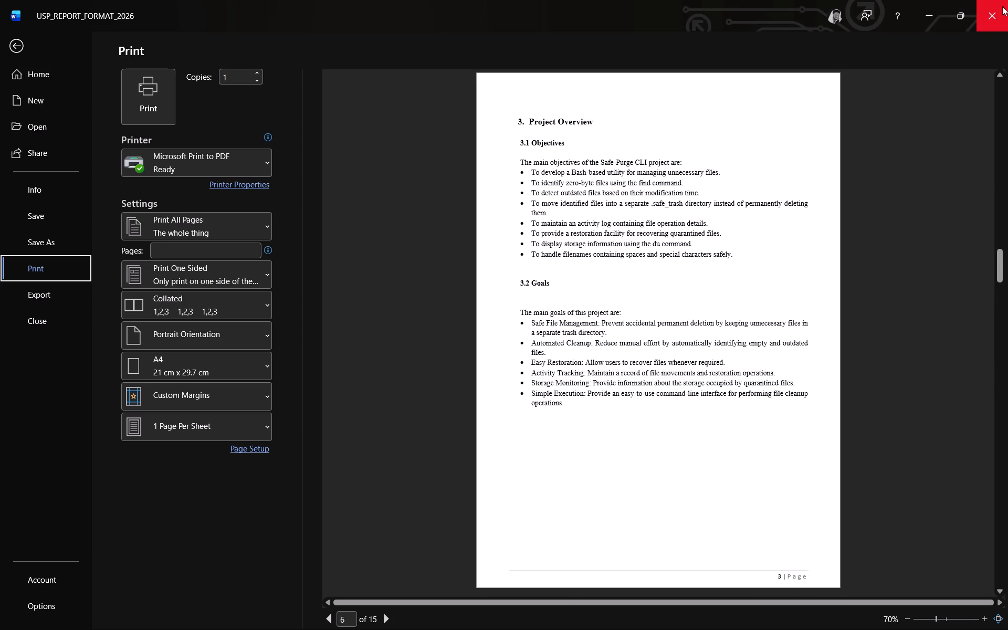
left_click(22, 45)
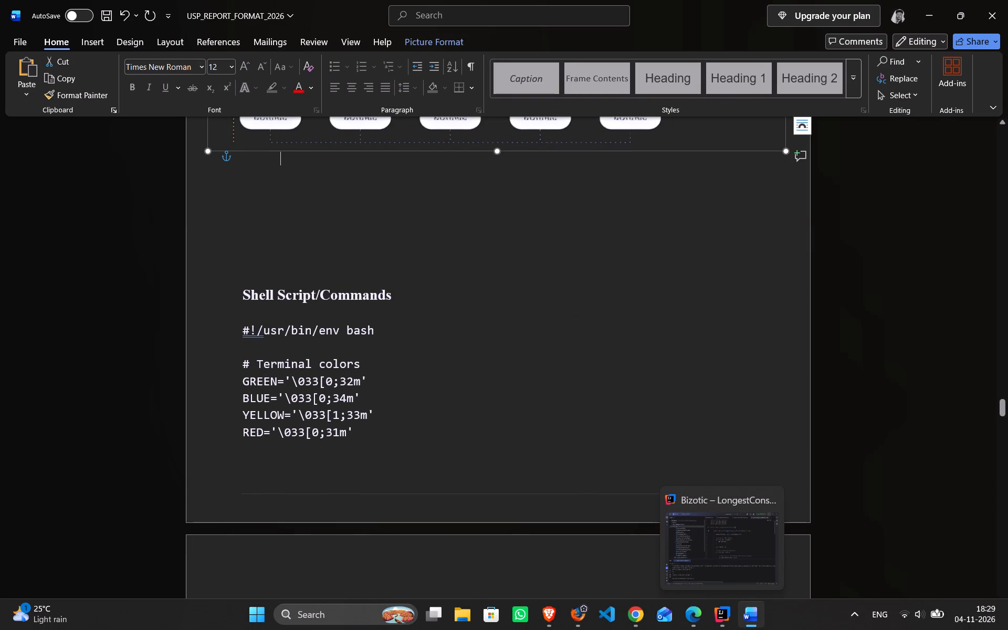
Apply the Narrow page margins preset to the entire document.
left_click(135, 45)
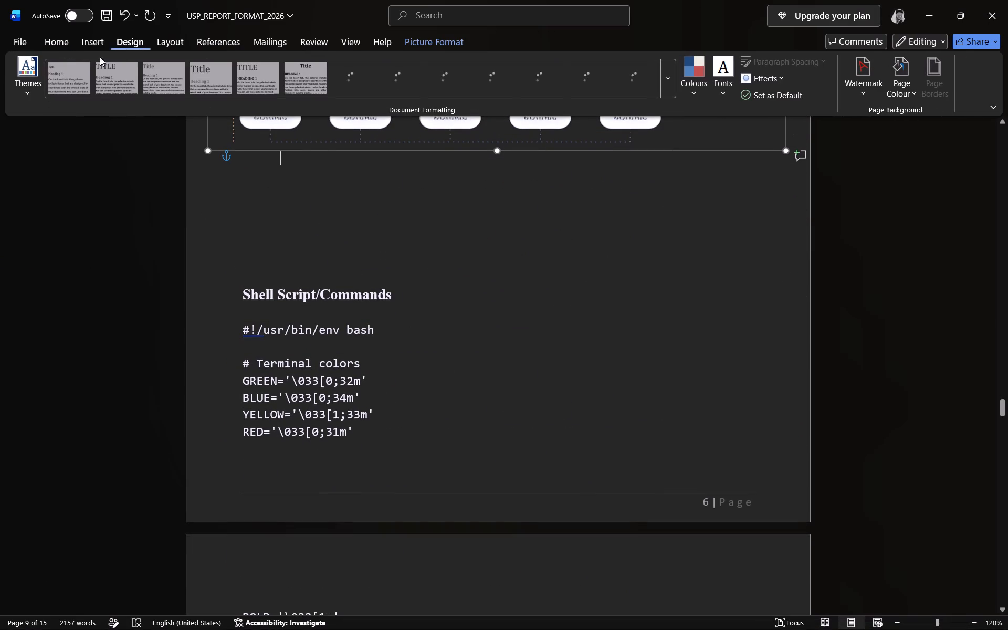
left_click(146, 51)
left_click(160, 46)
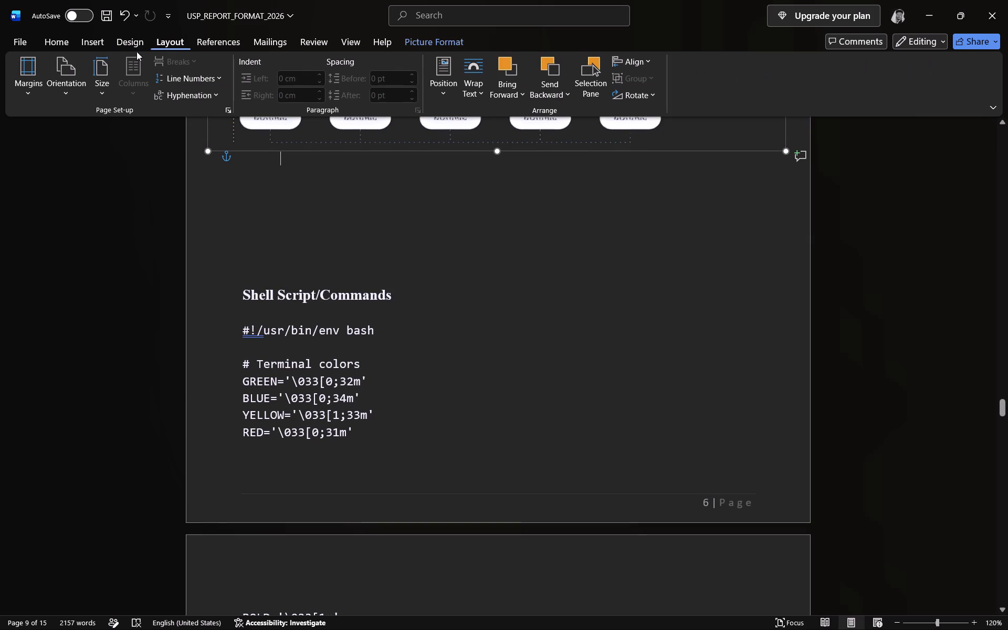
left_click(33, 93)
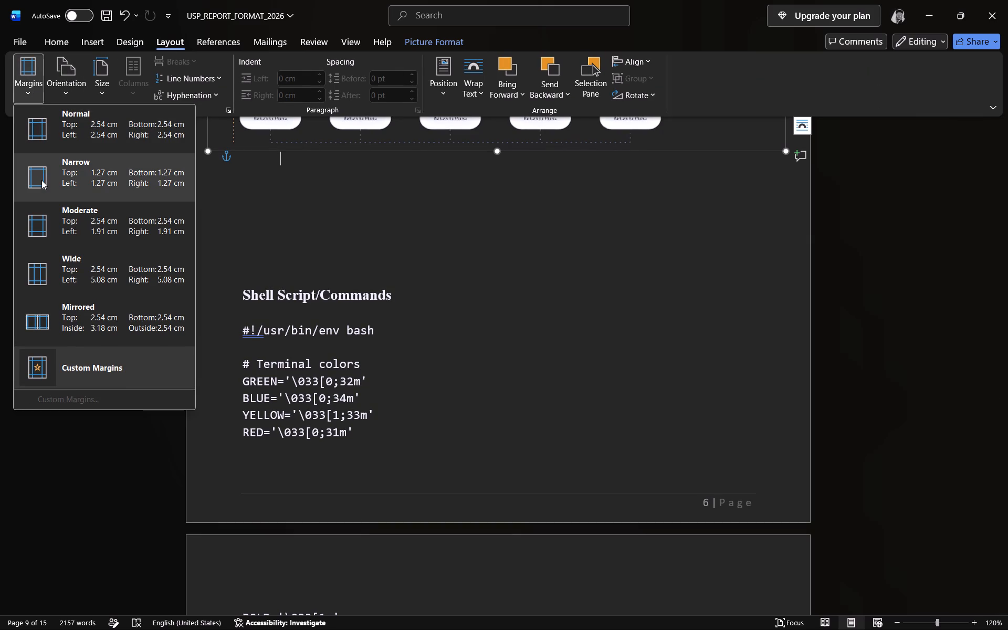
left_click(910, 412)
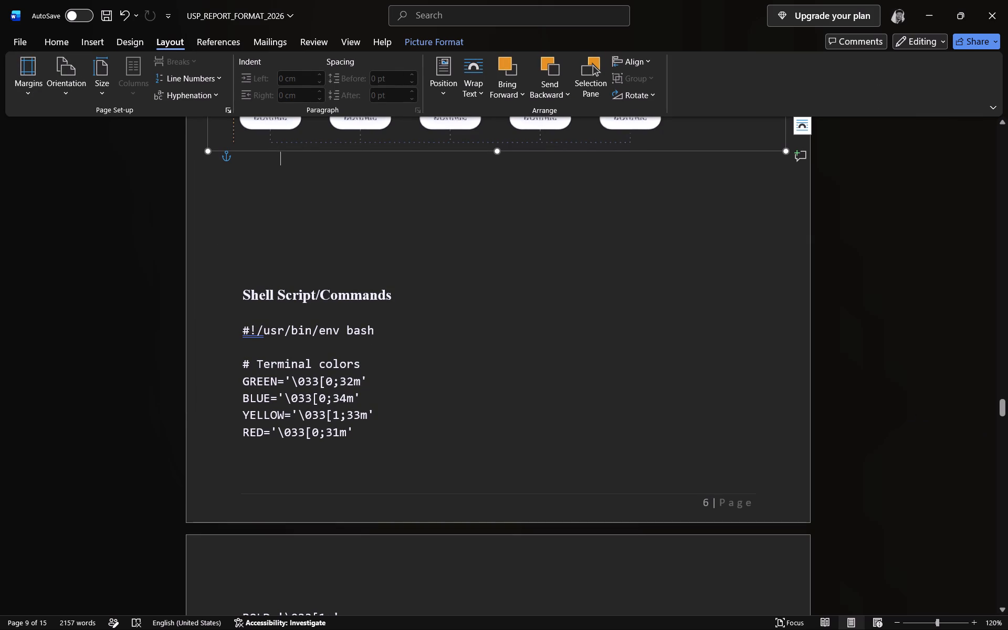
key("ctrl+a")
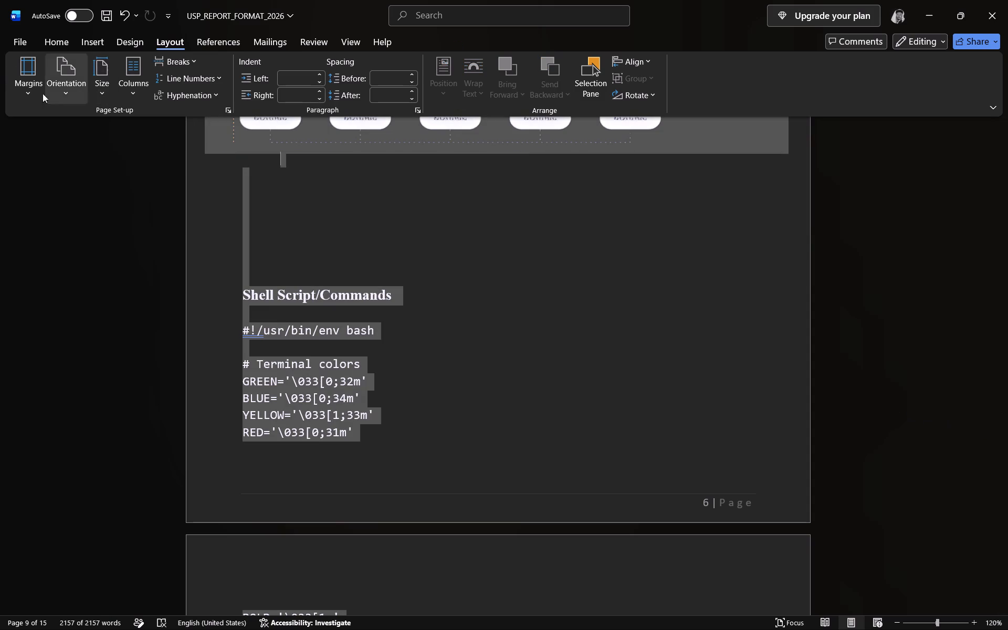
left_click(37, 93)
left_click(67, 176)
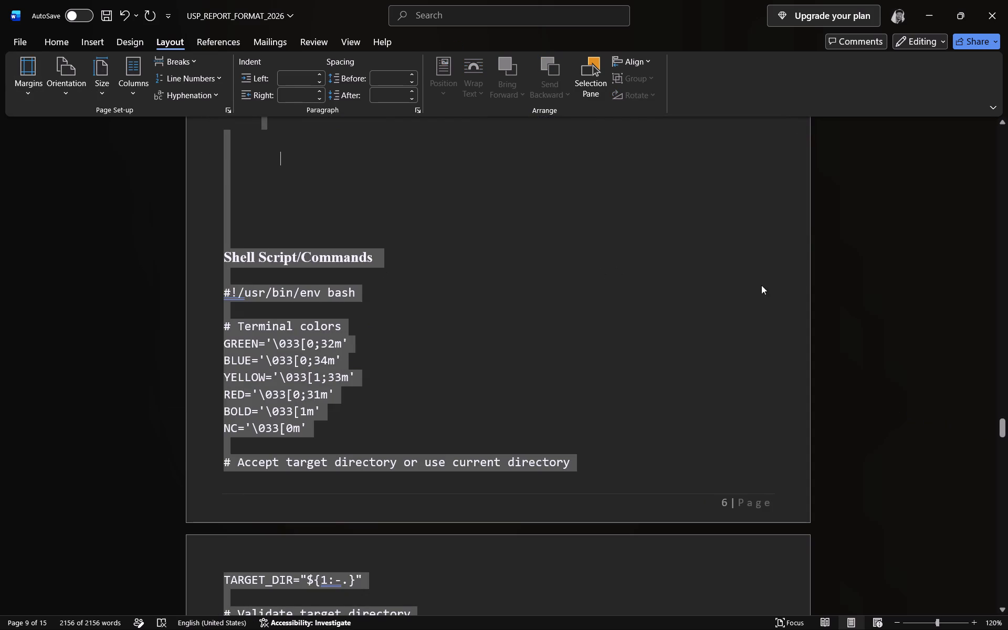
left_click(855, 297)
Check how the flowchart page and the Algorithm page are laid out with the new margins.
scroll(517, 257, "up", 11)
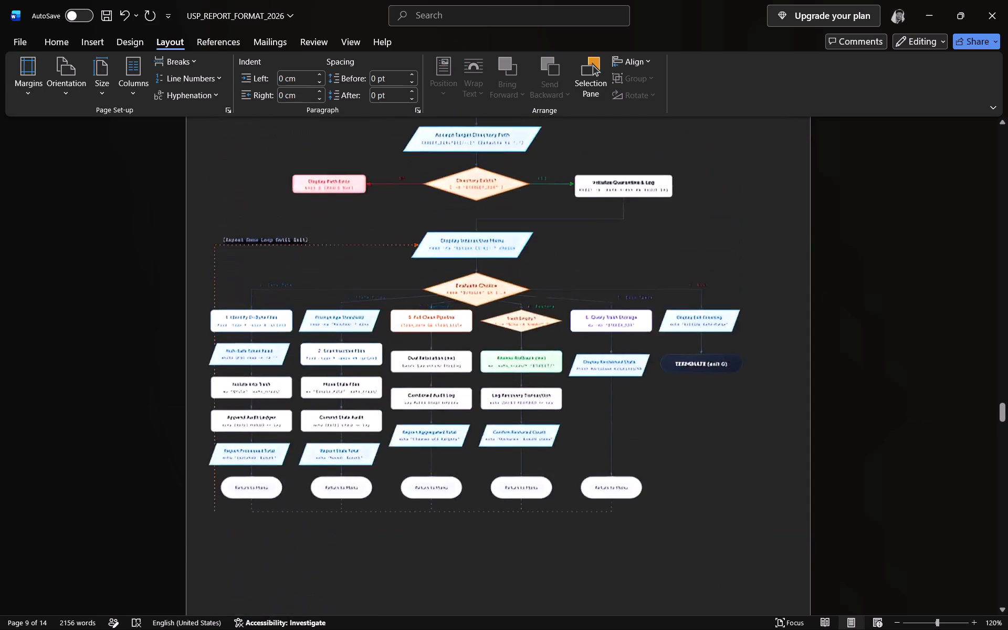
scroll(509, 247, "up", 1)
scroll(509, 247, "down", 1)
scroll(509, 247, "up", 7)
scroll(509, 247, "down", 2)
scroll(509, 247, "up", 12)
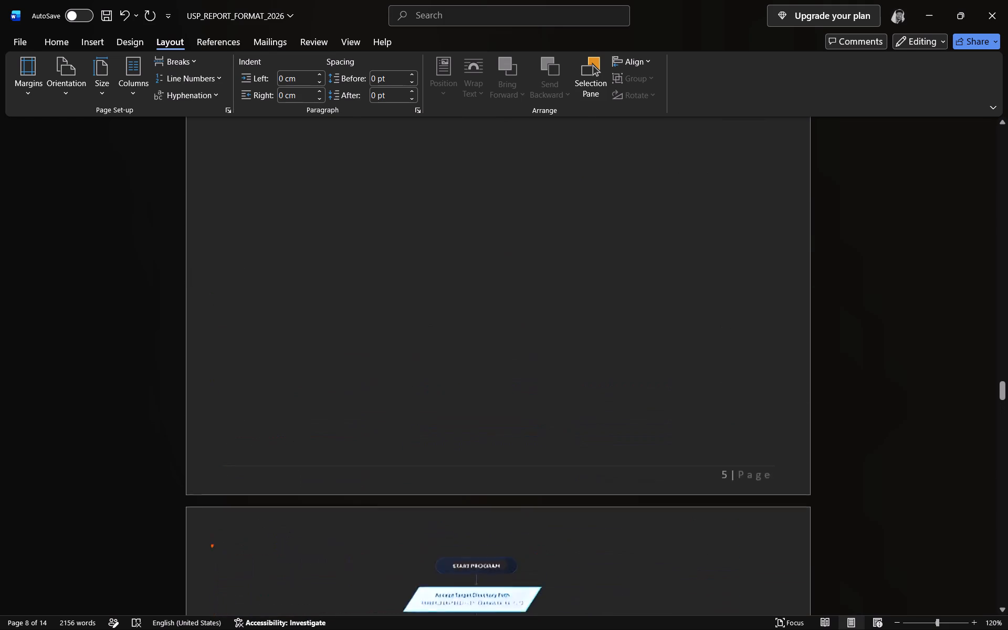
left_click(36, 94)
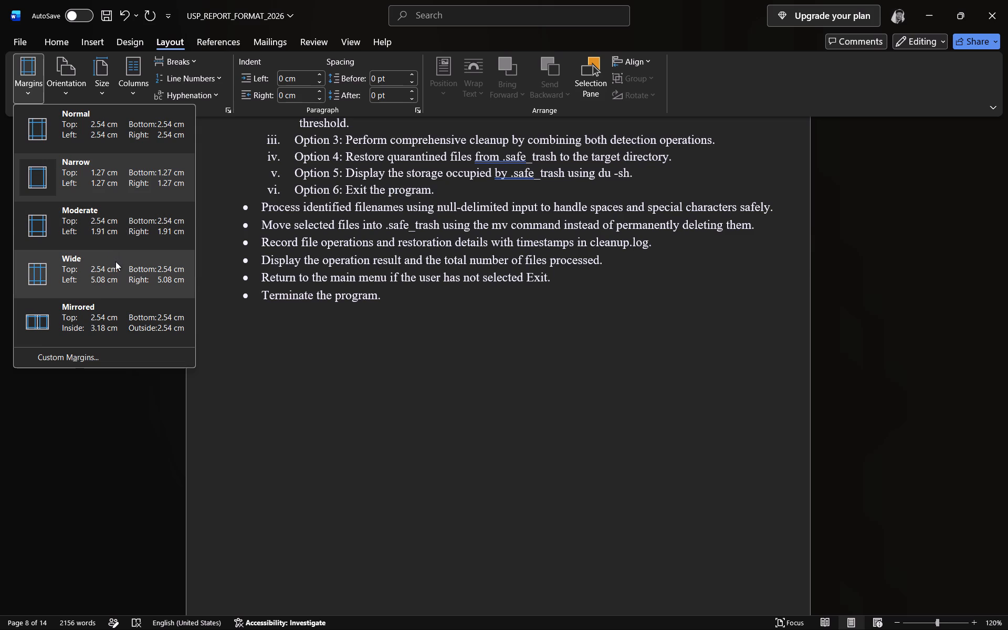
scroll(62, 293, "down", 1)
scroll(339, 293, "up", 1)
scroll(339, 293, "down", 1)
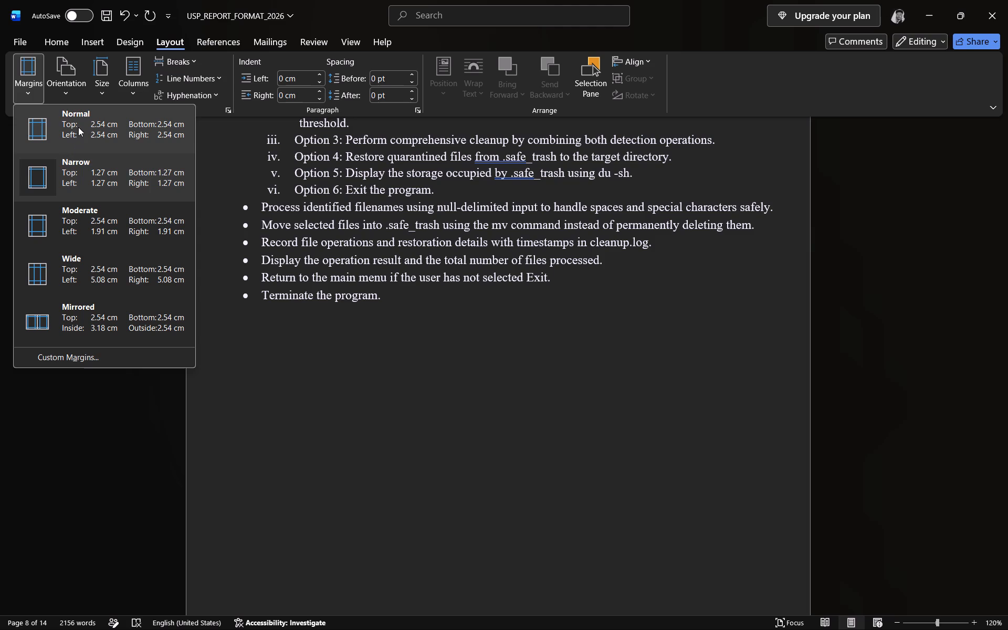
left_click(332, 424)
key("ctrl+a")
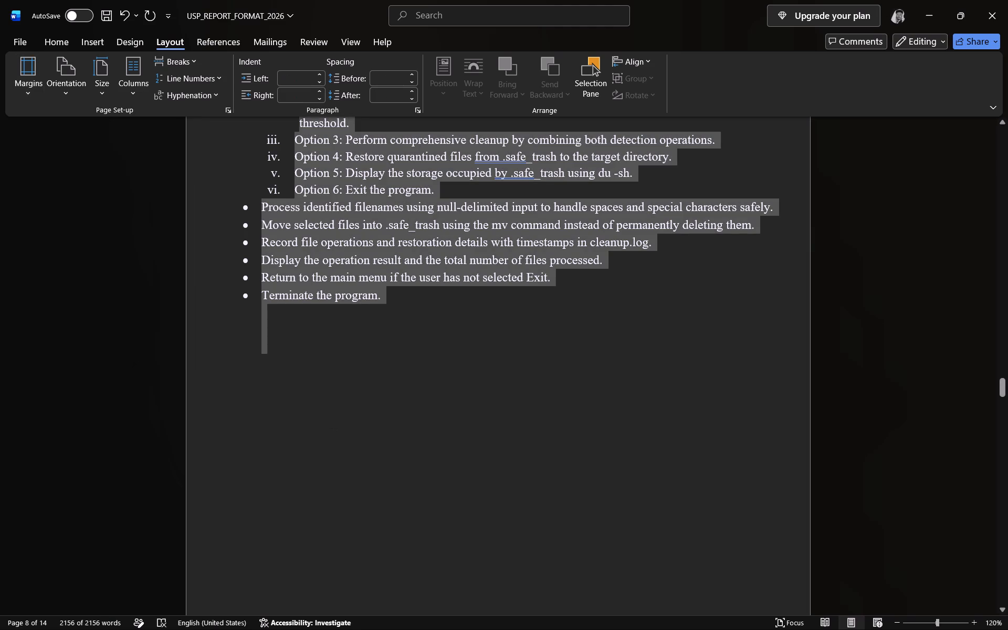
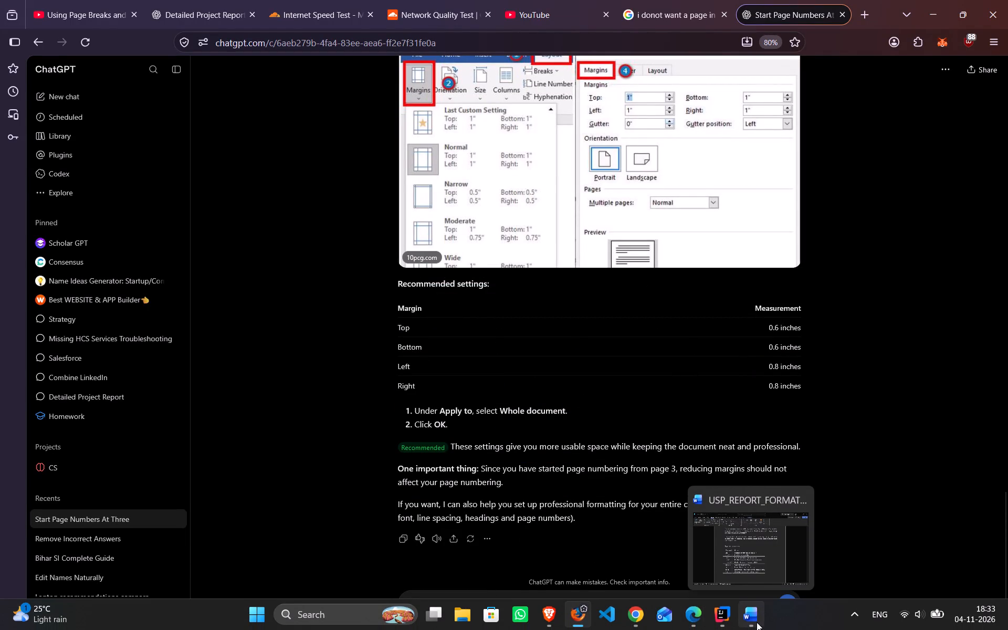
Switch to Word and look through the Margins, Paper and Layout settings in Page Setup.
left_click(757, 622)
left_click(131, 49)
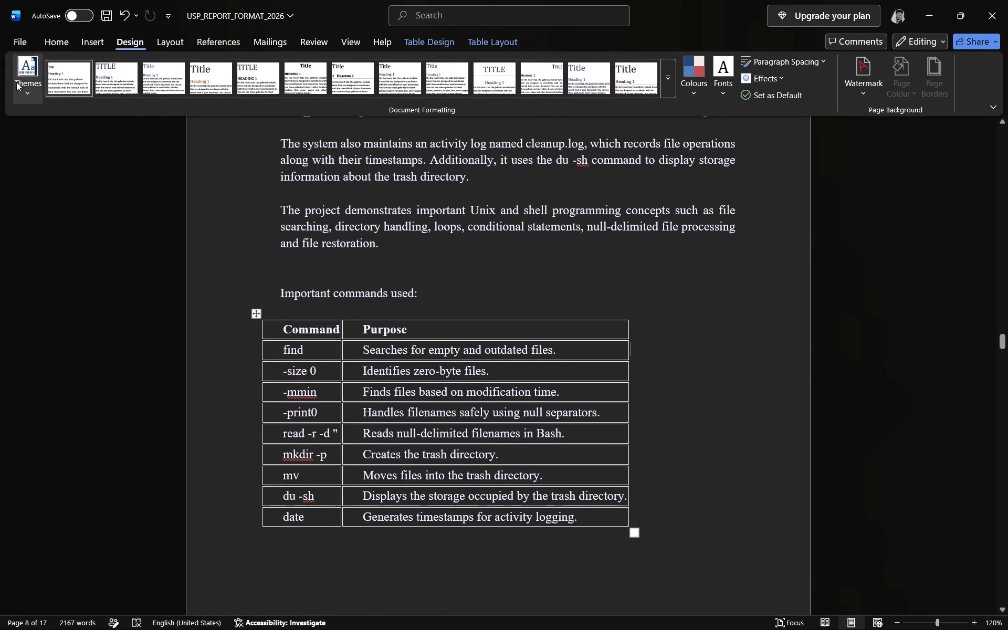
left_click(182, 35)
left_click(27, 90)
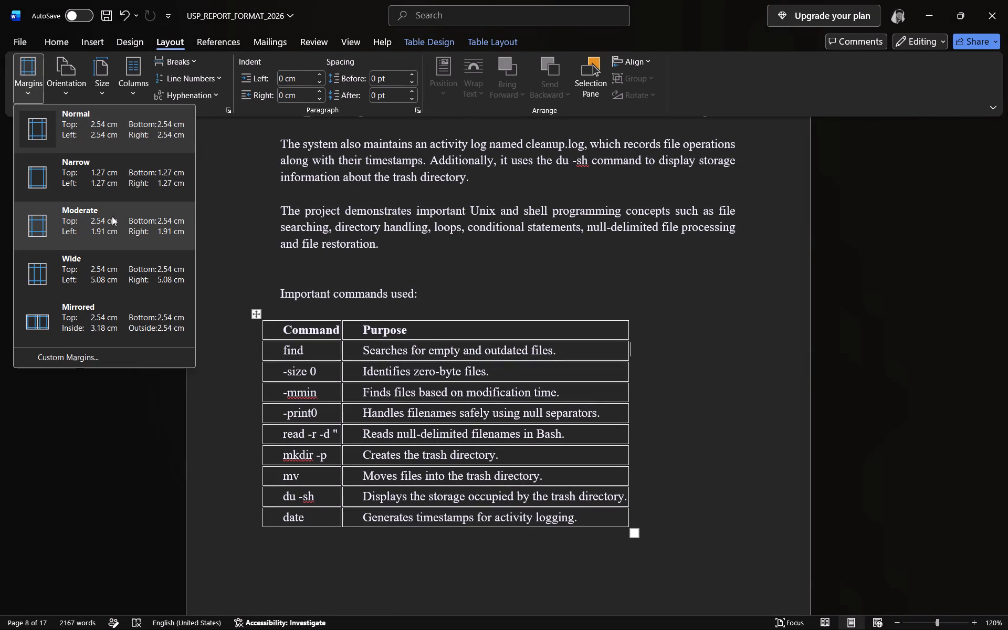
left_click(97, 353)
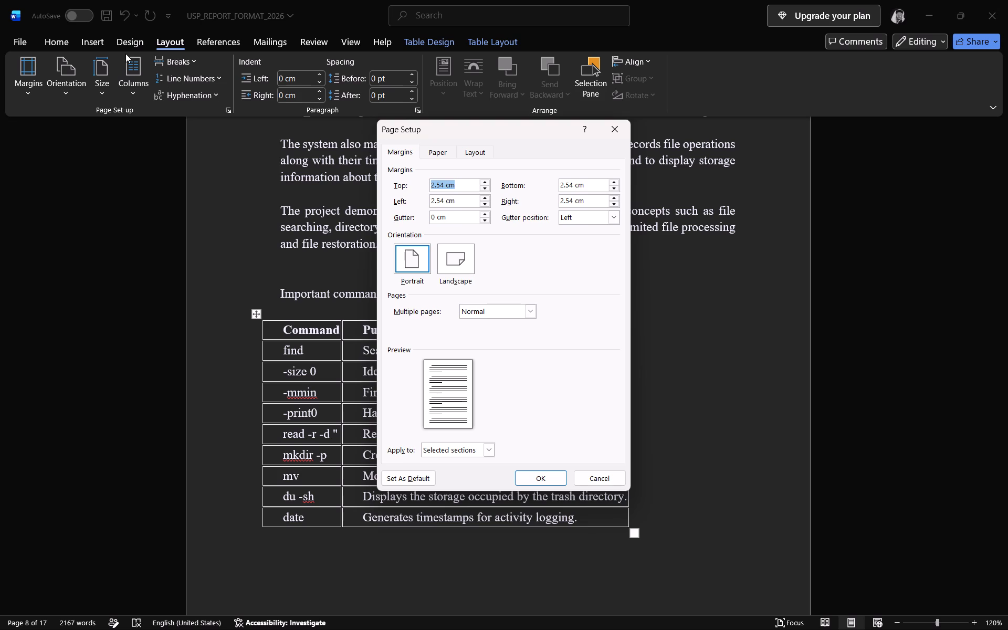
left_click(443, 149)
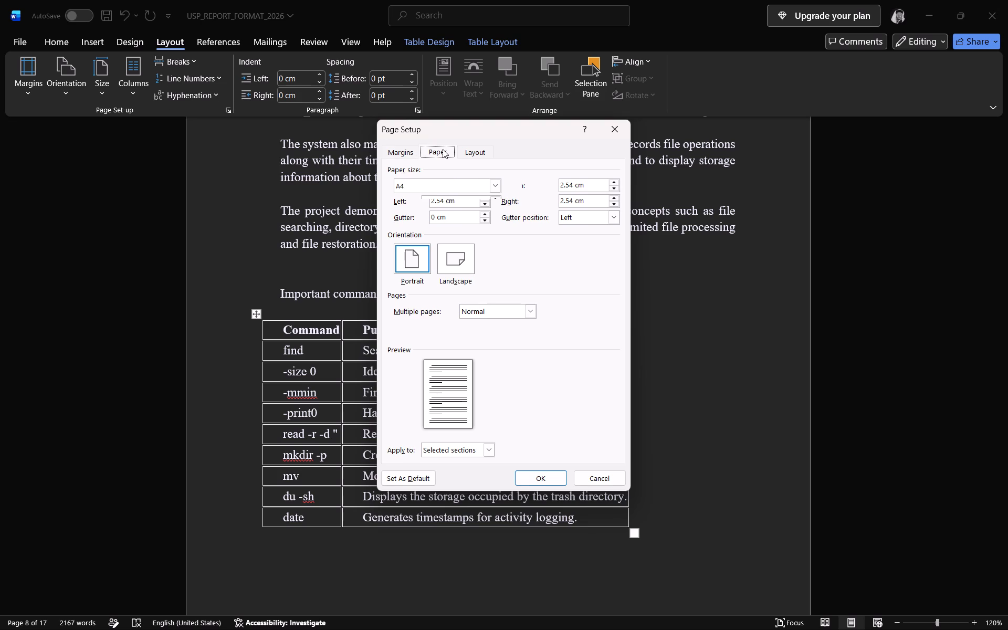
left_click(471, 152)
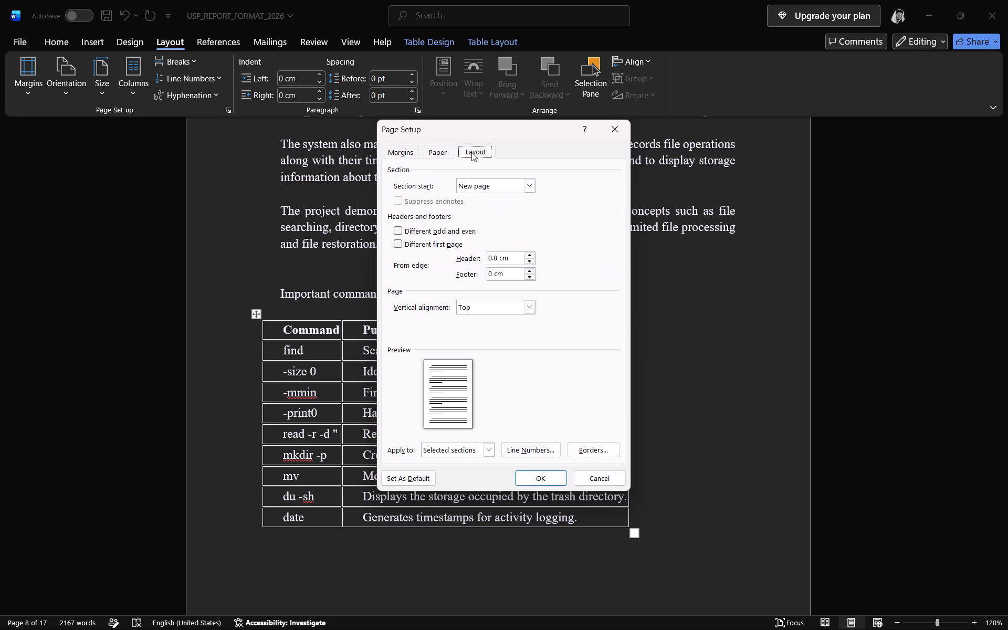
left_click(616, 130)
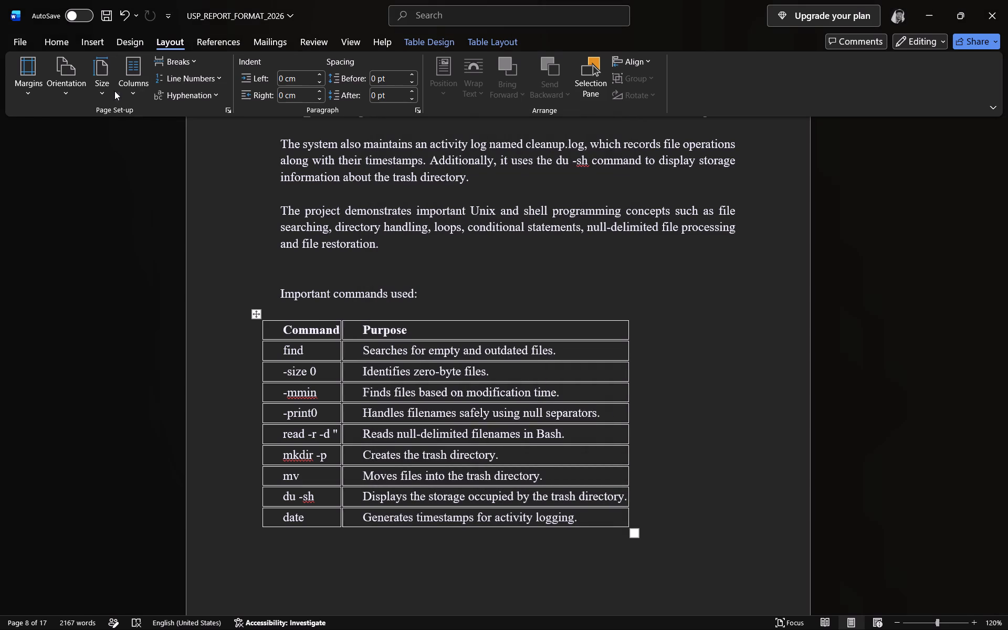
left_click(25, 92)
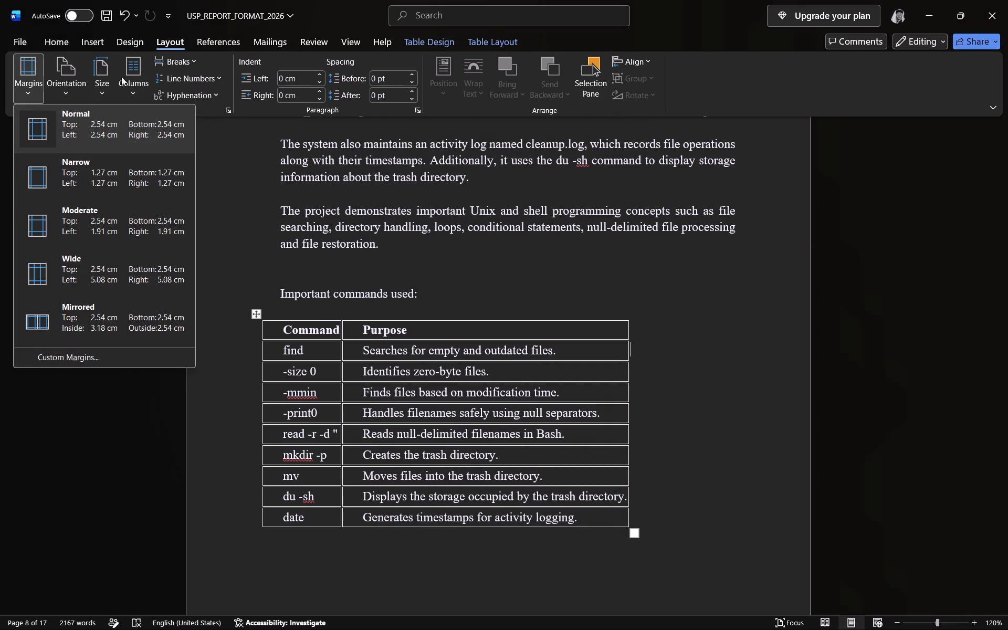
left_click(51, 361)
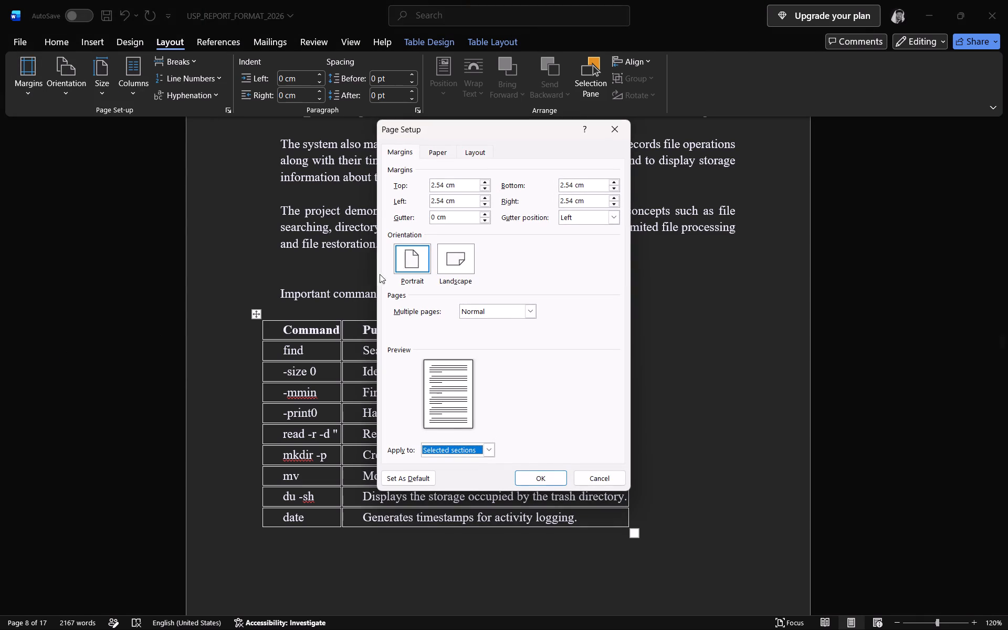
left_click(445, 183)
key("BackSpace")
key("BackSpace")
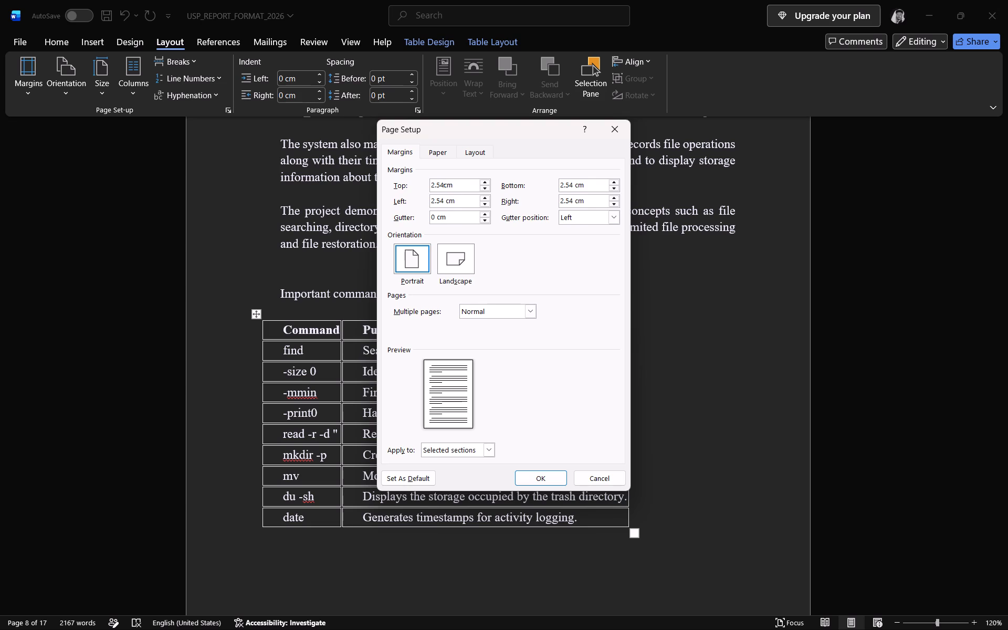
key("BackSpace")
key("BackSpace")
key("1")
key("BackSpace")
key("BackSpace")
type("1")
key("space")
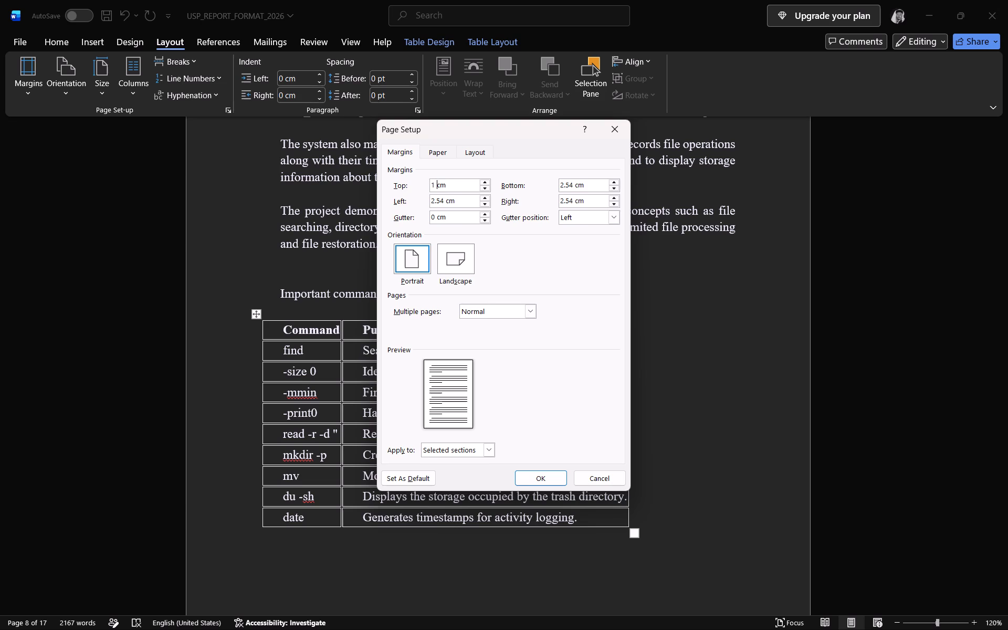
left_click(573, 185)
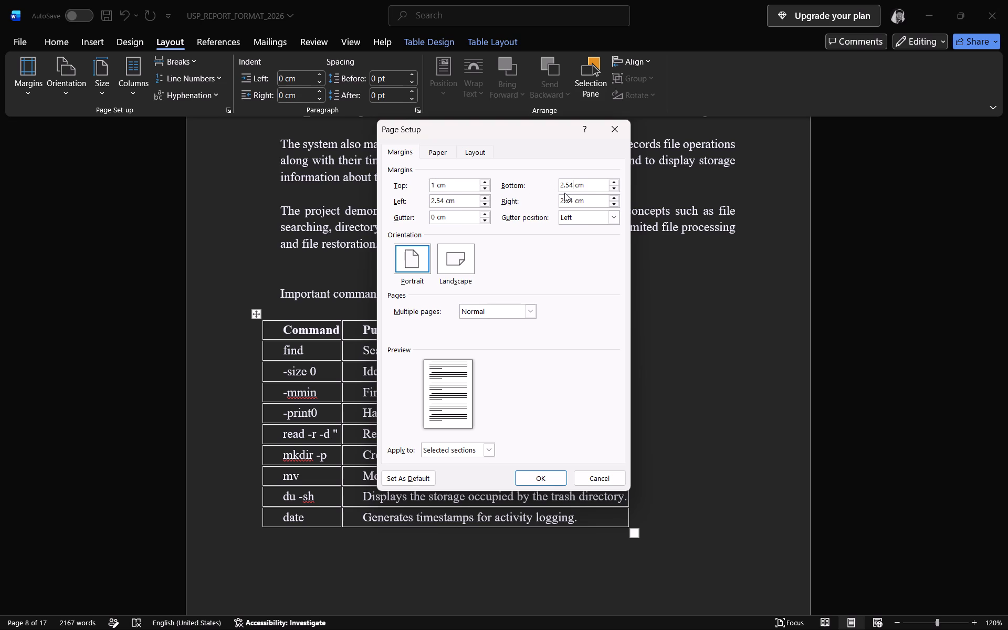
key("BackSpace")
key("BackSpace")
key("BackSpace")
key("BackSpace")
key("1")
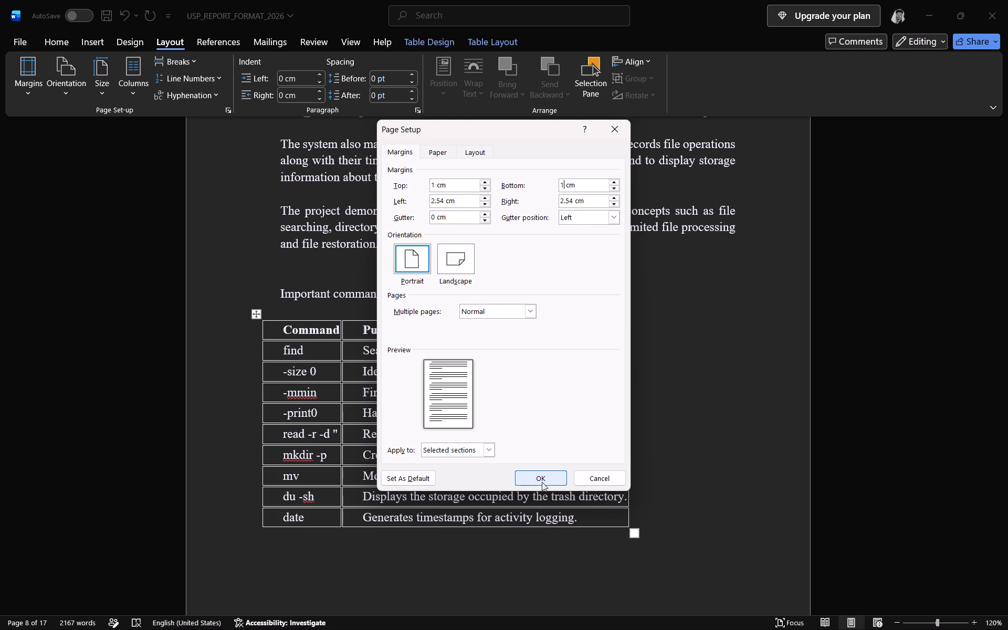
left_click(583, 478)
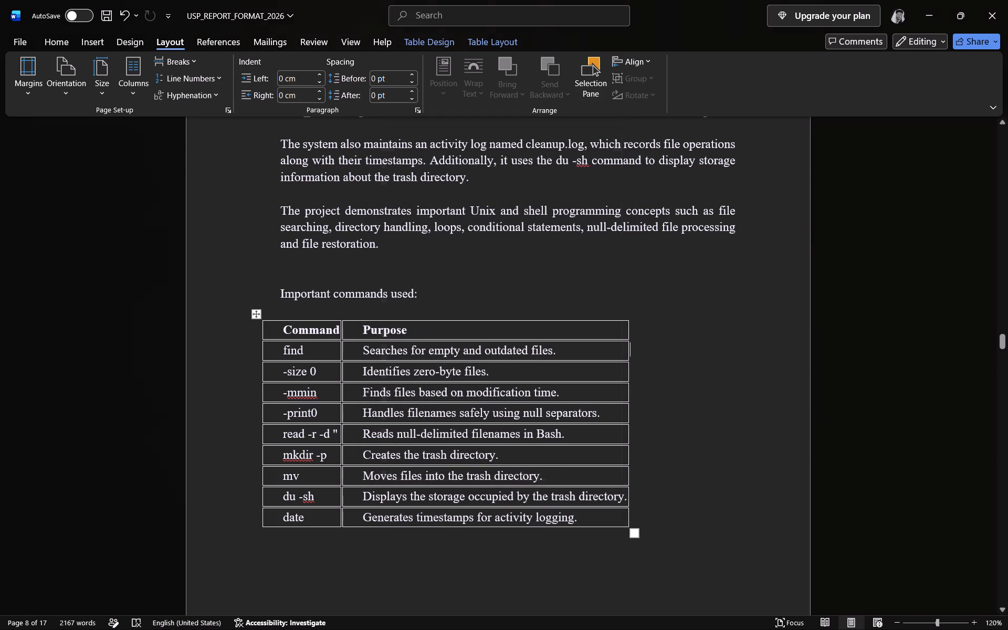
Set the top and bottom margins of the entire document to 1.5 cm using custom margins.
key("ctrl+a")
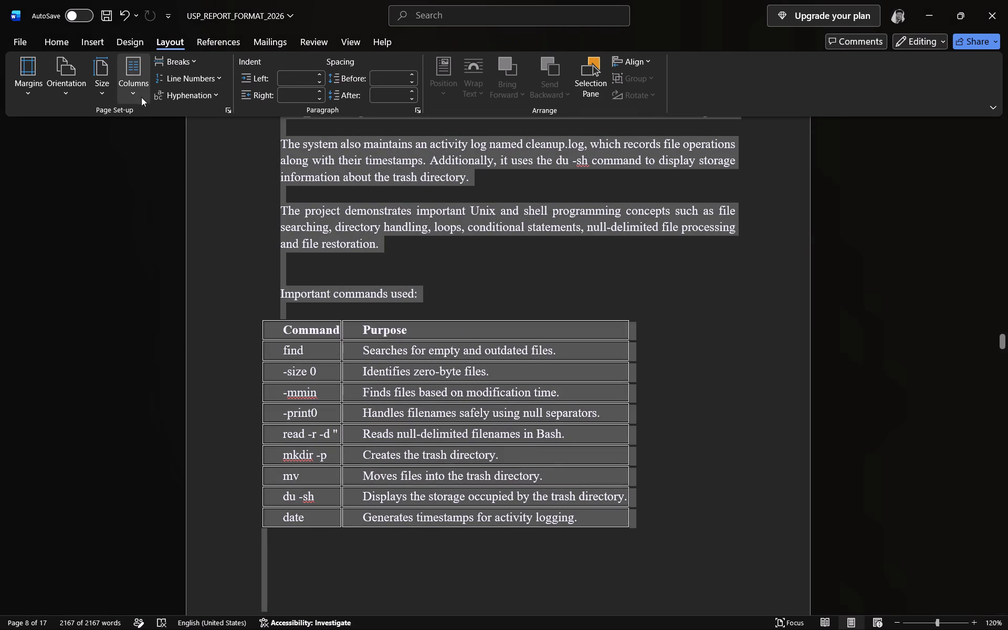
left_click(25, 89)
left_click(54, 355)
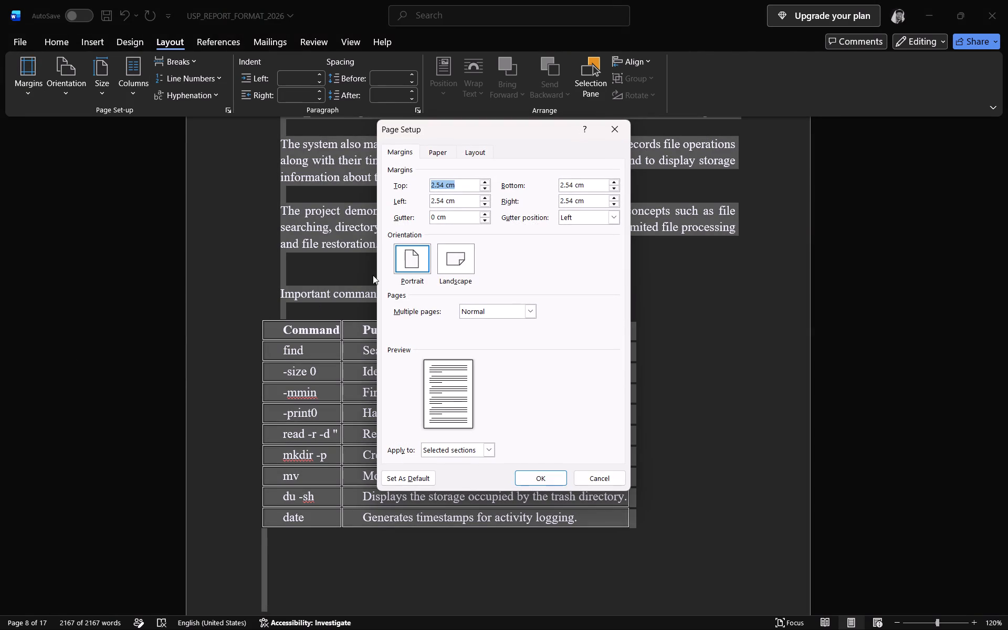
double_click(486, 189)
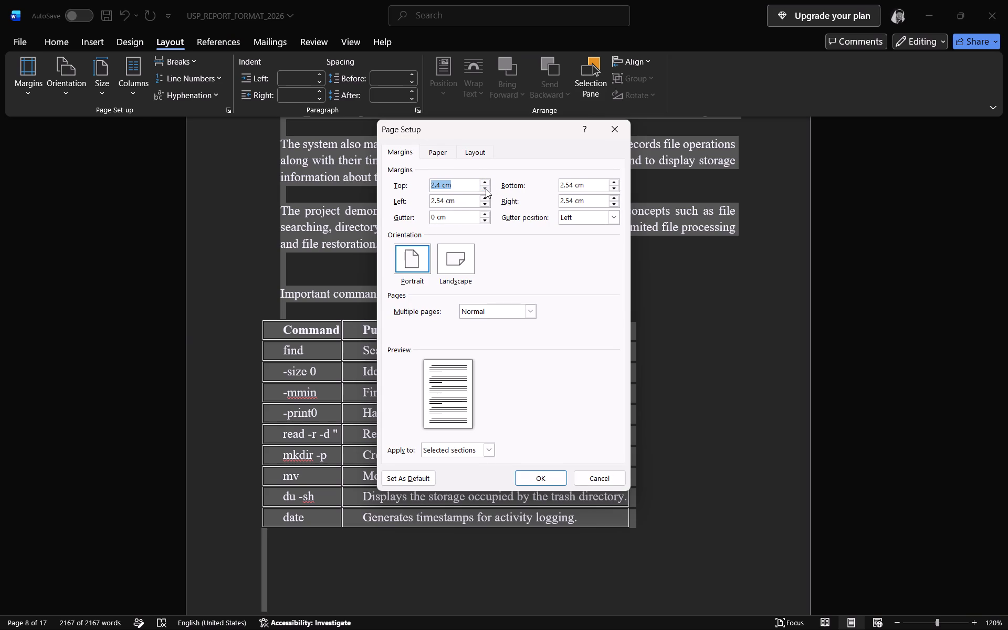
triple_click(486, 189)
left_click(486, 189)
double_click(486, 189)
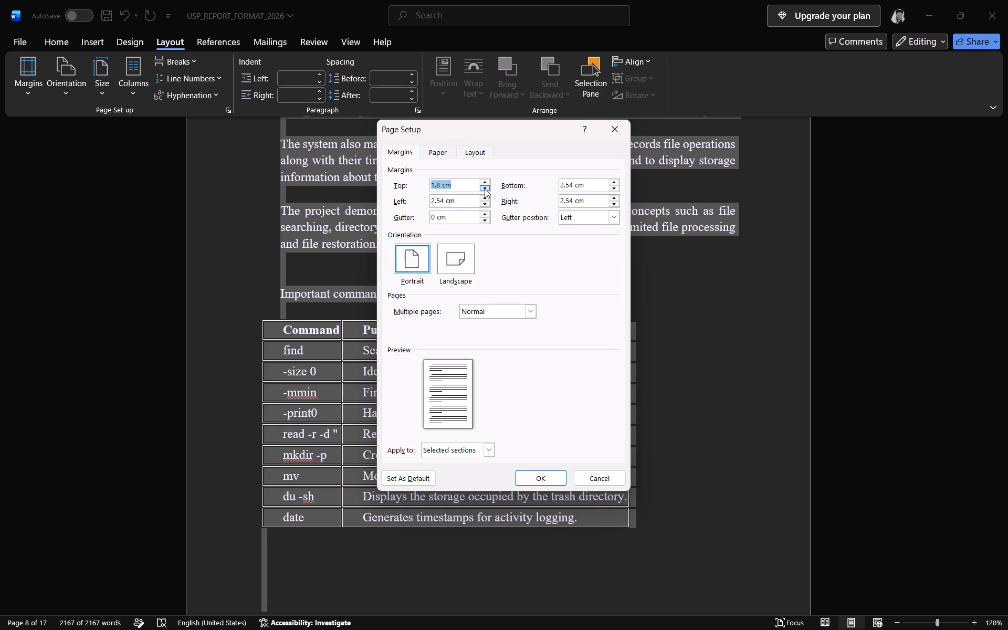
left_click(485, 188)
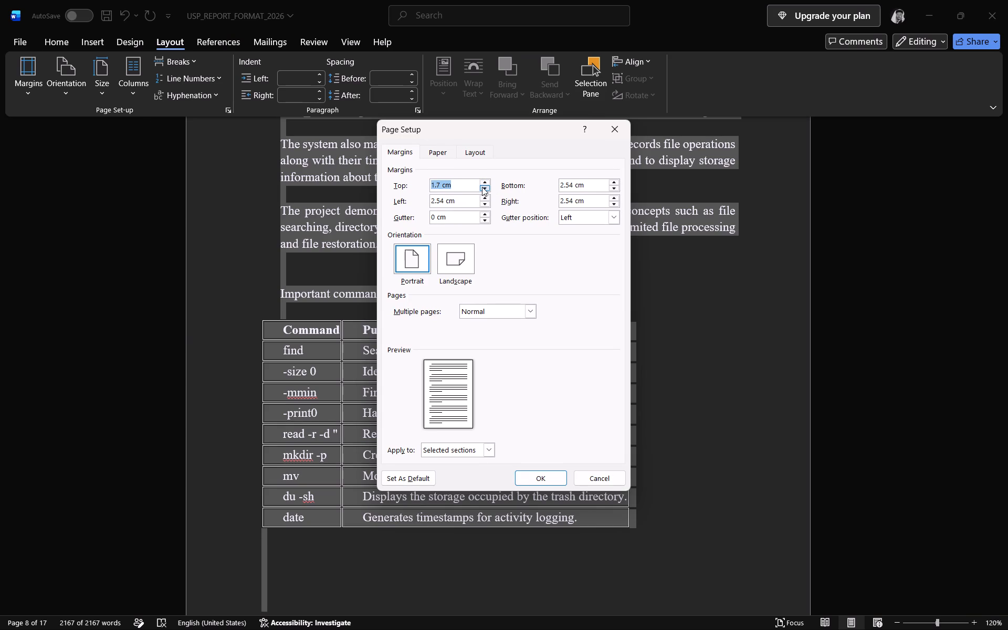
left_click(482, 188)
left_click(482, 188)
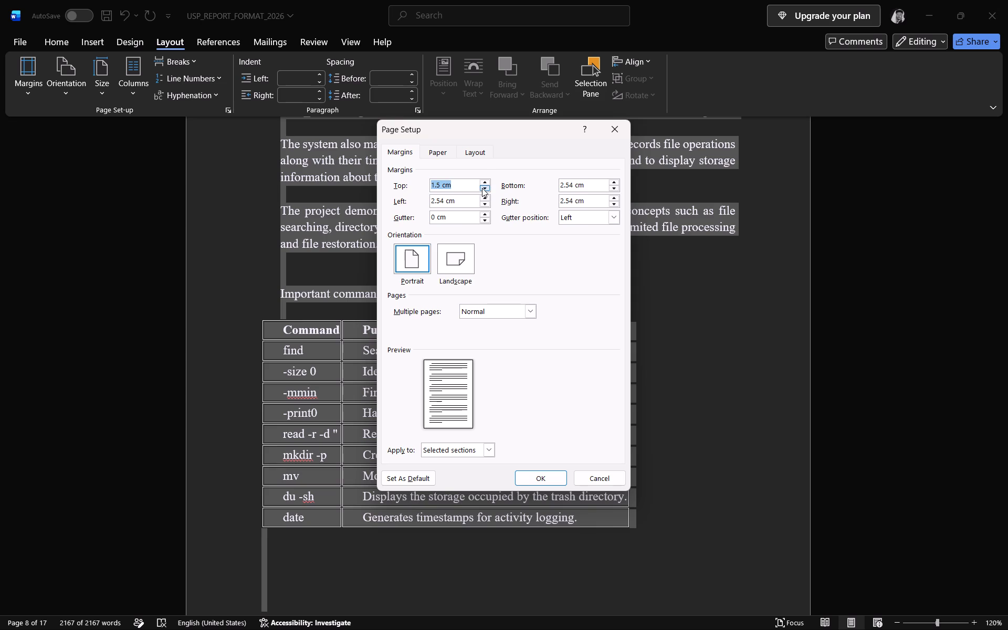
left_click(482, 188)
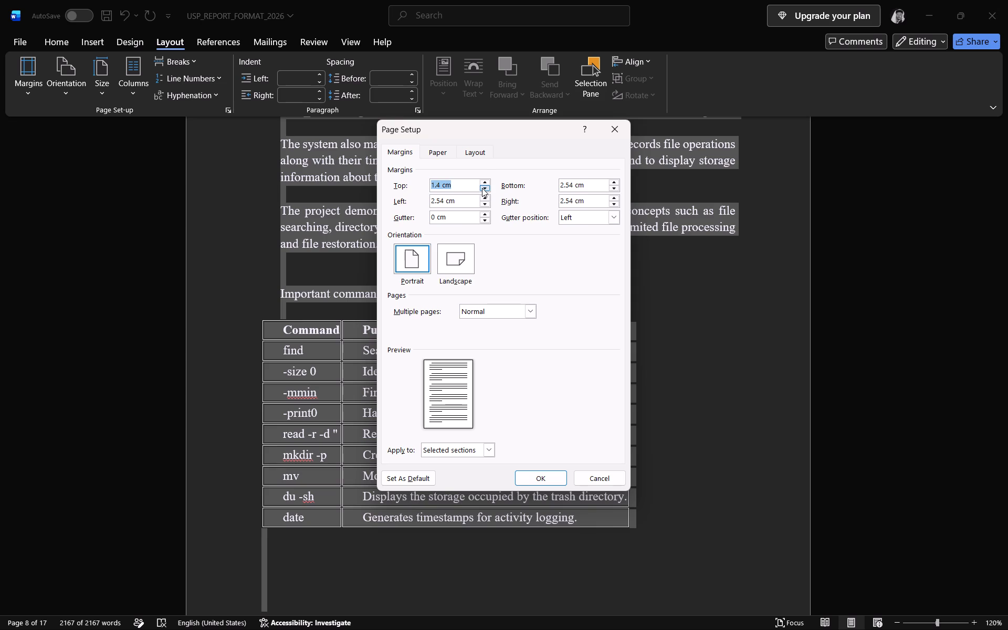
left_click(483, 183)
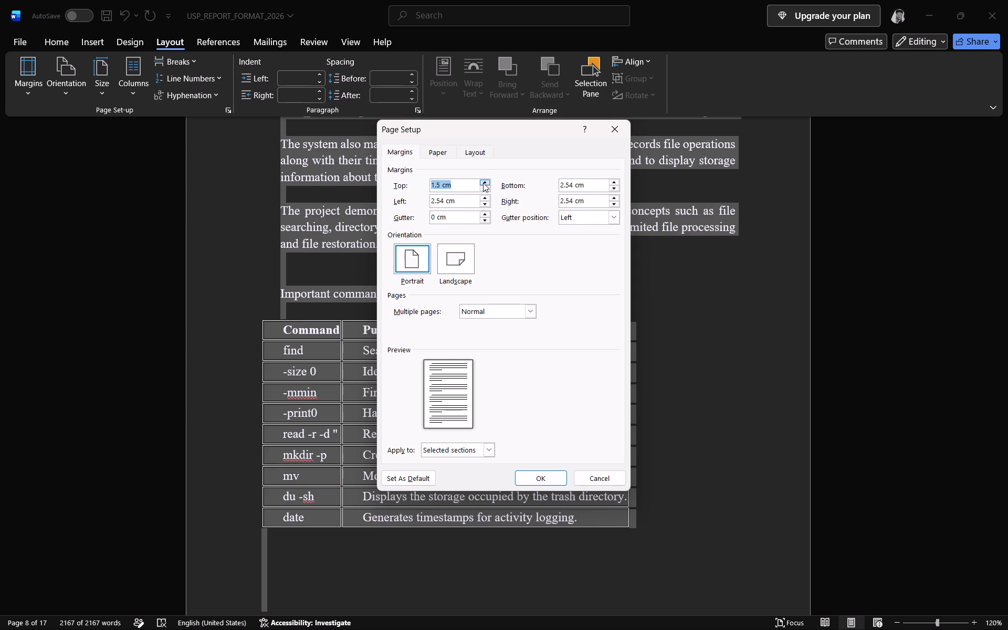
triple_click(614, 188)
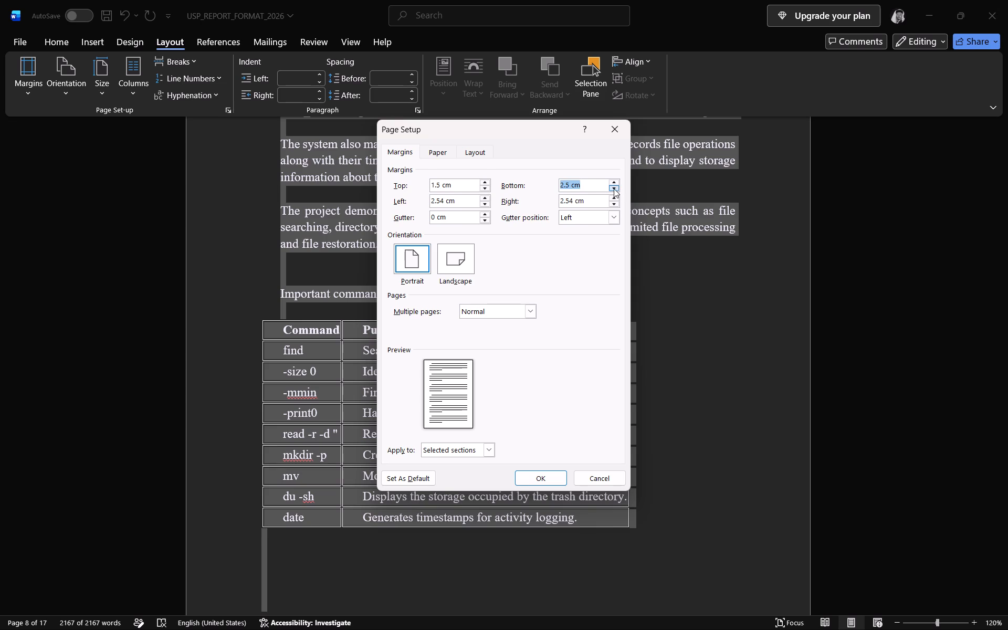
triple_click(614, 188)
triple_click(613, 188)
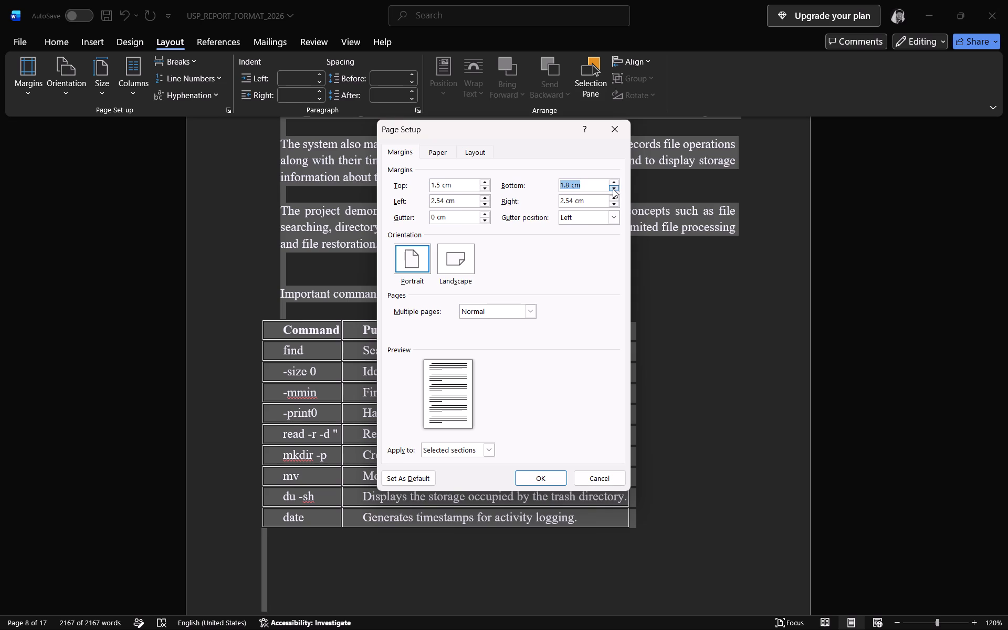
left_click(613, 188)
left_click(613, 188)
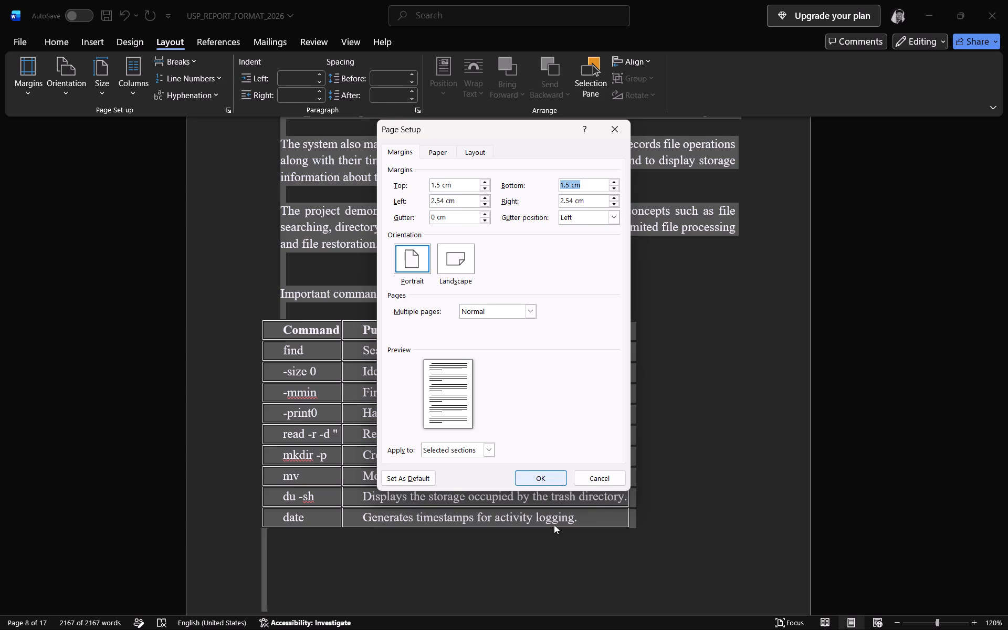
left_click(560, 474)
Check how the text flows across the page break around the Modules Identified section with the new margins.
scroll(560, 474, "up", 5)
scroll(560, 474, "down", 1)
scroll(560, 474, "up", 6)
scroll(560, 474, "down", 3)
scroll(560, 474, "up", 1)
scroll(652, 450, "up", 7)
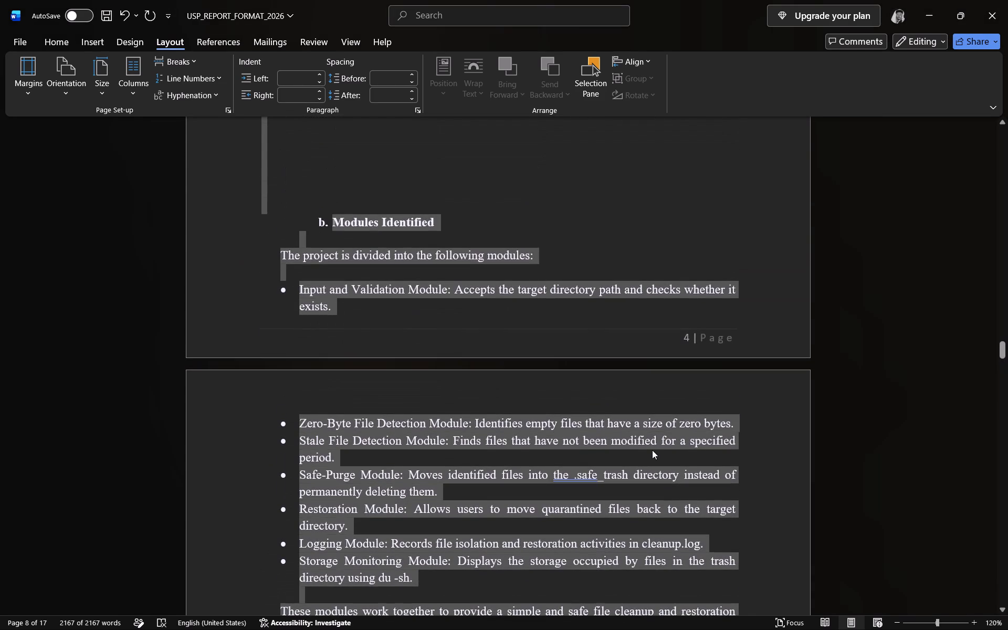
left_click(921, 397)
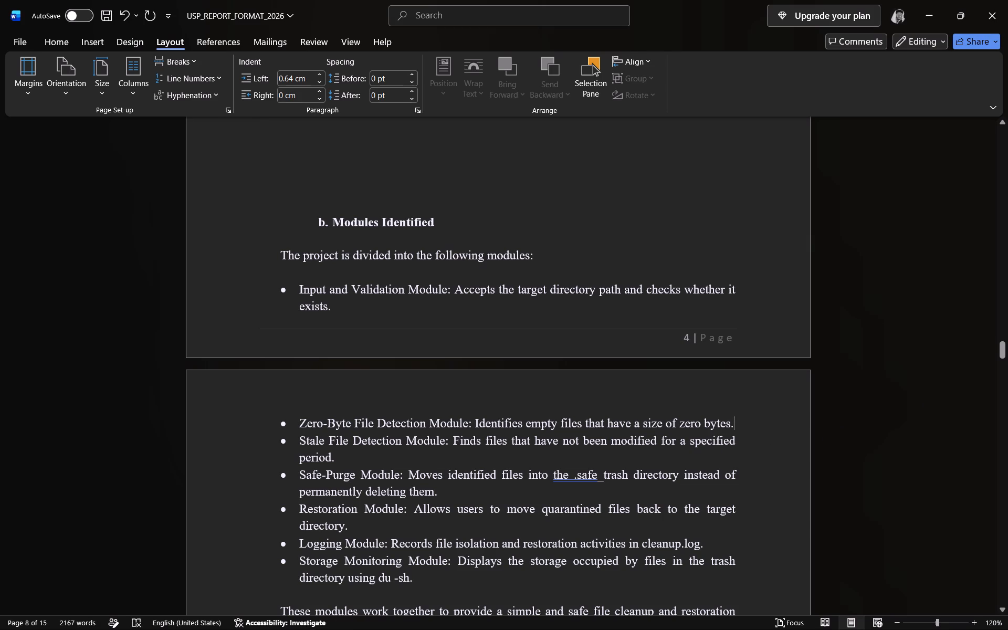
Set the top and bottom margins of the entire document to 1.9 cm using custom margins.
key("ctrl+a")
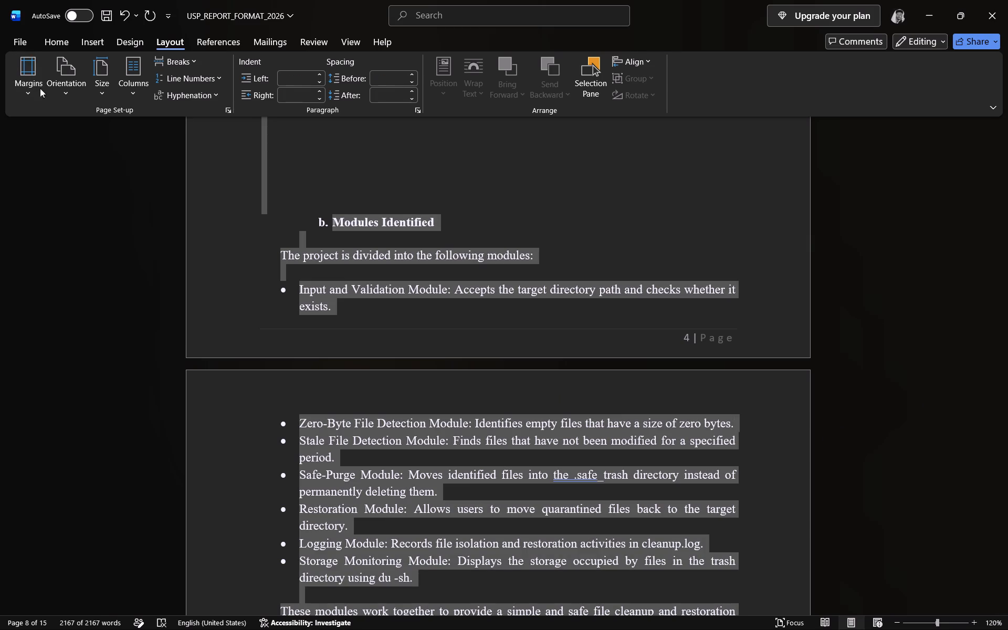
left_click(26, 95)
left_click(69, 366)
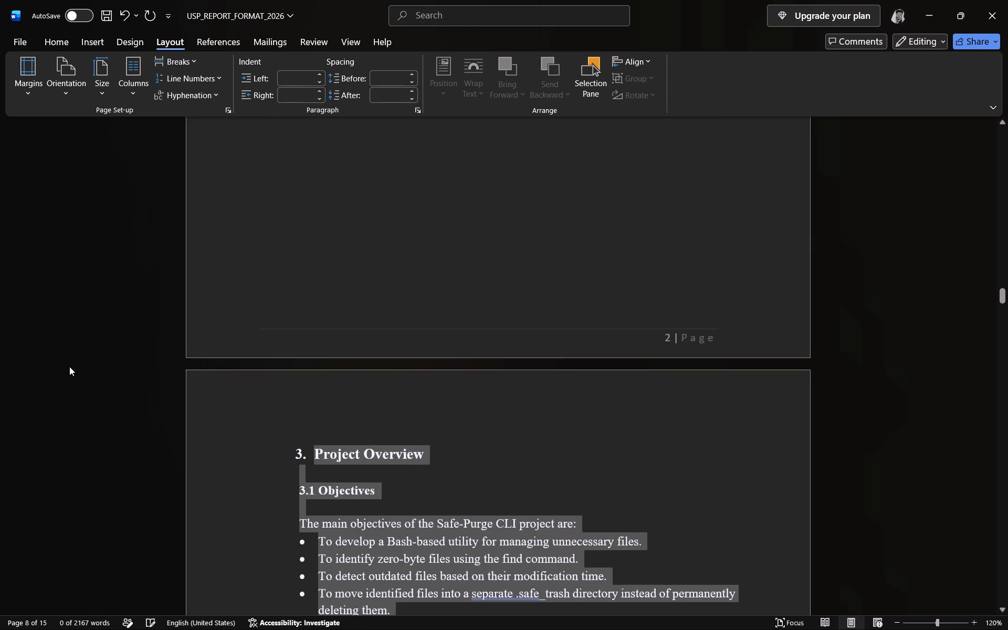
key("ctrl+z")
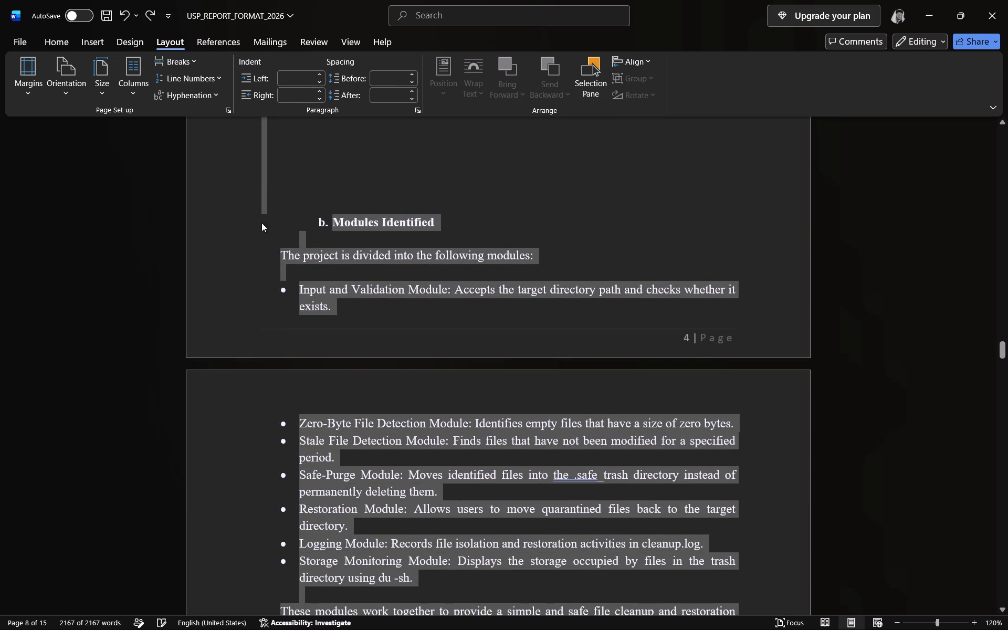
left_click(29, 98)
left_click(65, 401)
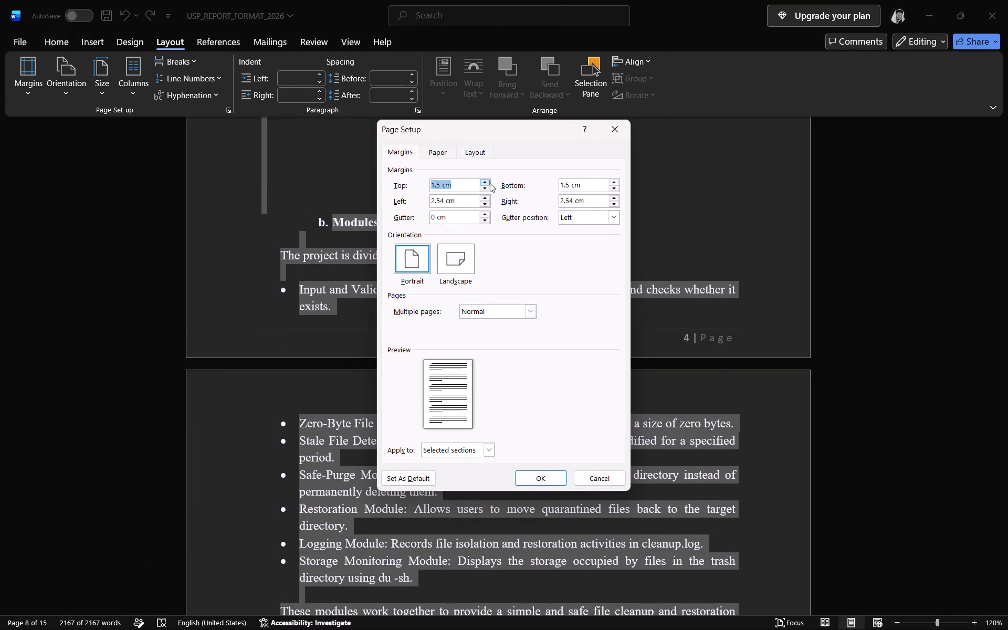
triple_click(488, 183)
left_click(487, 183)
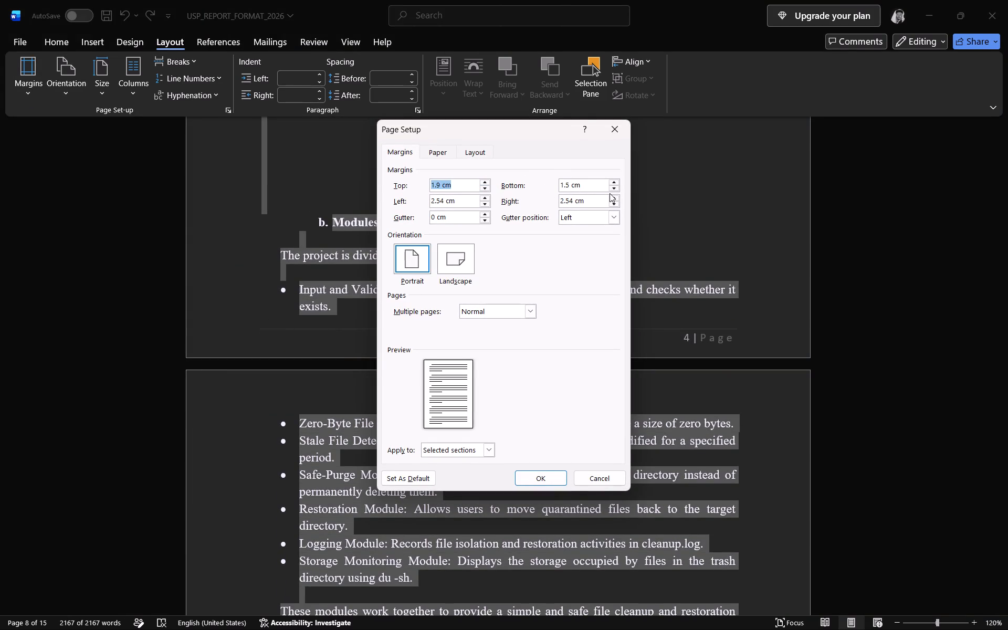
triple_click(613, 180)
left_click(613, 180)
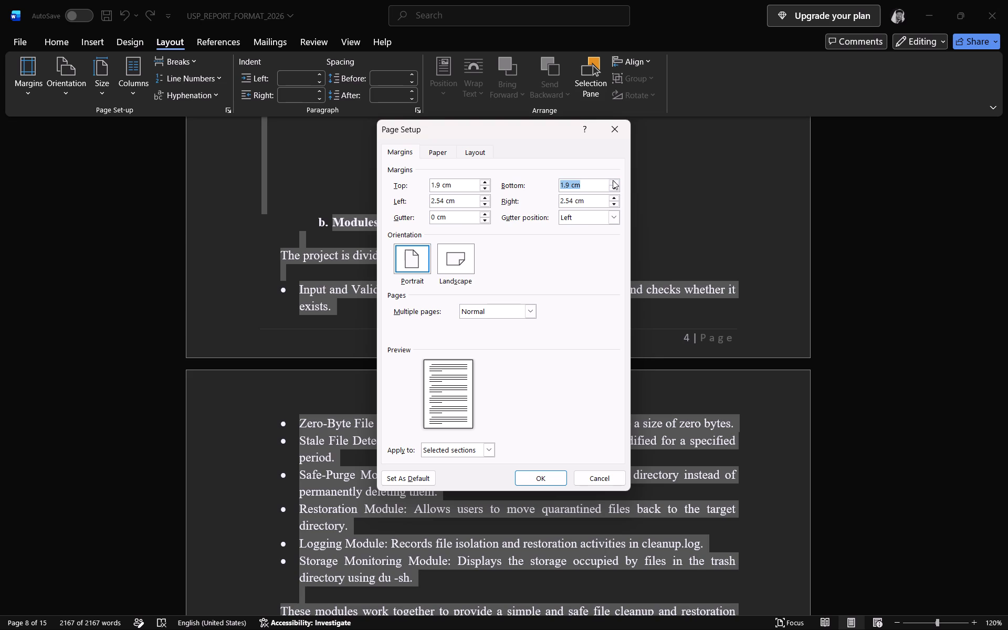
left_click(552, 479)
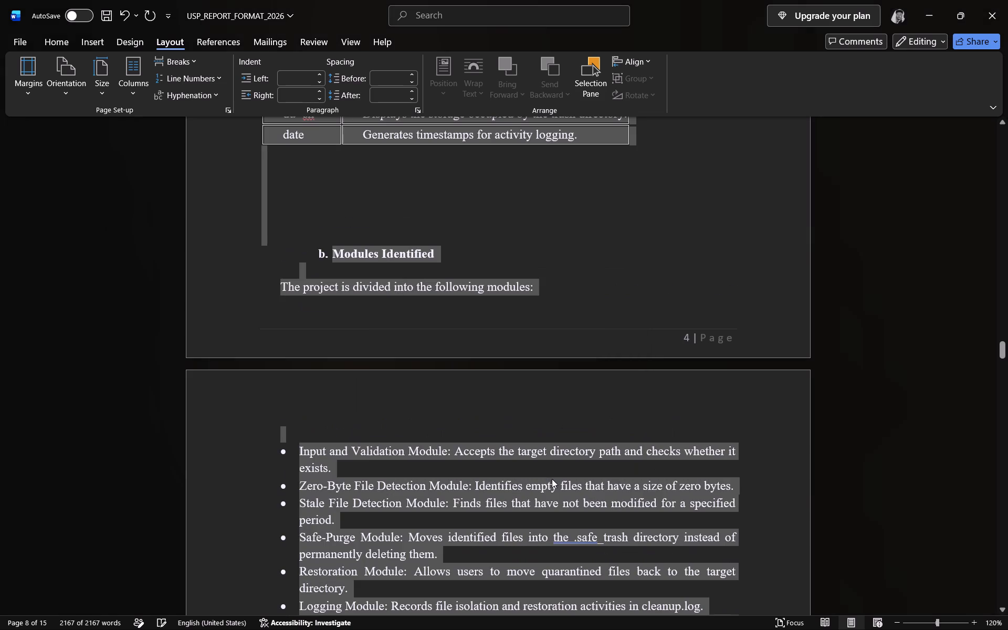
Clear the whole-document selection and review the page layout from Modules Identified back to the Goals section with the new margins.
left_click(855, 412)
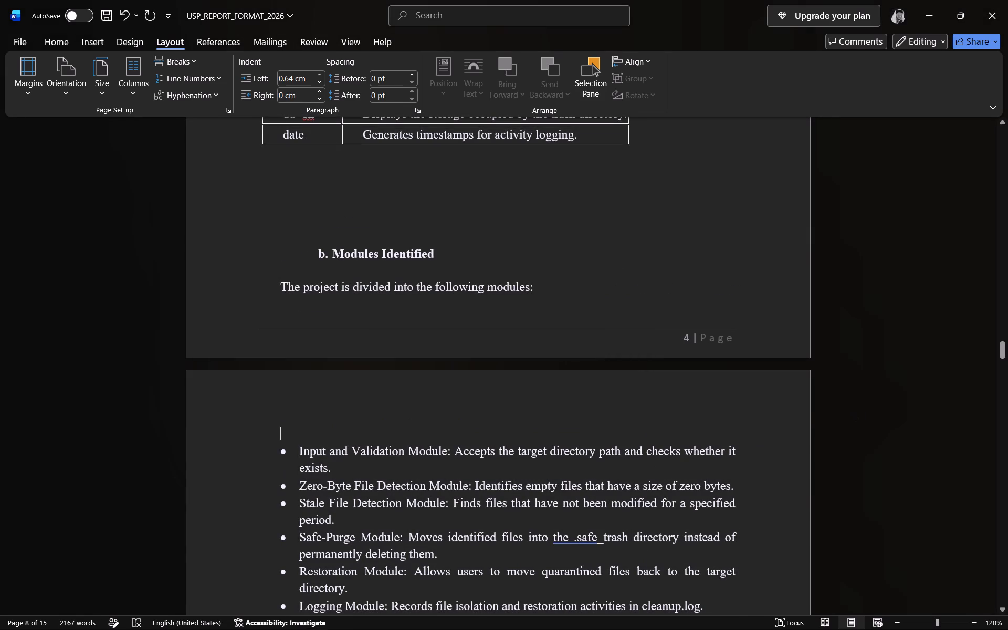
scroll(855, 410, "down", 1)
scroll(849, 408, "up", 2)
scroll(848, 408, "down", 2)
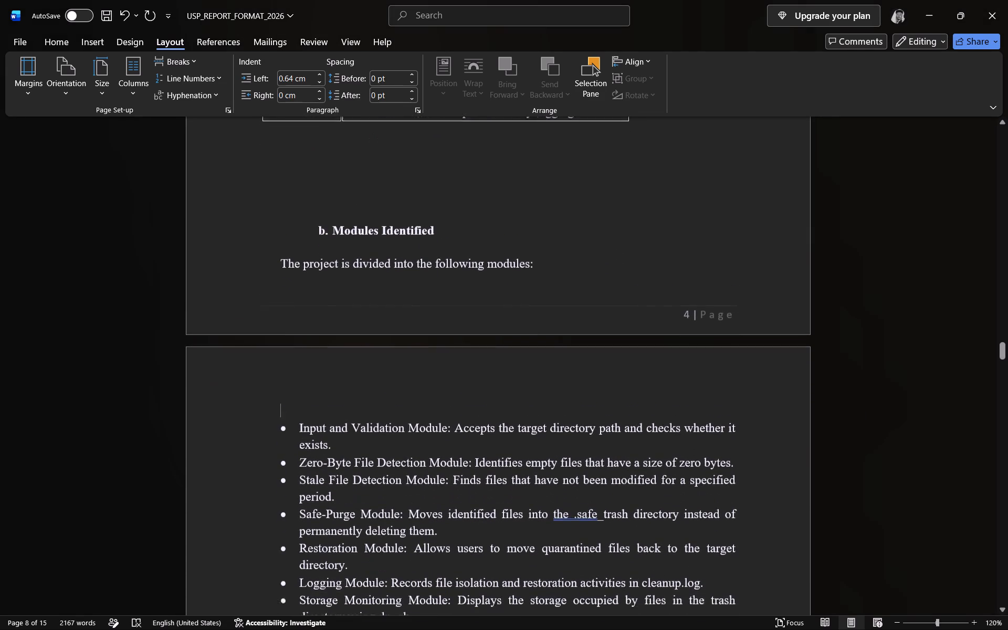
scroll(848, 408, "up", 2)
scroll(848, 408, "down", 1)
scroll(848, 408, "up", 5)
scroll(848, 408, "down", 2)
scroll(848, 408, "up", 15)
scroll(843, 409, "down", 1)
scroll(843, 409, "up", 1)
scroll(843, 409, "down", 1)
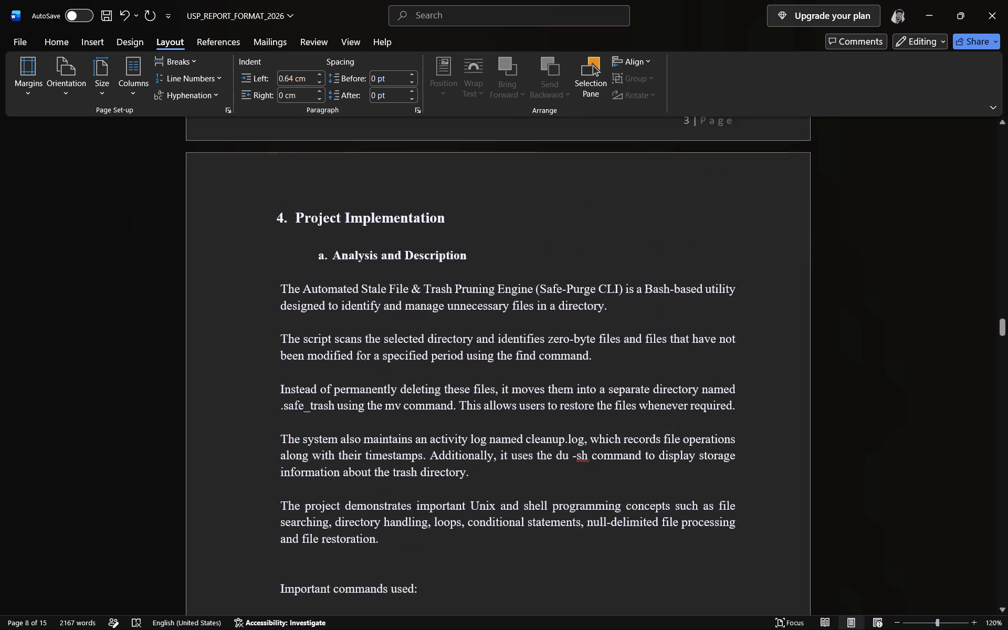
scroll(843, 409, "up", 3)
scroll(843, 409, "down", 2)
scroll(843, 409, "up", 10)
scroll(843, 409, "down", 1)
scroll(843, 409, "up", 6)
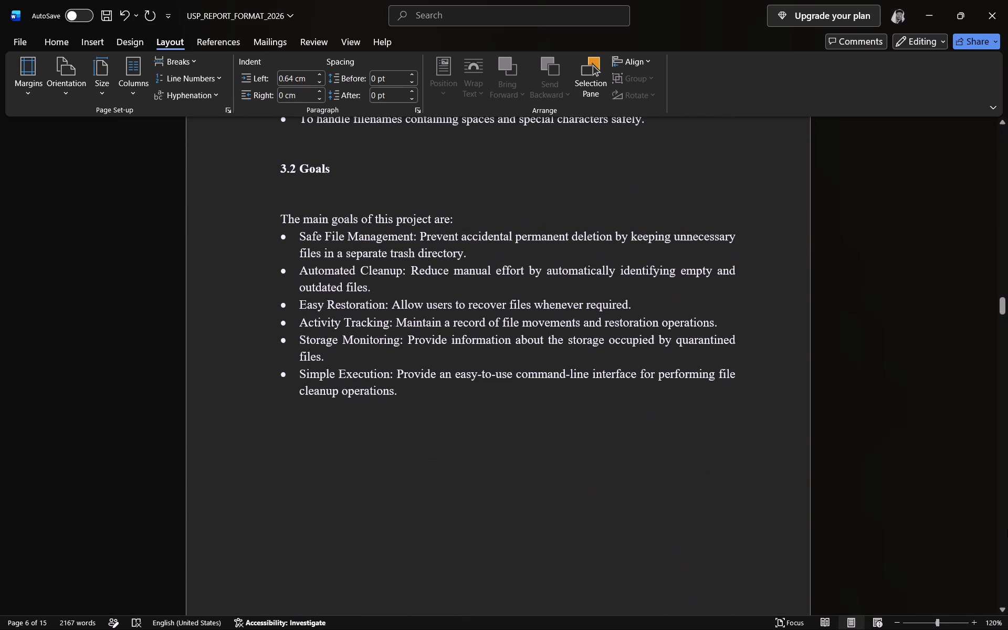
Check the layout of the cover page with the university logo and the project, student and faculty details table.
left_click_drag(1003, 308, 1002, 148)
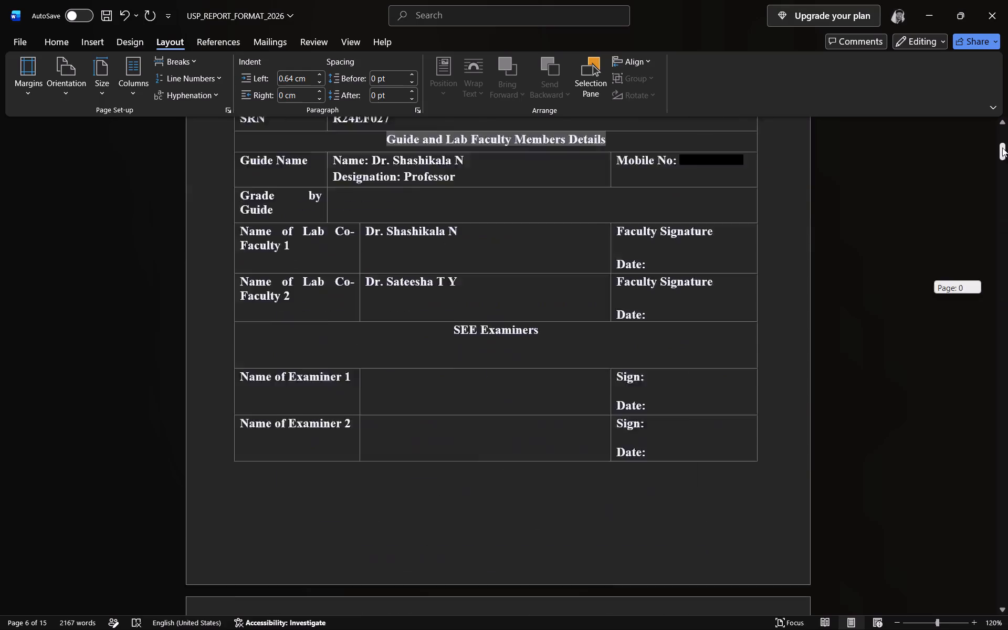
left_click_drag(1002, 148, 1001, 142)
scroll(793, 309, "up", 2)
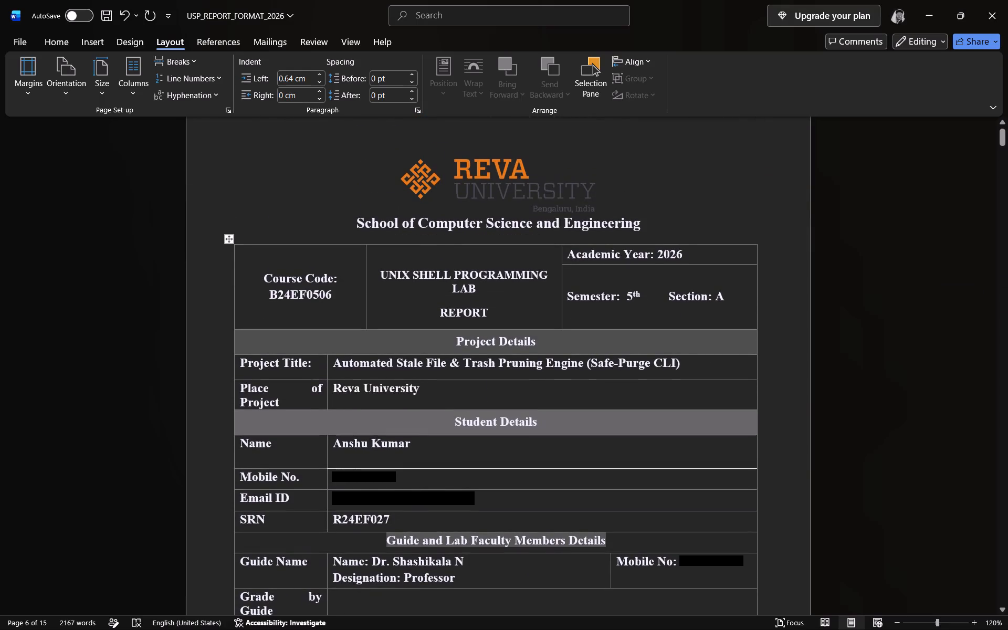
scroll(498, 381, "down", 3)
scroll(500, 388, "up", 1)
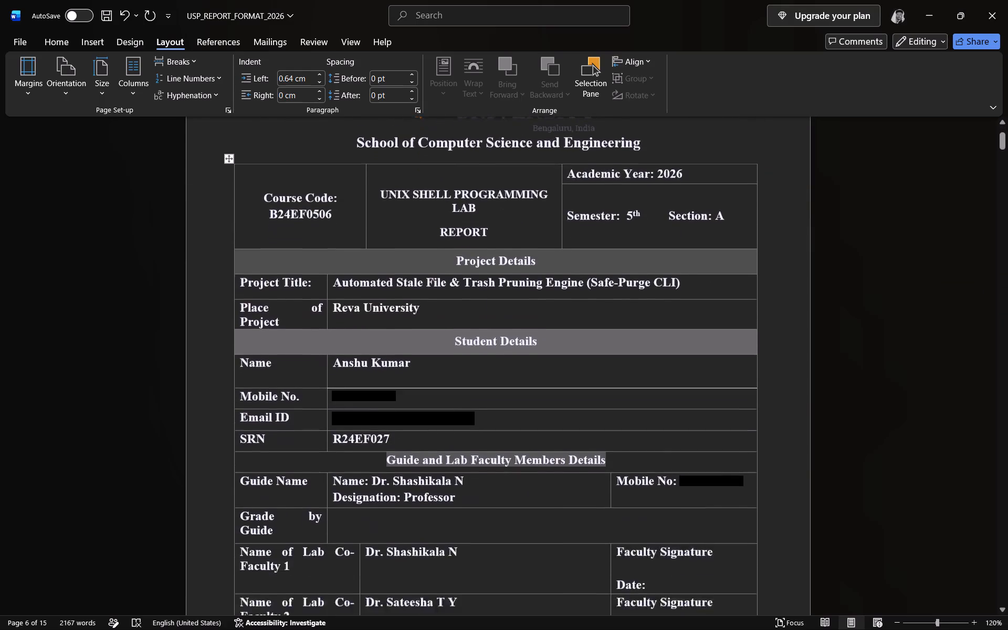
scroll(500, 388, "up", 1)
scroll(500, 388, "down", 1)
scroll(500, 388, "up", 2)
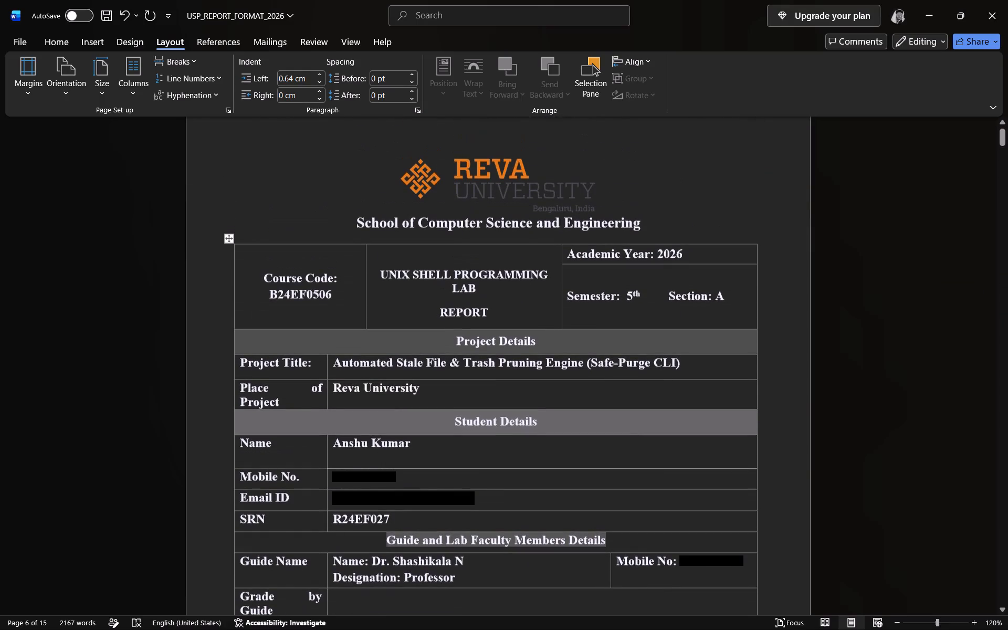
scroll(428, 409, "up", 2)
scroll(431, 418, "down", 4)
scroll(432, 418, "up", 4)
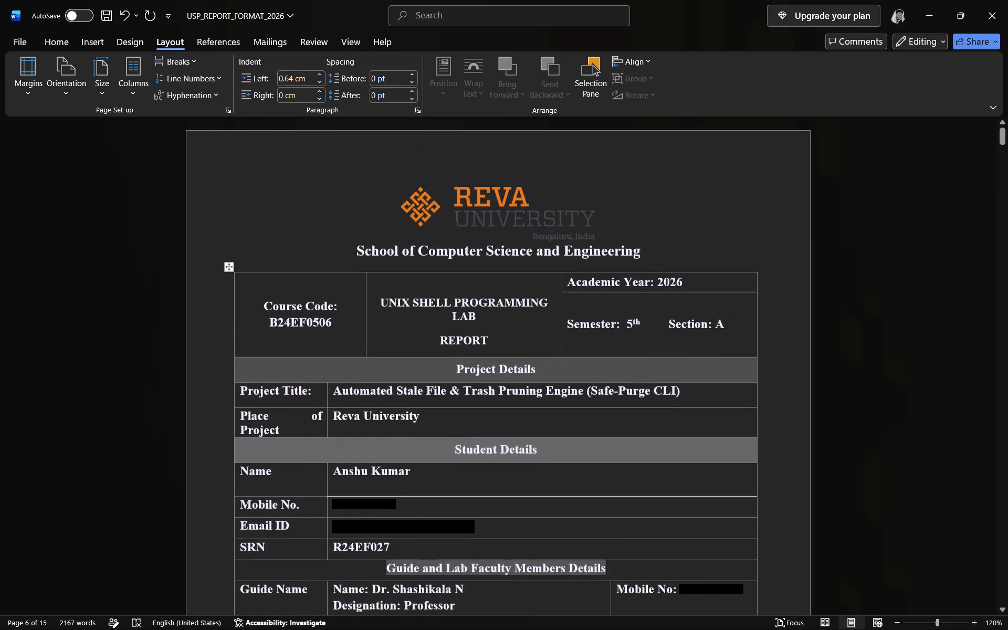
scroll(434, 424, "down", 5)
scroll(434, 425, "up", 1)
scroll(434, 425, "down", 6)
scroll(434, 429, "up", 2)
scroll(435, 430, "down", 3)
scroll(435, 430, "up", 1)
scroll(436, 430, "down", 5)
scroll(442, 445, "up", 1)
scroll(442, 445, "down", 6)
scroll(442, 445, "up", 2)
scroll(442, 445, "down", 2)
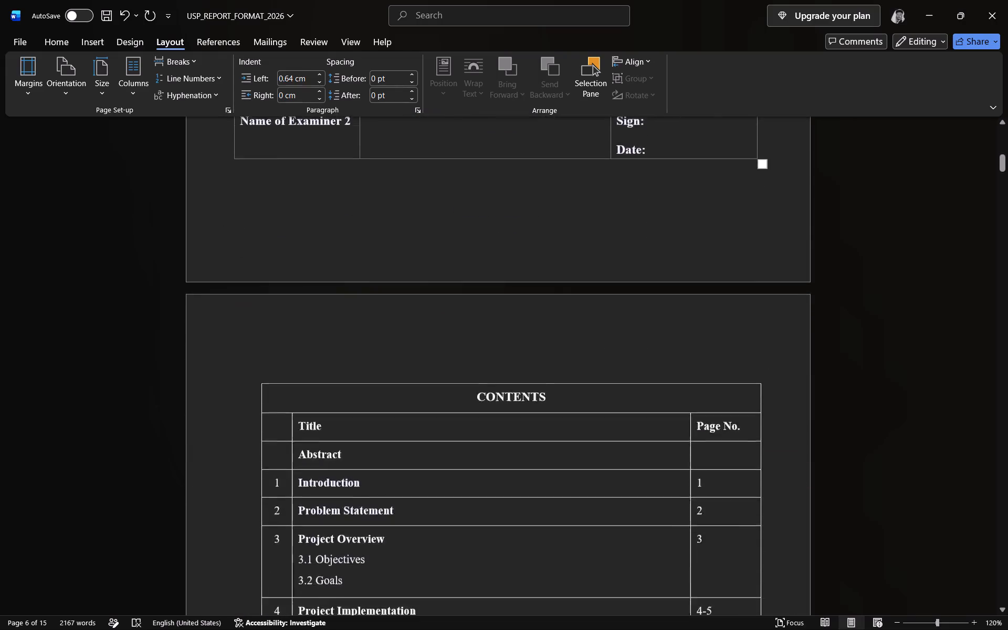
Examine the CONTENTS table's section numbering, titles and page numbers, and the pages leading up to the Introduction.
scroll(449, 446, "down", 6)
scroll(449, 446, "up", 1)
scroll(450, 446, "down", 1)
scroll(454, 443, "up", 1)
scroll(457, 441, "down", 1)
scroll(457, 443, "up", 1)
scroll(458, 444, "down", 8)
scroll(462, 444, "up", 2)
scroll(462, 446, "down", 1)
scroll(463, 447, "up", 11)
scroll(465, 445, "down", 2)
scroll(466, 445, "up", 1)
scroll(466, 445, "down", 3)
scroll(660, 408, "down", 10)
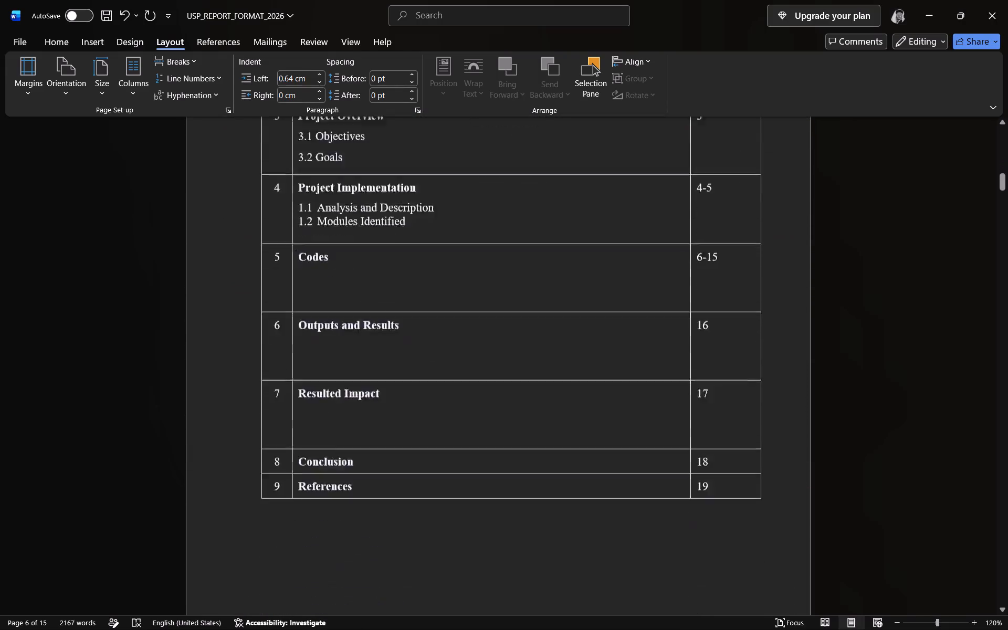
scroll(727, 395, "down", 9)
scroll(720, 402, "up", 2)
scroll(720, 402, "down", 11)
scroll(721, 401, "up", 1)
scroll(721, 401, "down", 11)
scroll(721, 401, "up", 2)
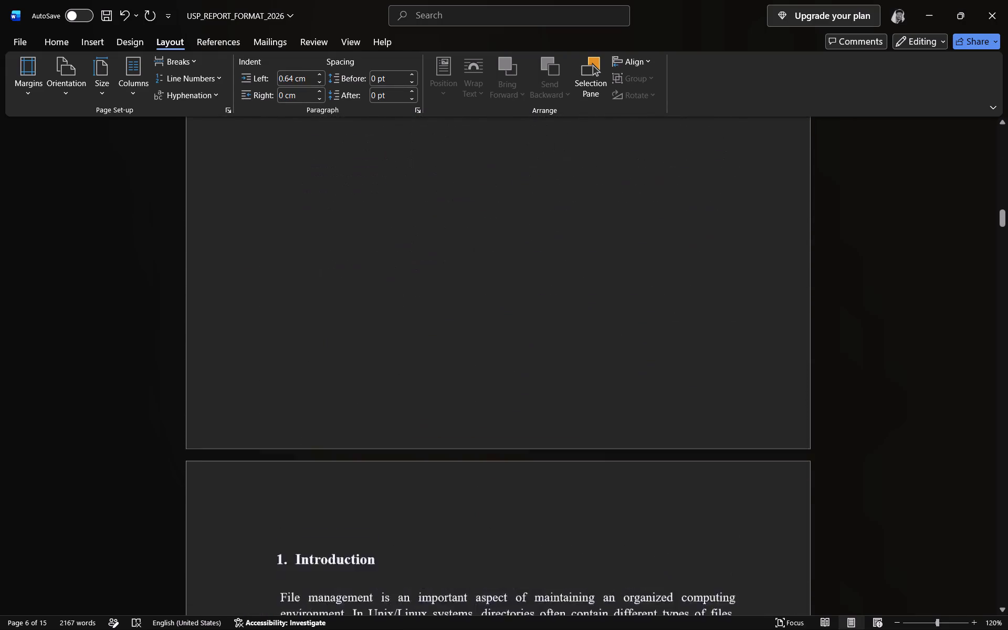
Ignore once the grammar flag on "separate .safe" in the Introduction's paragraph about moving files instead of deleting them.
scroll(722, 401, "down", 2)
scroll(722, 401, "up", 3)
scroll(722, 401, "down", 1)
scroll(722, 401, "up", 1)
scroll(722, 401, "down", 2)
scroll(721, 401, "up", 1)
scroll(721, 401, "down", 1)
scroll(721, 401, "up", 2)
scroll(721, 401, "down", 2)
scroll(721, 401, "up", 2)
scroll(721, 401, "down", 20)
scroll(748, 408, "up", 3)
scroll(748, 408, "down", 1)
scroll(748, 408, "up", 2)
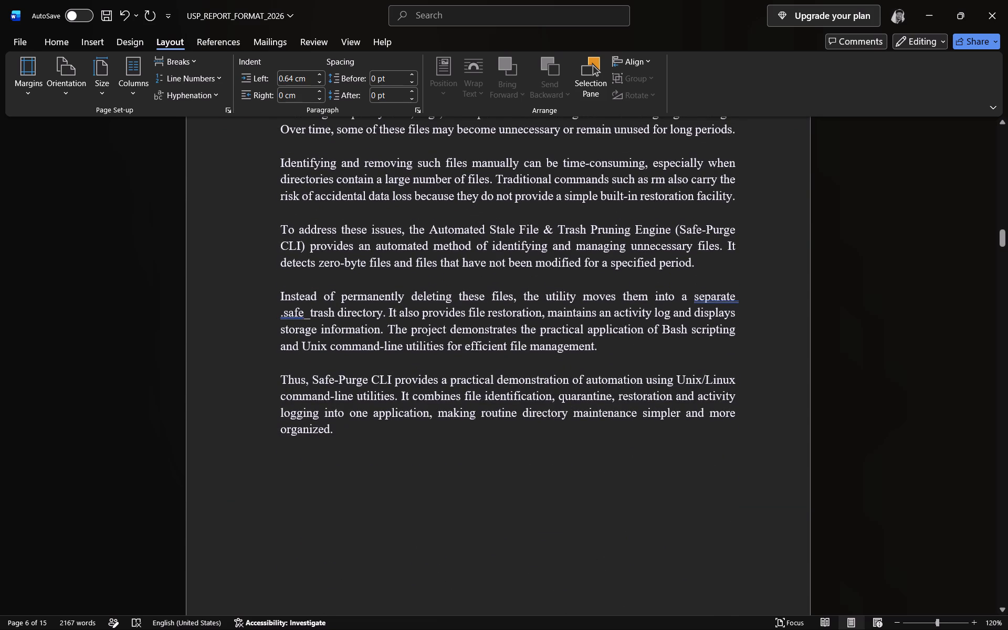
right_click(715, 298)
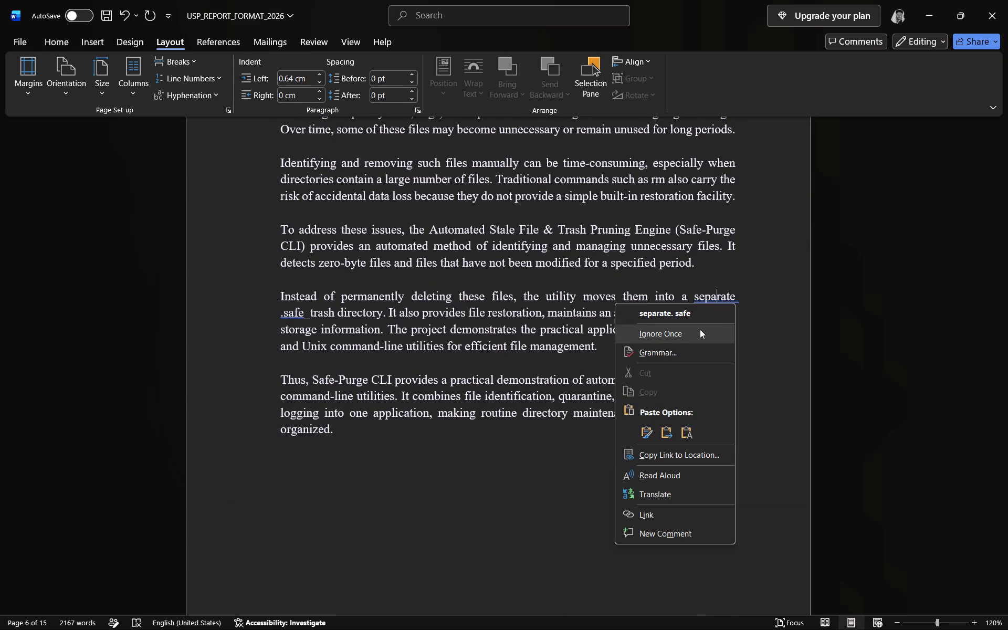
left_click(700, 329)
Check the spacing and page breaks from the end of the Introduction through the Problem Statement page.
scroll(808, 344, "down", 4)
scroll(808, 344, "up", 3)
scroll(808, 345, "down", 10)
scroll(806, 348, "up", 1)
scroll(806, 348, "down", 6)
scroll(806, 348, "up", 1)
scroll(806, 348, "down", 3)
scroll(805, 342, "up", 1)
scroll(805, 342, "down", 1)
scroll(805, 342, "up", 1)
scroll(805, 342, "down", 6)
scroll(805, 343, "up", 1)
scroll(805, 343, "down", 1)
scroll(805, 343, "up", 2)
scroll(805, 343, "down", 3)
scroll(805, 343, "up", 3)
scroll(805, 343, "down", 2)
scroll(805, 343, "up", 5)
scroll(805, 339, "down", 1)
scroll(805, 339, "up", 17)
scroll(804, 339, "down", 1)
scroll(804, 339, "up", 4)
scroll(804, 339, "down", 1)
scroll(804, 339, "up", 6)
scroll(804, 339, "down", 5)
scroll(804, 339, "up", 1)
scroll(804, 339, "down", 4)
scroll(804, 341, "up", 1)
scroll(804, 342, "down", 9)
scroll(803, 343, "up", 1)
scroll(801, 350, "down", 1)
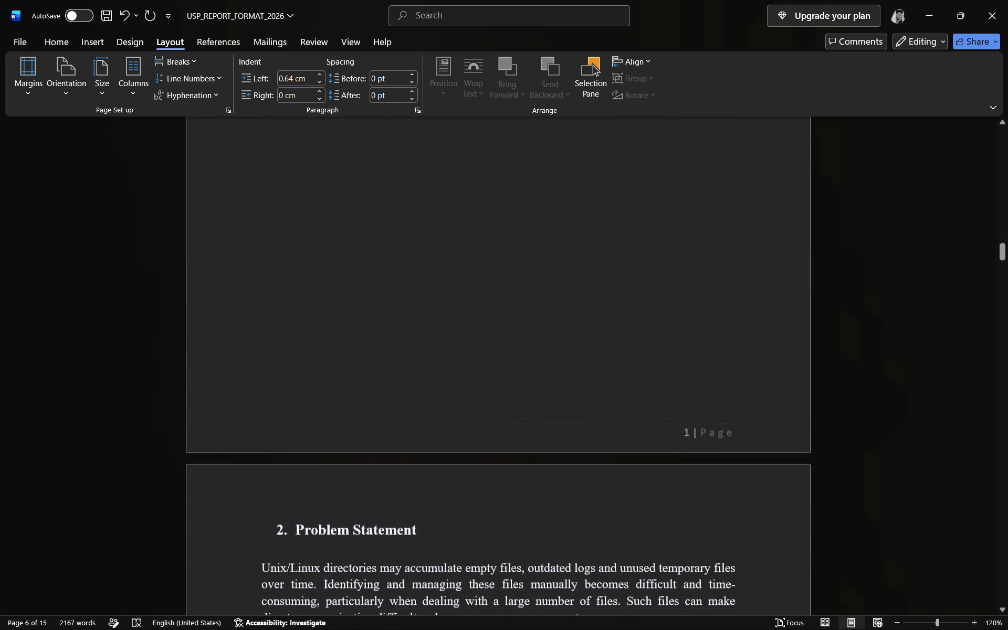
scroll(797, 350, "down", 8)
scroll(797, 351, "up", 3)
scroll(797, 351, "down", 15)
scroll(792, 344, "up", 1)
scroll(789, 345, "down", 6)
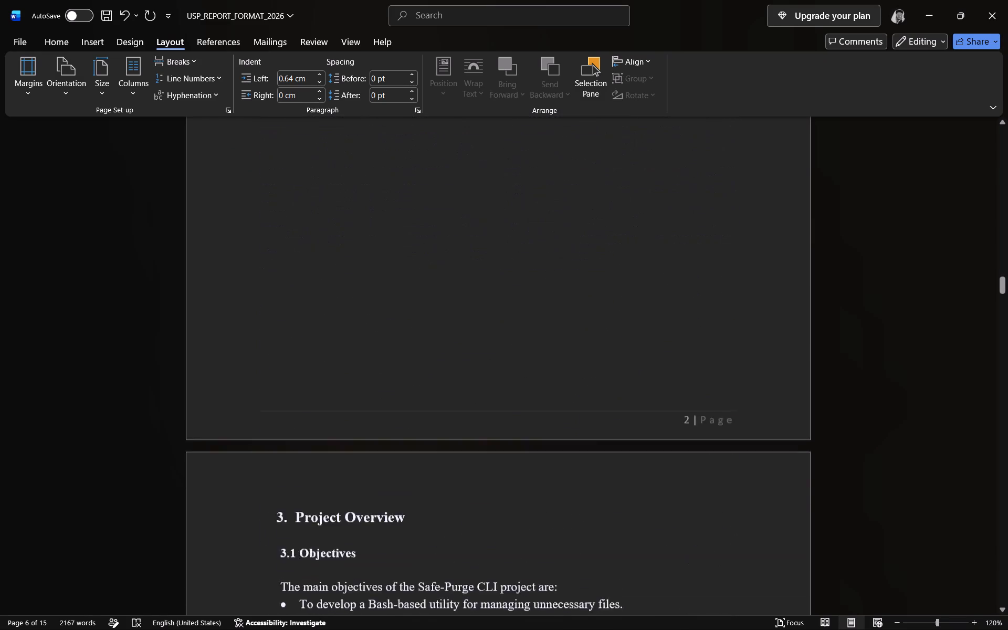
Review the Project Overview page, including the spacing around the 3.1 Objectives and 3.2 Goals headings and their lists.
scroll(791, 341, "down", 5)
scroll(791, 341, "up", 2)
scroll(791, 341, "down", 2)
scroll(791, 341, "up", 1)
scroll(791, 341, "down", 2)
scroll(792, 343, "up", 1)
scroll(792, 343, "down", 4)
scroll(792, 343, "up", 1)
scroll(792, 343, "down", 4)
scroll(792, 343, "up", 2)
scroll(792, 343, "down", 2)
scroll(792, 344, "up", 1)
scroll(793, 344, "down", 4)
scroll(793, 344, "up", 2)
scroll(793, 344, "down", 1)
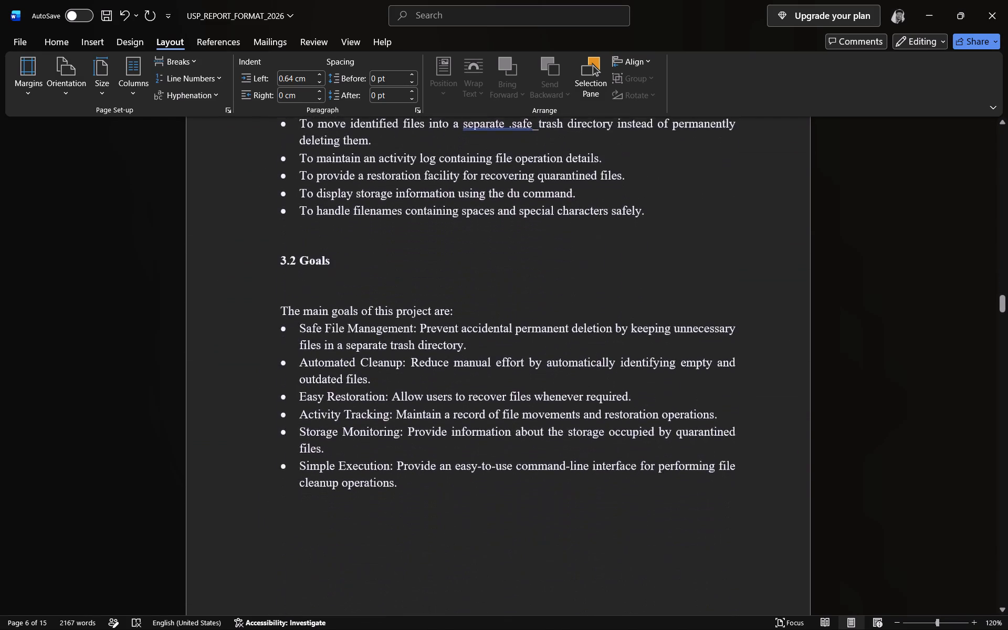
scroll(793, 344, "down", 5)
scroll(794, 346, "up", 2)
scroll(794, 346, "down", 7)
scroll(794, 348, "up", 2)
scroll(794, 348, "down", 8)
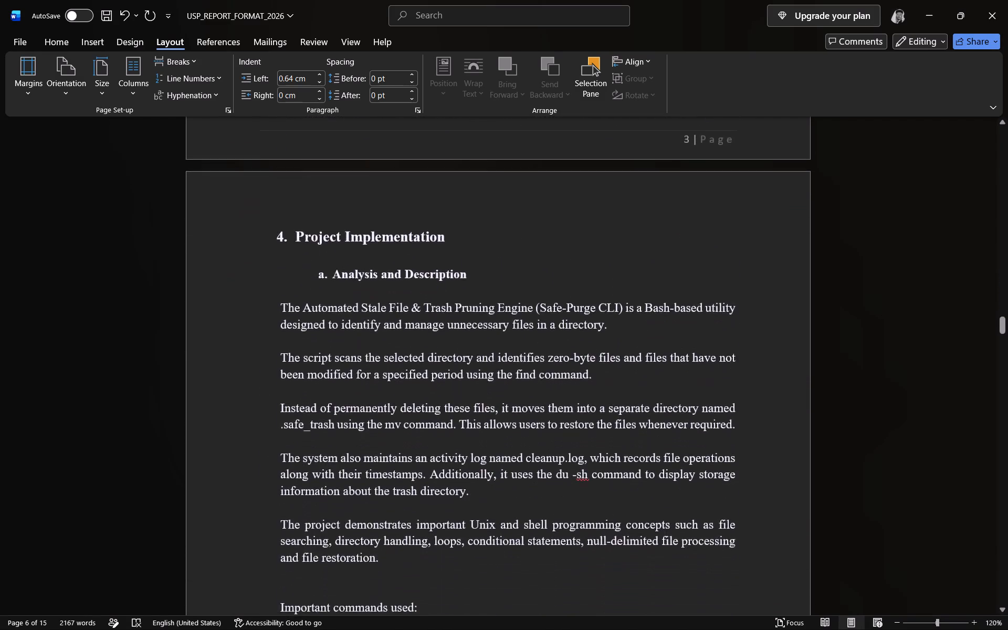
Examine the Project Implementation page, covering the Analysis and Description text, the commands table and the Modules Identified heading.
scroll(797, 354, "down", 4)
scroll(797, 354, "up", 3)
scroll(797, 354, "down", 11)
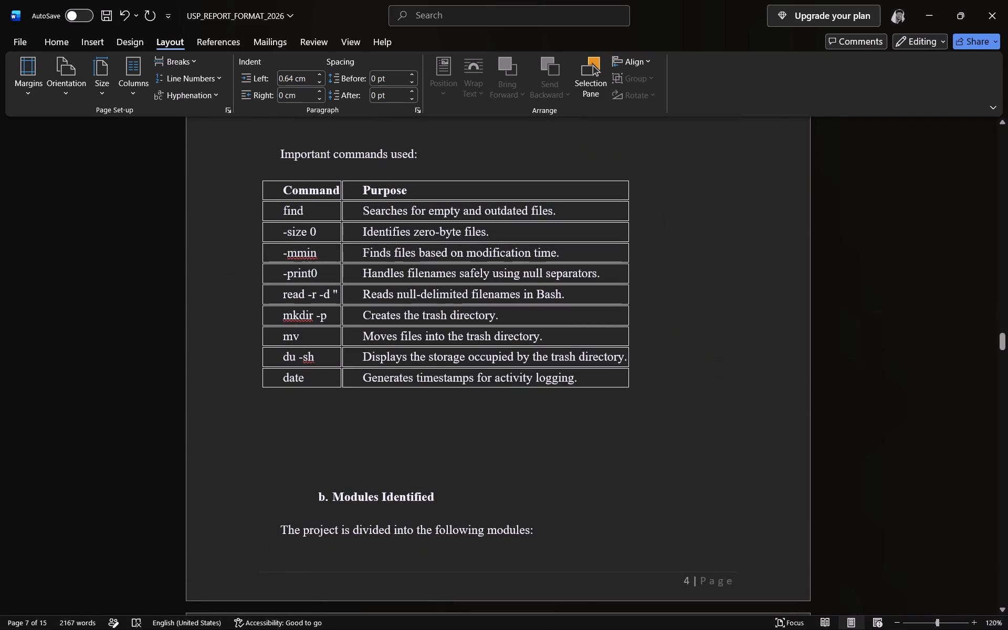
scroll(776, 353, "up", 2)
scroll(776, 353, "down", 1)
scroll(776, 353, "up", 5)
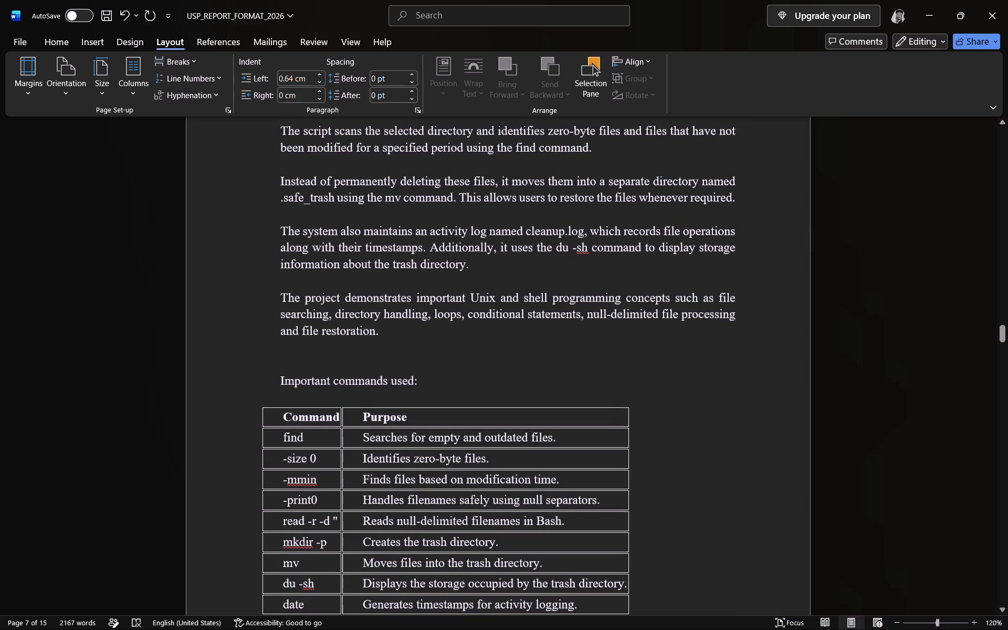
scroll(777, 355, "up", 2)
scroll(777, 355, "down", 1)
scroll(777, 355, "up", 1)
scroll(777, 355, "down", 3)
scroll(777, 355, "up", 8)
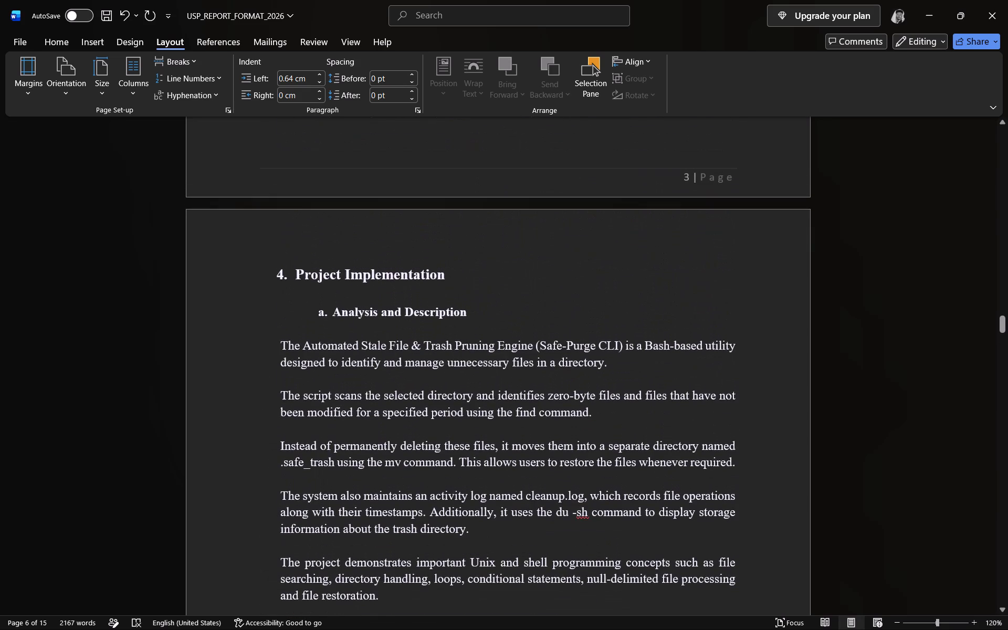
Review the Project Implementation pages from the Analysis and Description text through the list of modules and the Algorithm heading.
scroll(770, 361, "down", 7)
scroll(771, 365, "up", 1)
scroll(770, 365, "down", 1)
scroll(771, 365, "up", 6)
scroll(771, 380, "down", 8)
scroll(770, 385, "up", 1)
scroll(769, 386, "down", 7)
scroll(767, 389, "up", 3)
scroll(767, 389, "down", 4)
scroll(767, 389, "up", 1)
scroll(767, 389, "down", 1)
scroll(767, 389, "up", 1)
scroll(767, 389, "down", 2)
scroll(759, 386, "up", 1)
scroll(759, 386, "down", 7)
scroll(759, 387, "up", 1)
scroll(759, 387, "down", 1)
scroll(759, 387, "up", 1)
scroll(759, 387, "down", 1)
scroll(759, 387, "up", 1)
scroll(759, 387, "down", 6)
scroll(759, 387, "up", 1)
scroll(759, 387, "down", 1)
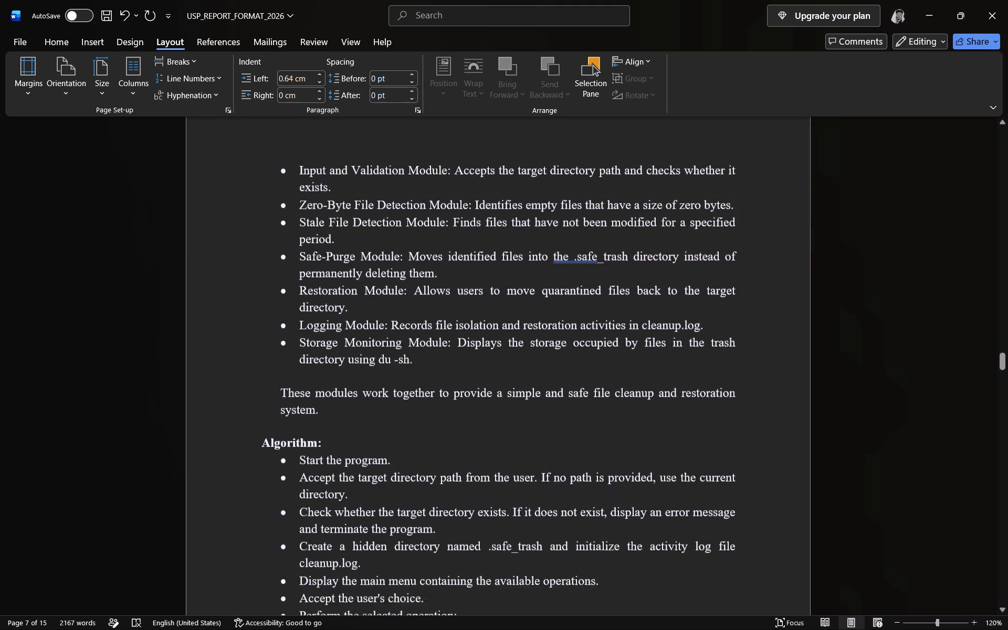
Ignore once the grammar flags on "from .safe" in Option 4 and "by .safe" in Option 5 of the Algorithm list.
scroll(758, 390, "down", 1)
scroll(758, 390, "up", 1)
scroll(758, 390, "down", 13)
scroll(758, 390, "up", 1)
scroll(758, 390, "down", 1)
scroll(758, 390, "up", 1)
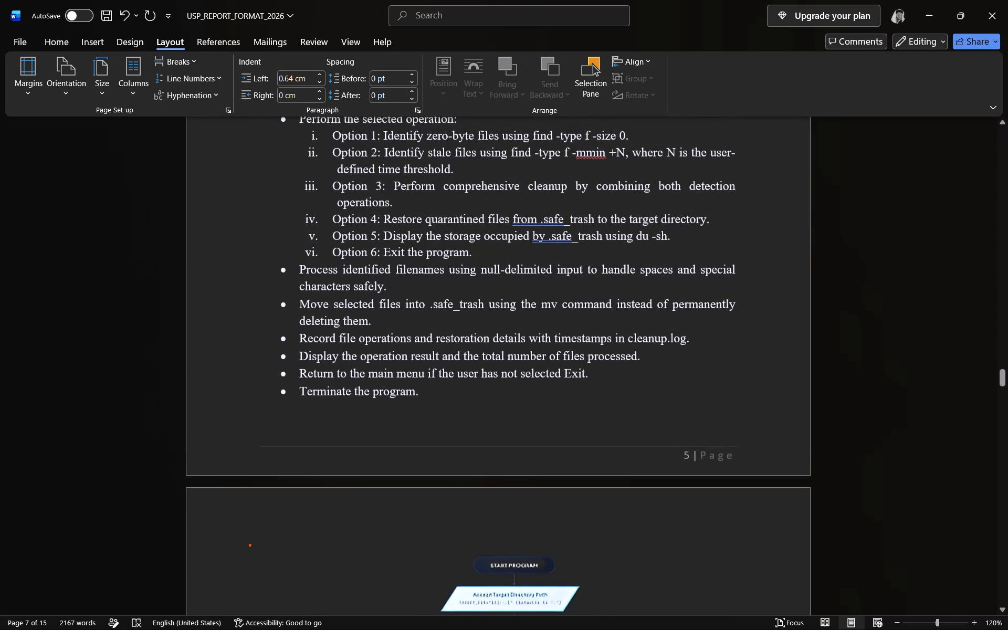
scroll(647, 405, "up", 1)
scroll(647, 405, "down", 1)
scroll(647, 405, "up", 2)
scroll(647, 405, "down", 1)
scroll(647, 405, "up", 1)
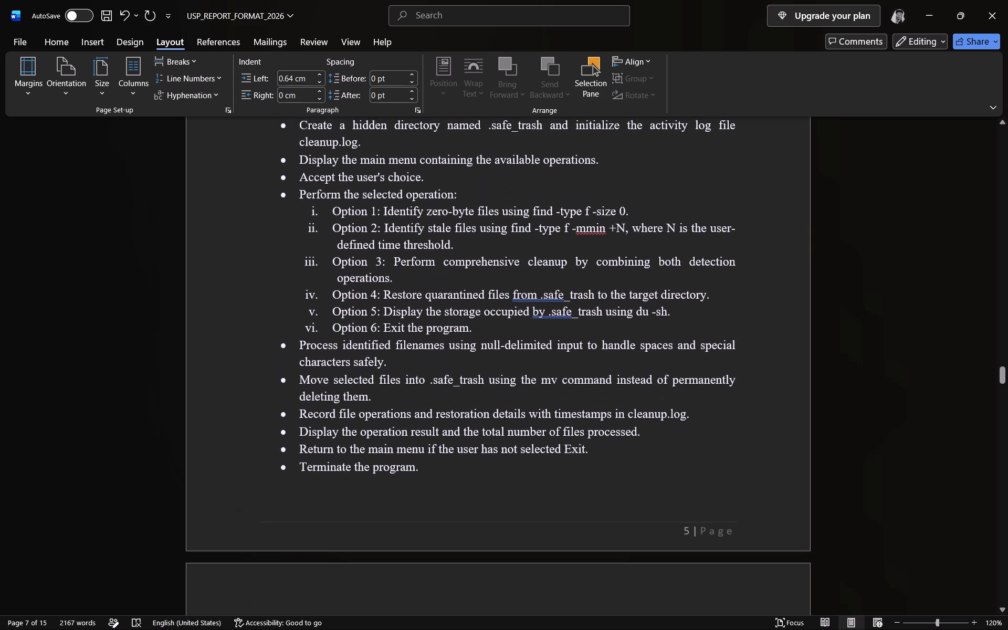
right_click(538, 299)
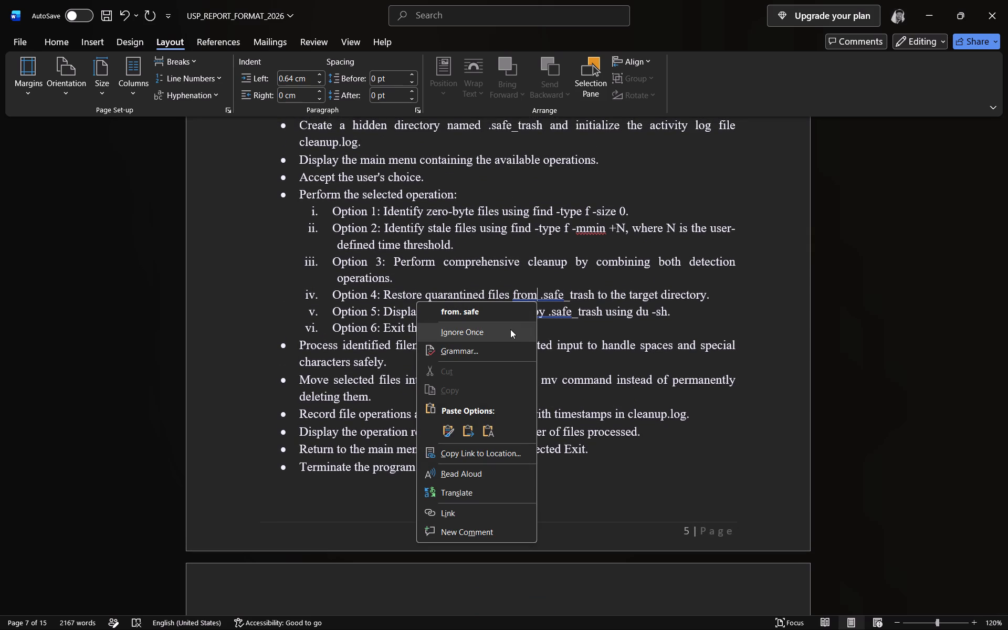
left_click(510, 329)
right_click(550, 317)
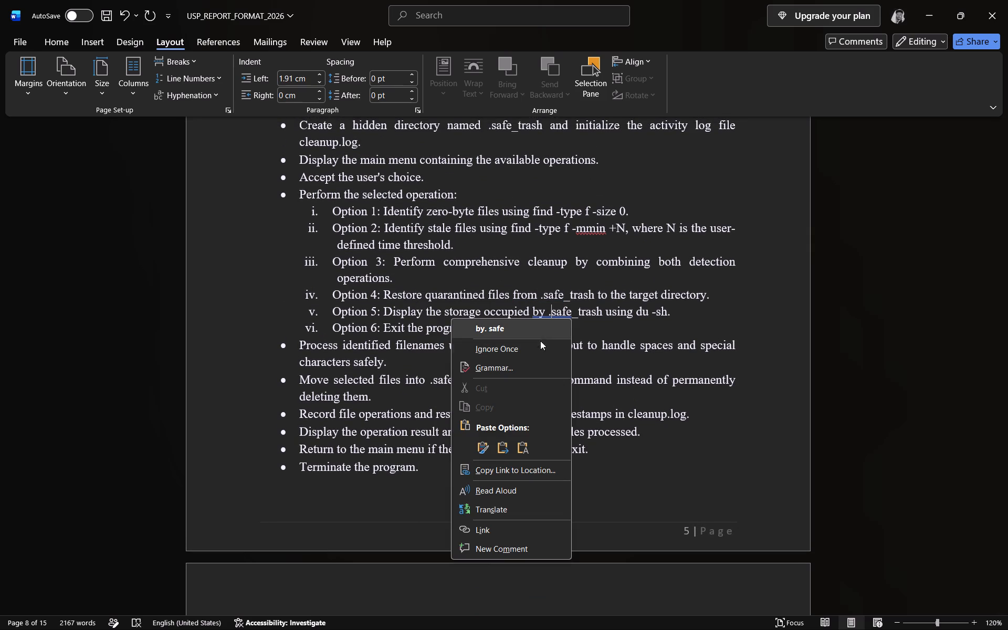
left_click(539, 345)
scroll(605, 347, "up", 2)
scroll(606, 347, "down", 1)
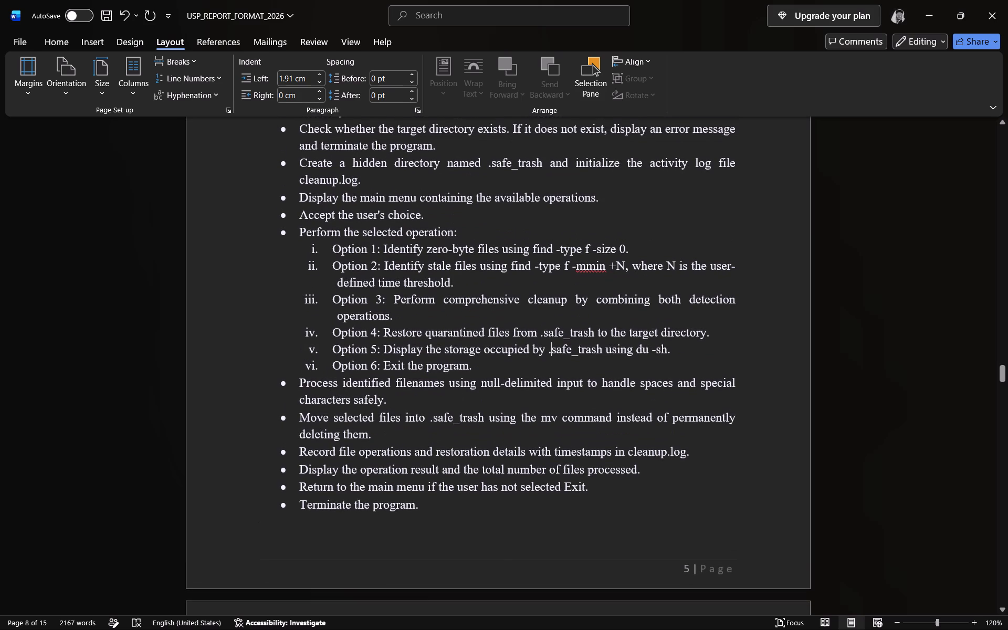
scroll(605, 350, "up", 3)
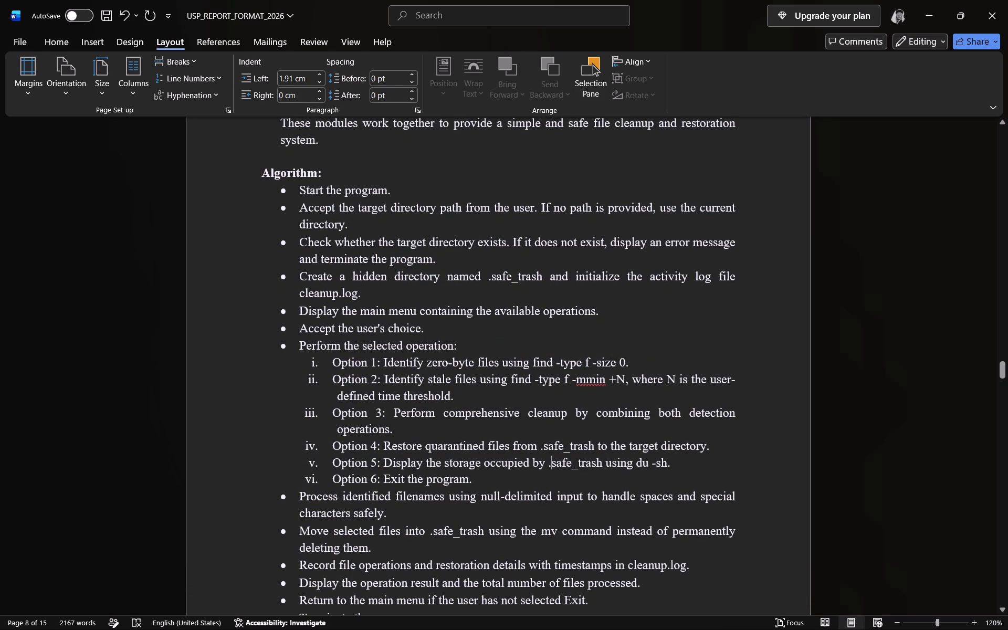
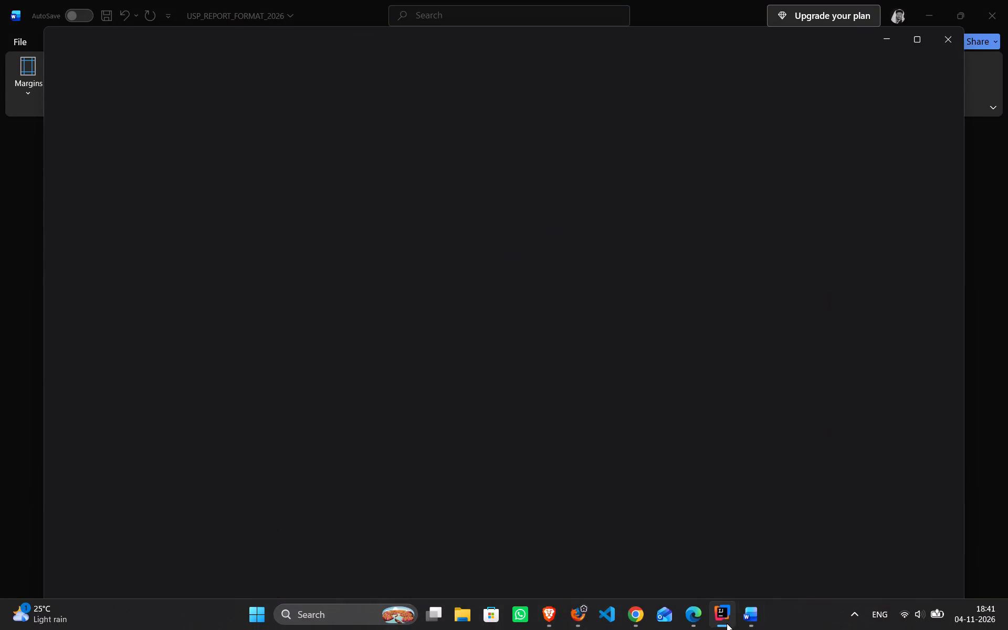
left_click(950, 37)
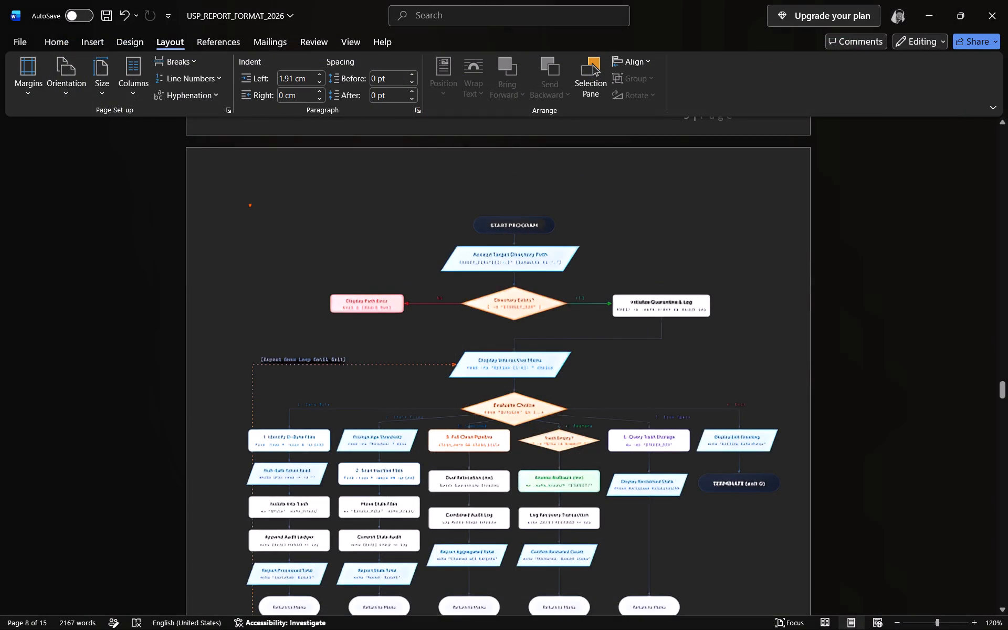
Show the hidden system tray icons.
left_click(859, 621)
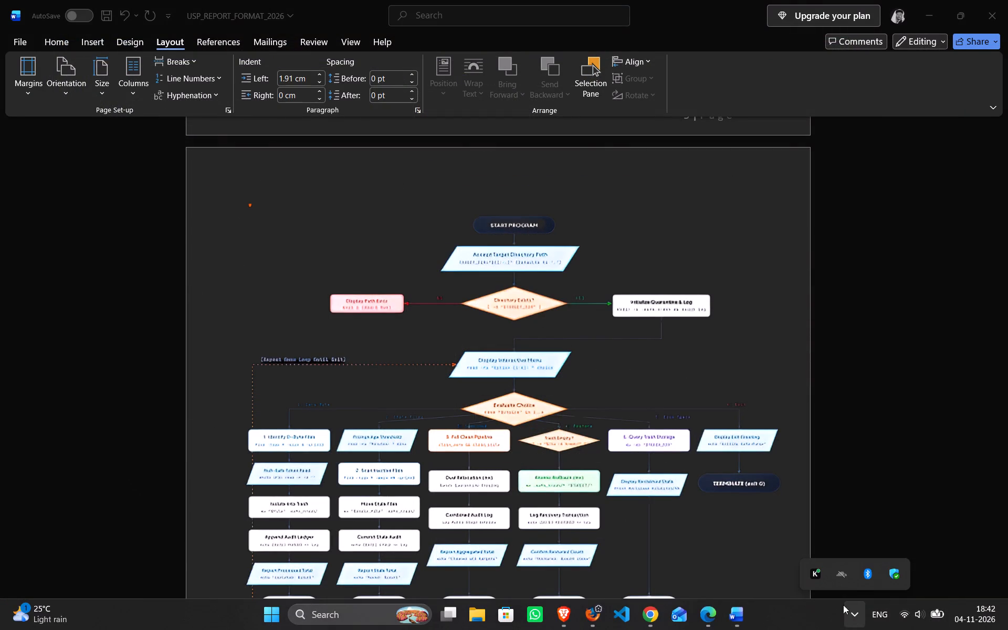
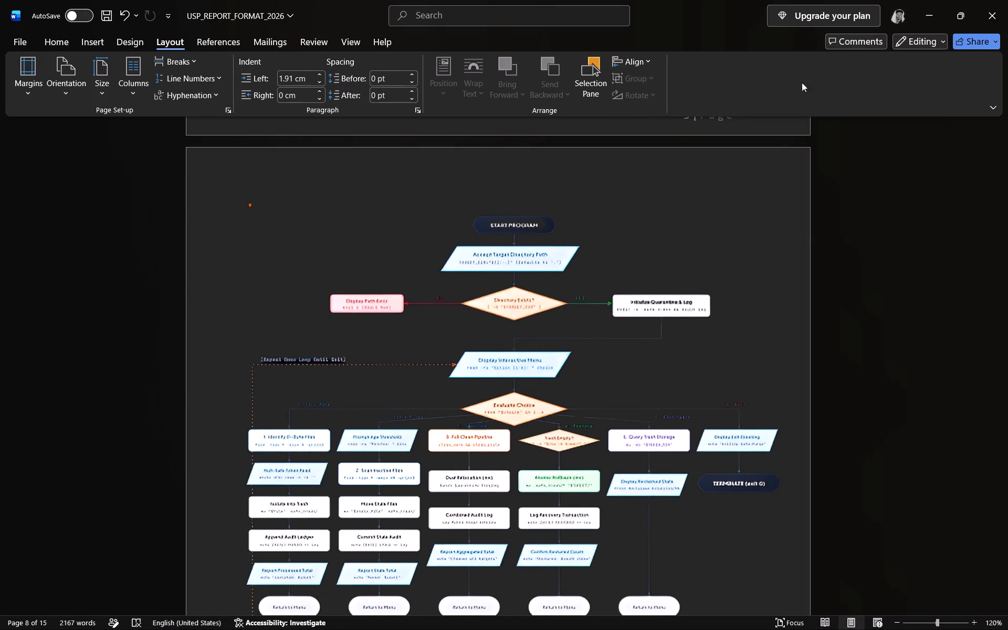
Minimize Word to return to Firefox and reload the Cloudflare Speed Test page.
left_click(932, 13)
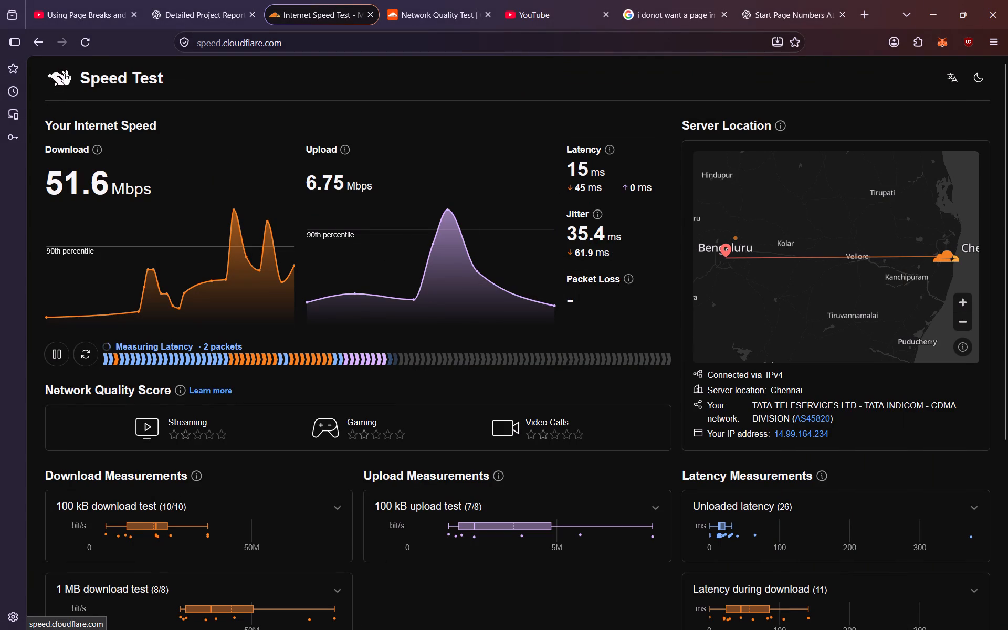
left_click(89, 46)
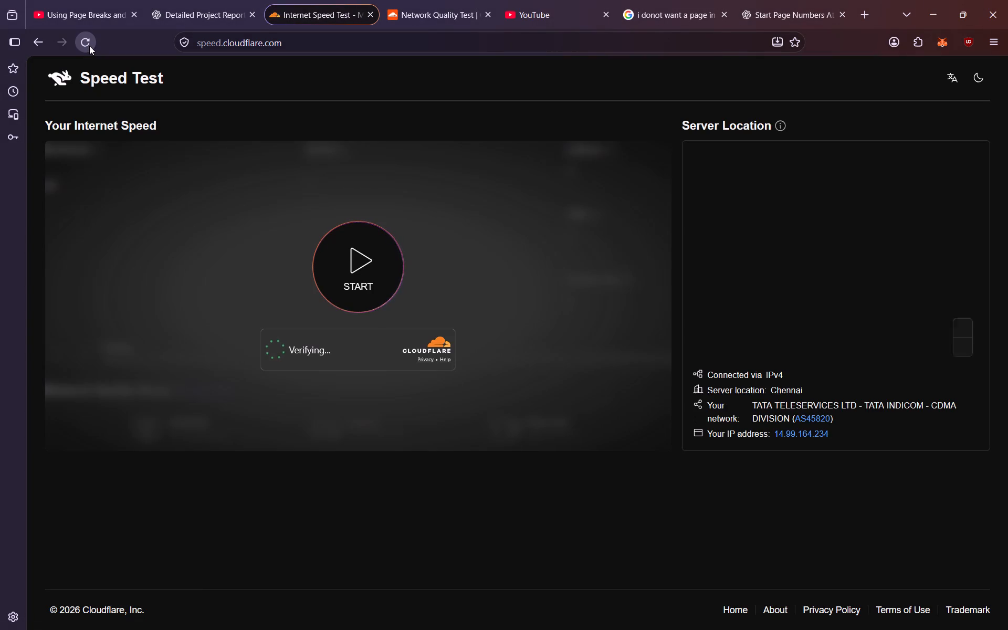
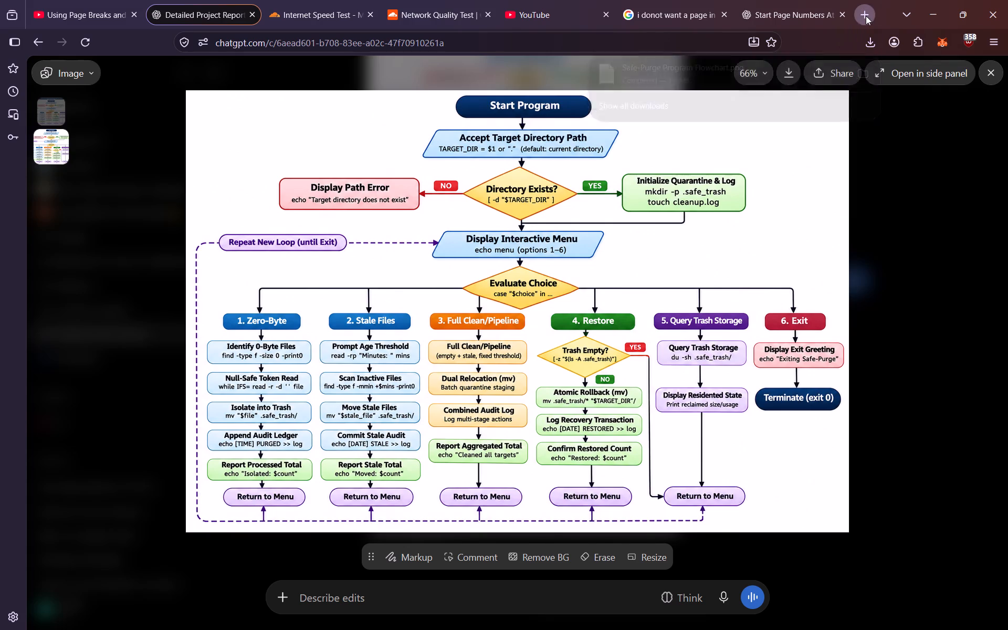
left_click(719, 48)
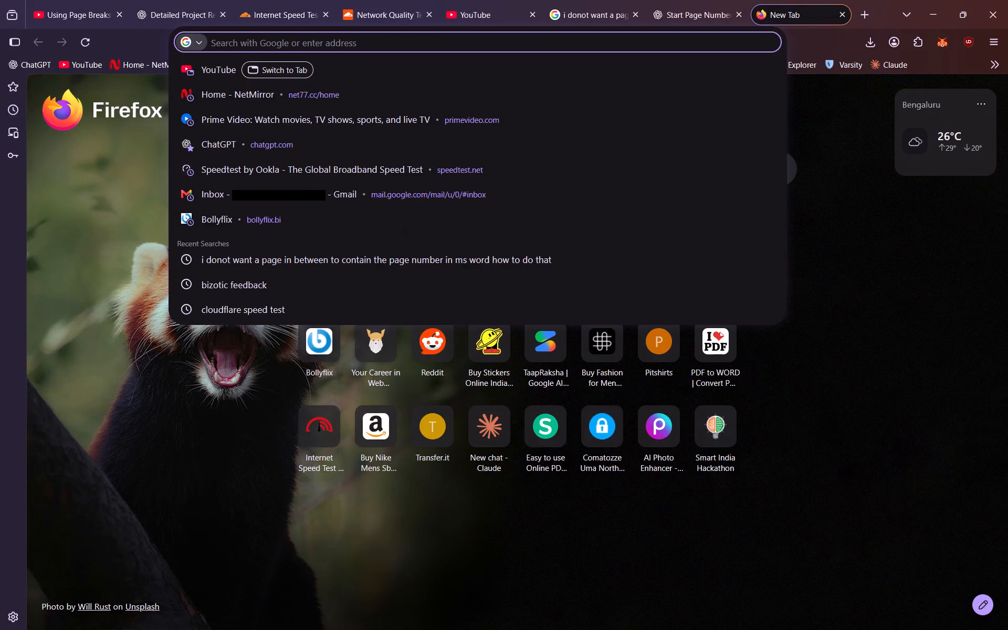
type("bg remover")
key("Return")
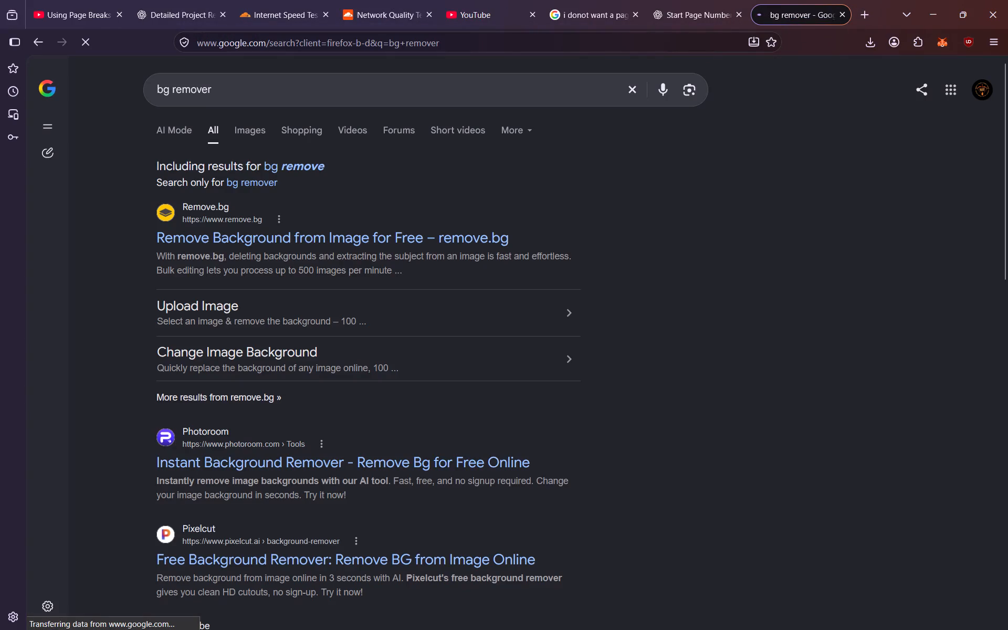
left_click(465, 240)
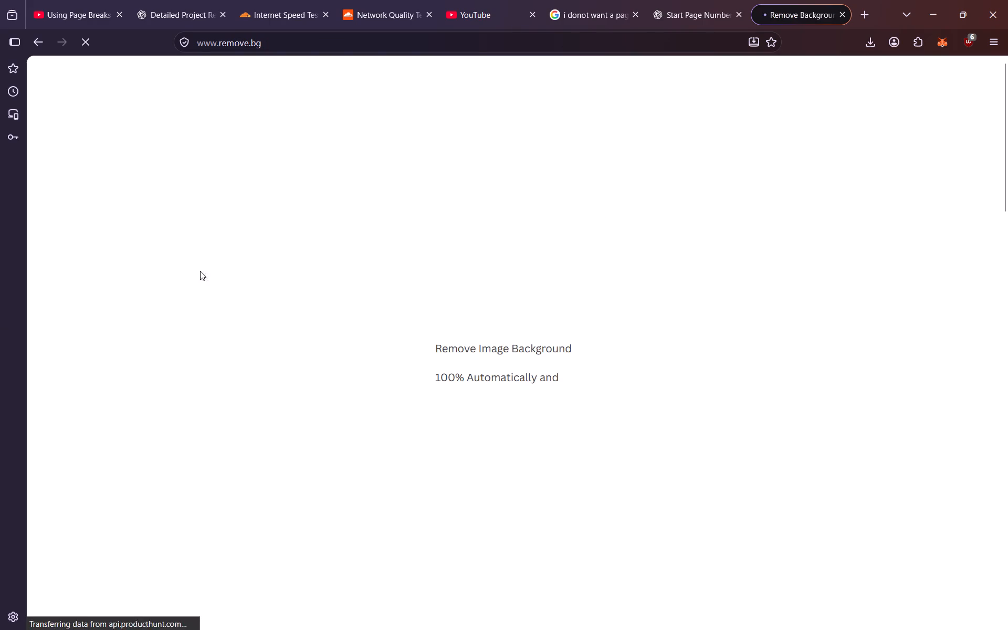
Upload the Safe-Purge Program Flowchart image from Downloads to remove.bg and dismiss the cookie notice.
left_click(701, 415)
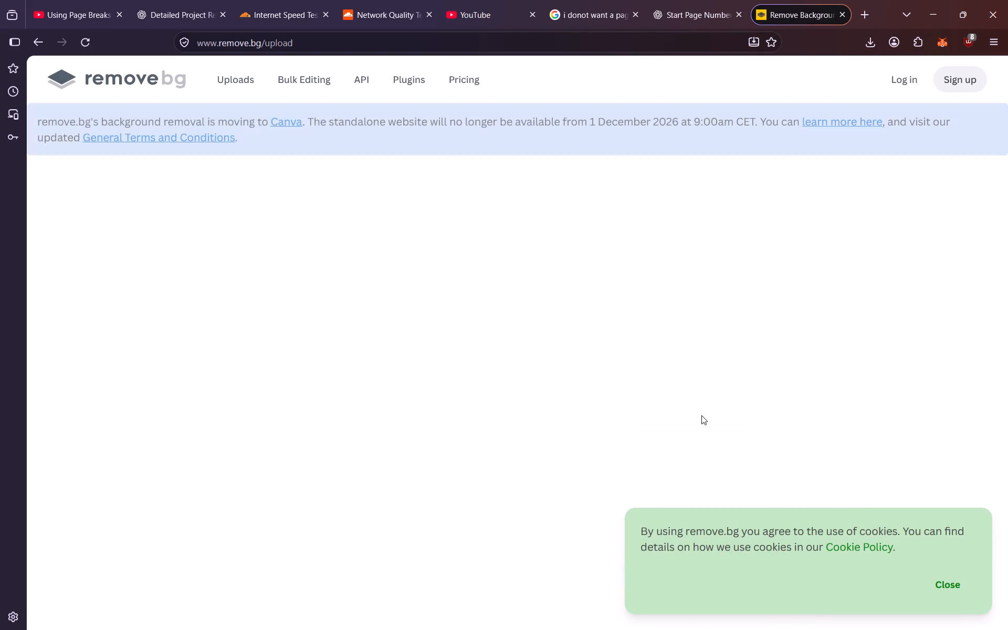
left_click(64, 140)
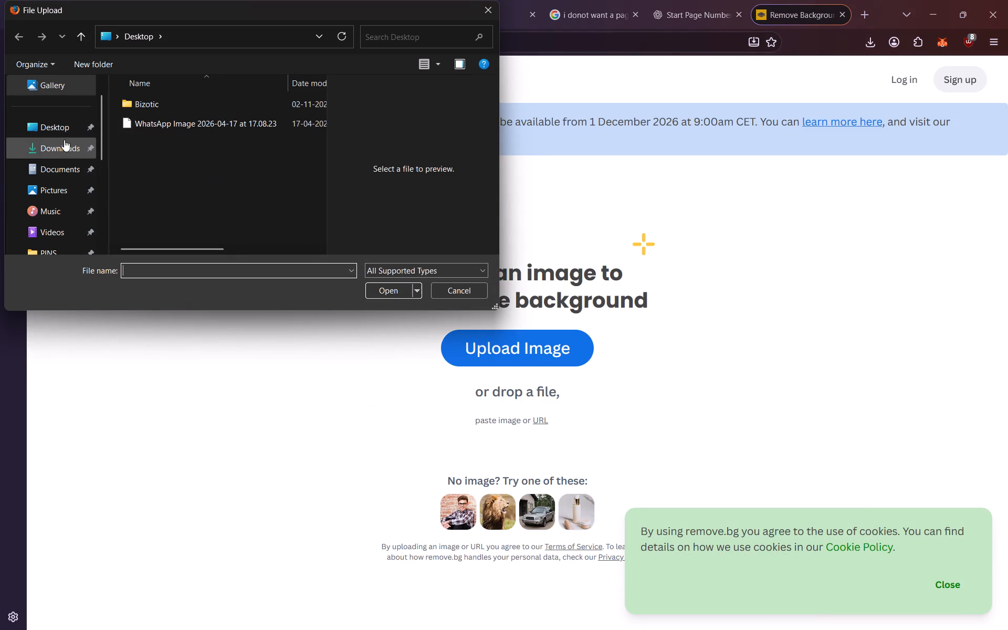
left_click(141, 121)
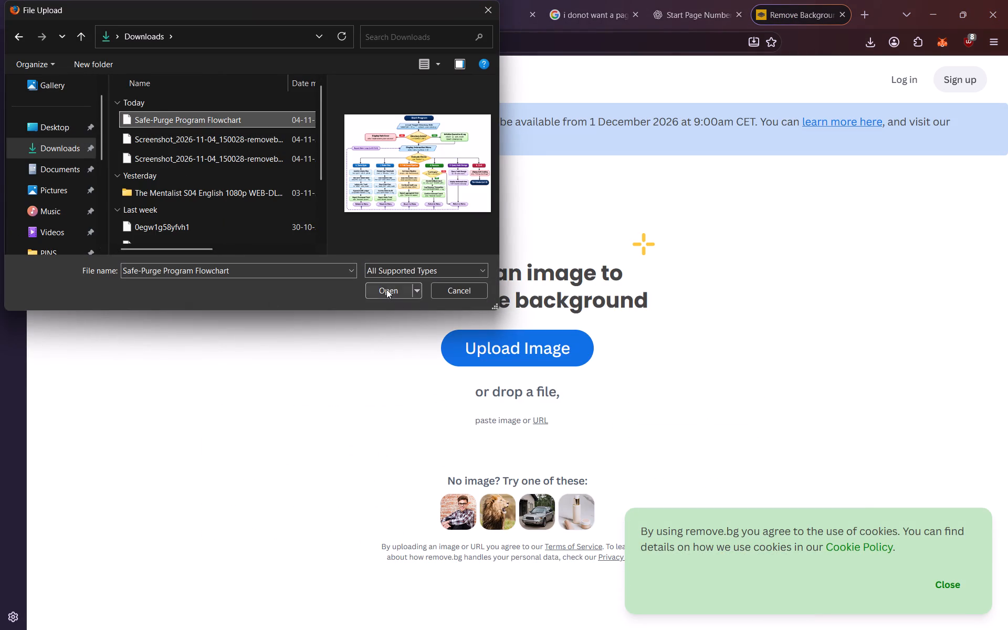
left_click(386, 289)
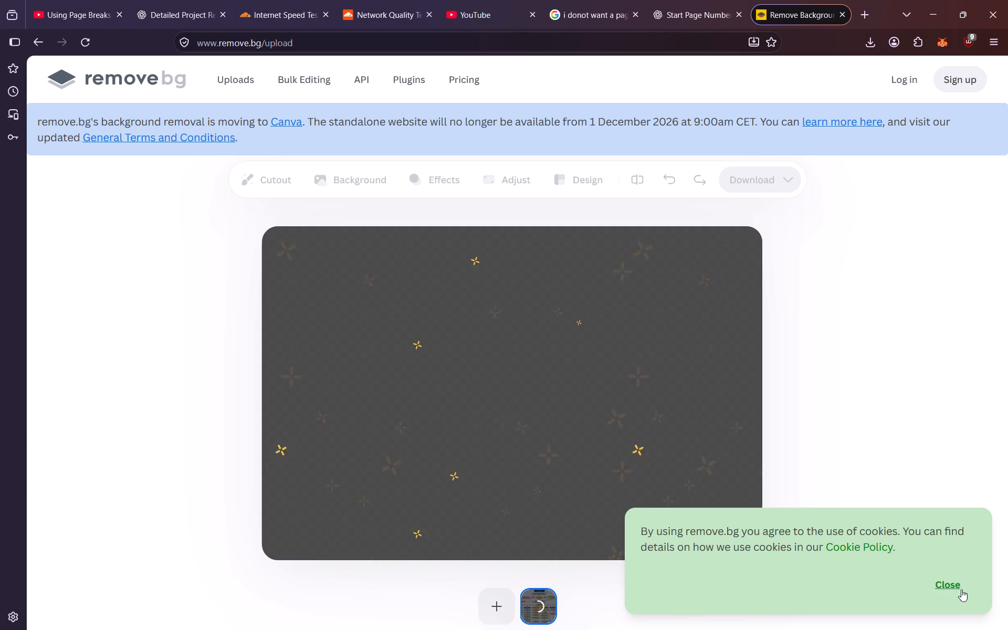
left_click(955, 586)
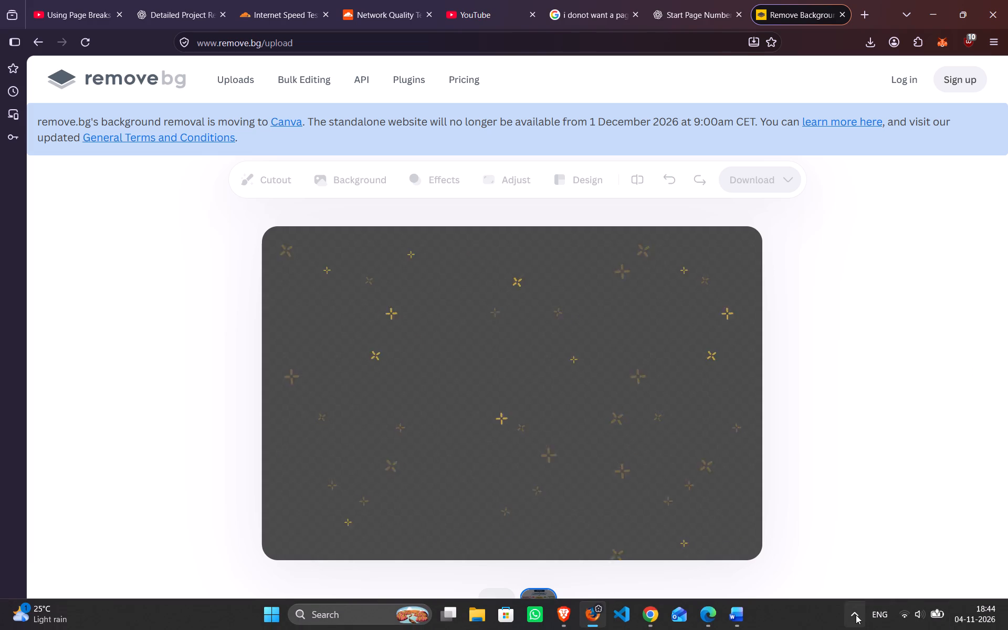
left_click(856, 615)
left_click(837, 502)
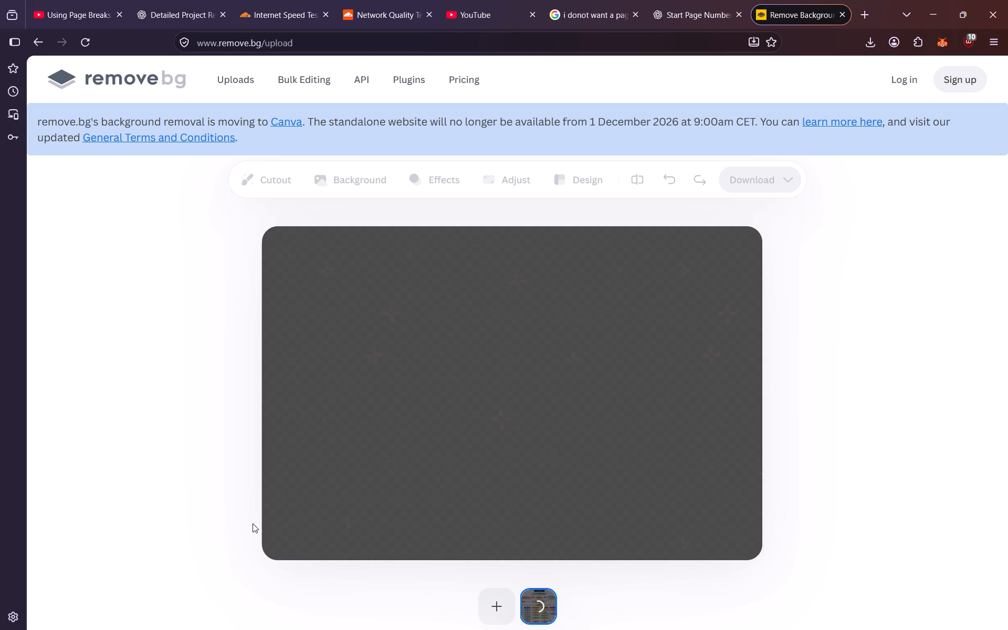
Close the Google search tab about Word page numbers and the ChatGPT Start Page Numbers At Three tab.
left_click(598, 15)
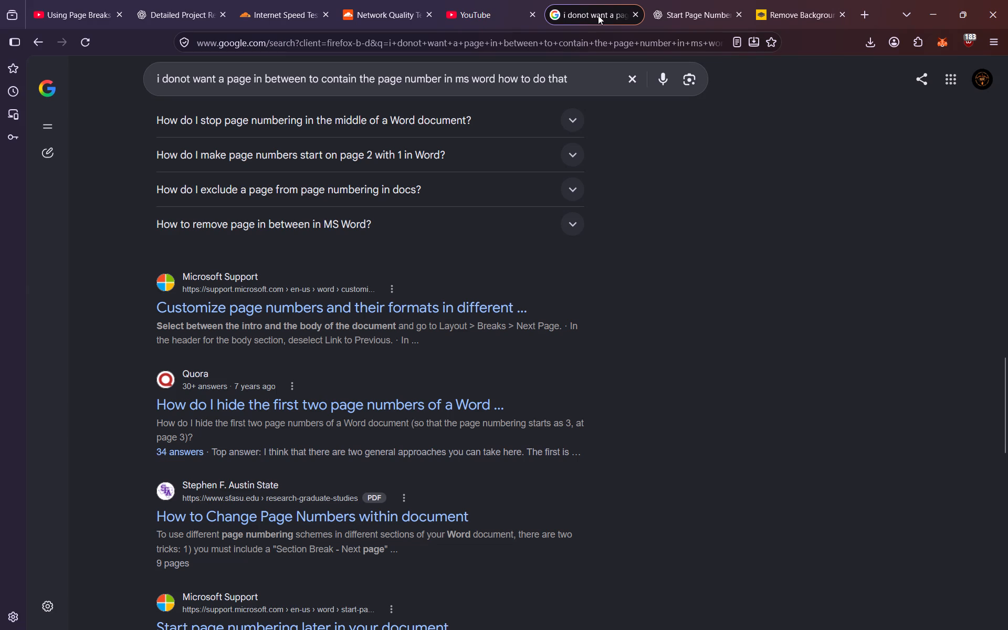
left_click(632, 16)
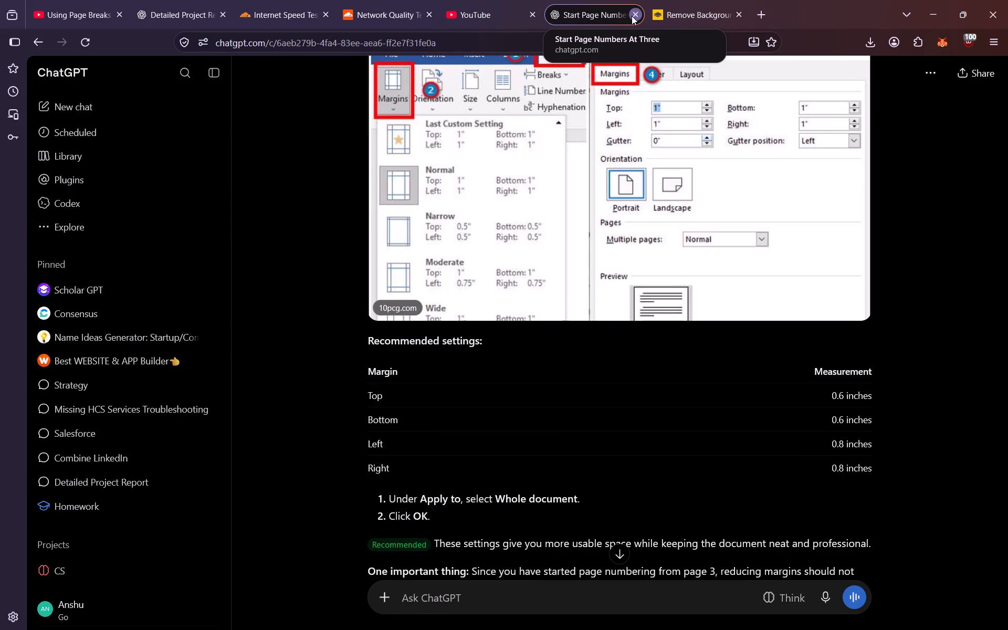
left_click(632, 16)
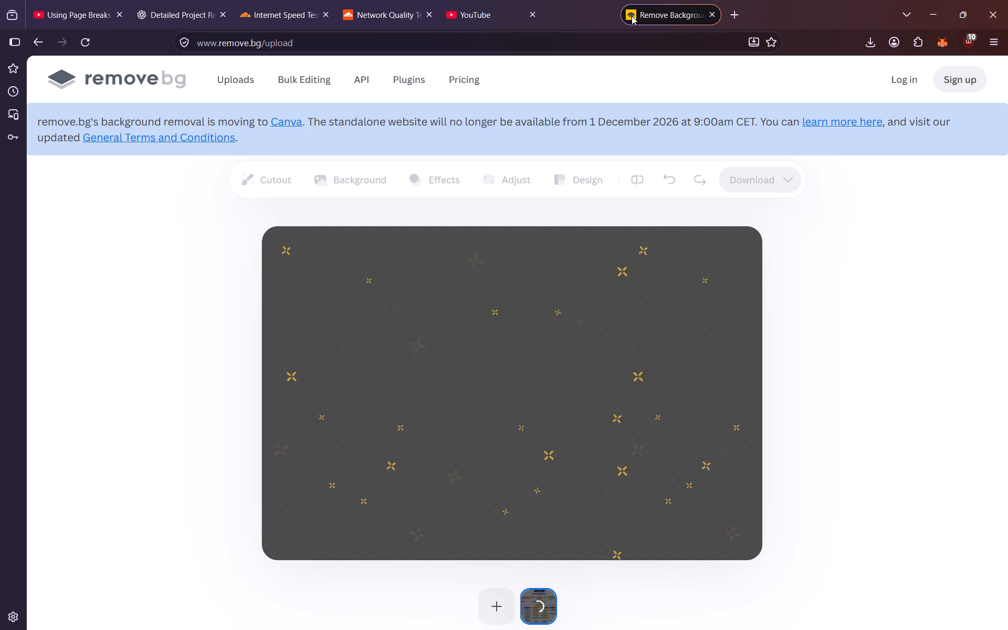
Check that YouTube loads, and start the internet speed test on the Cloudflare Speed Test page.
left_click(496, 18)
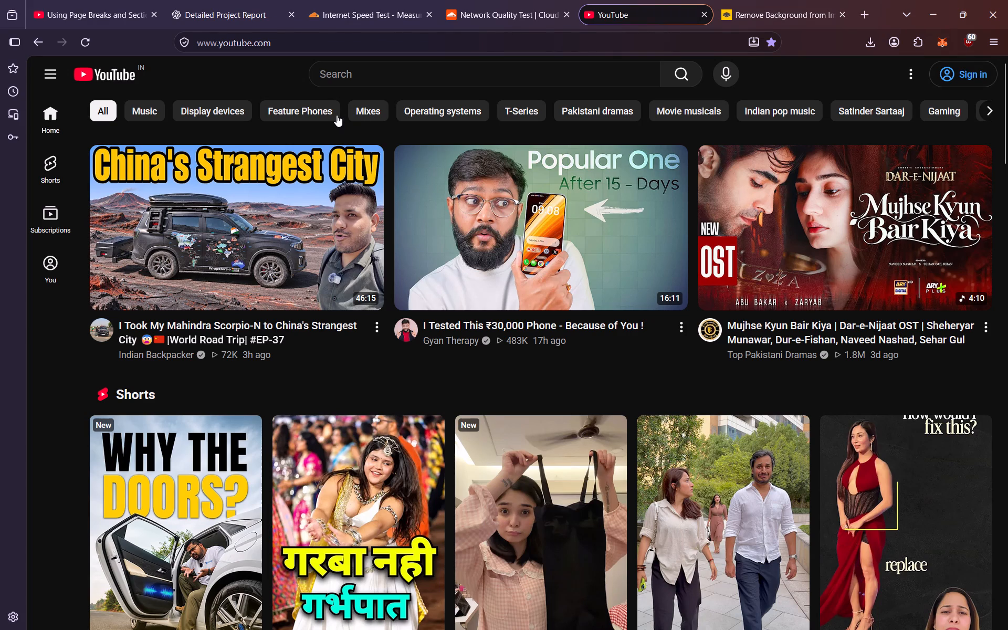
left_click(330, 0)
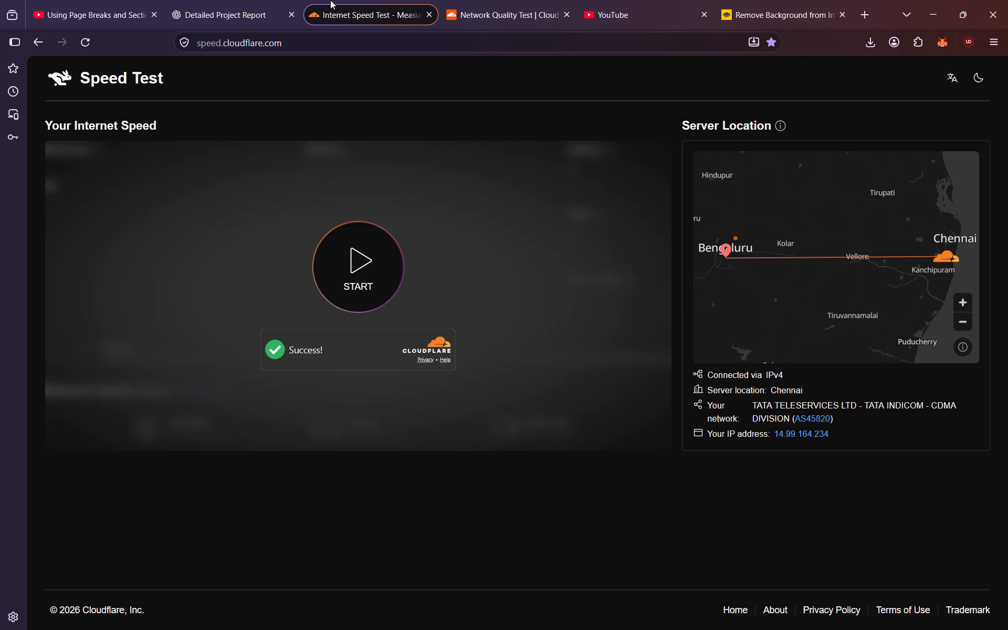
left_click(358, 262)
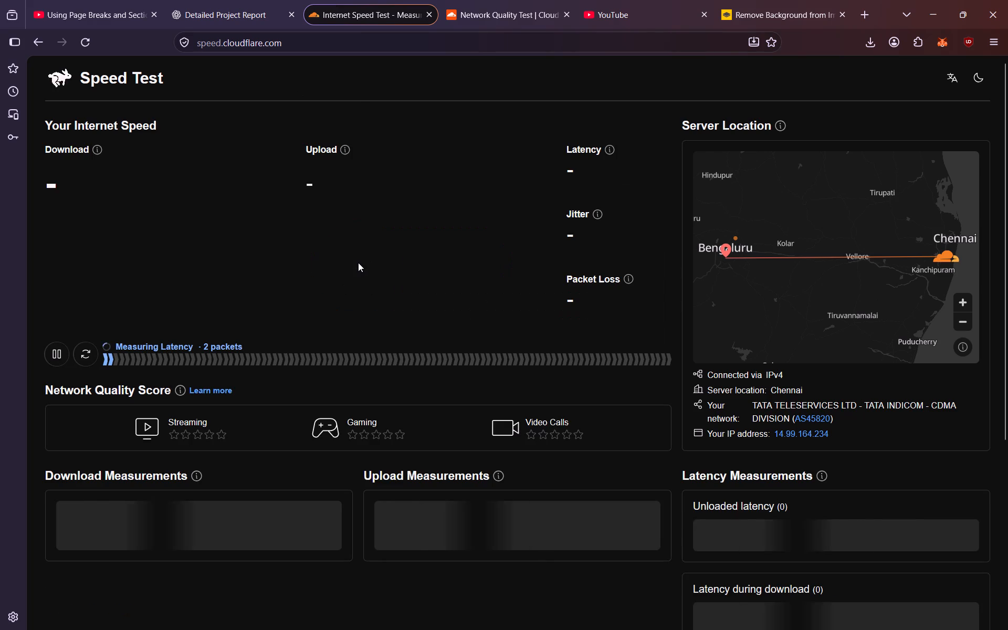
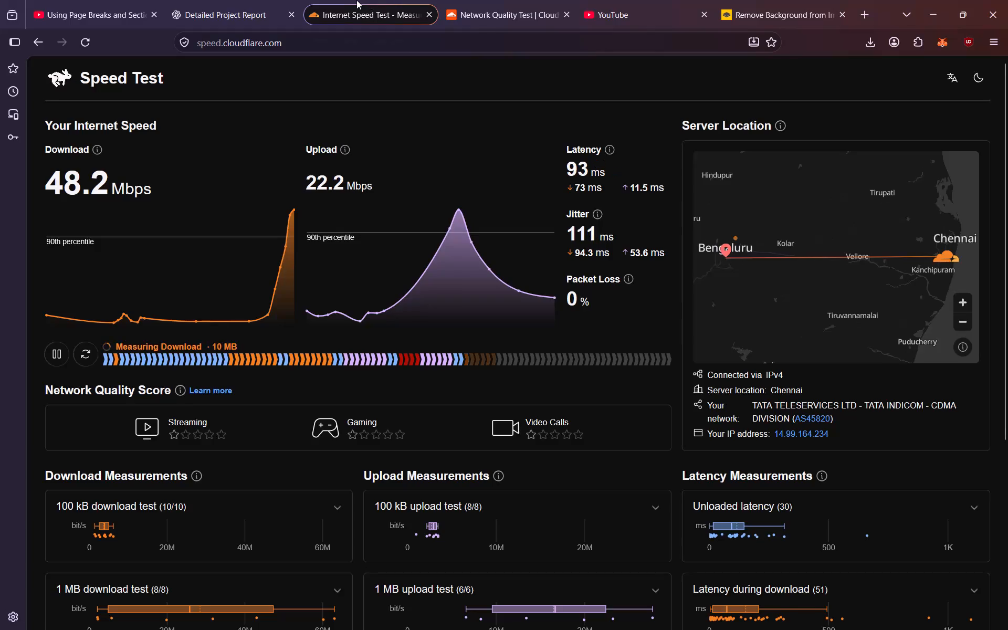
Check the remove.bg cutout, go back to the bg remover search results, and open Pixelcut's free background remover.
left_click(240, 0)
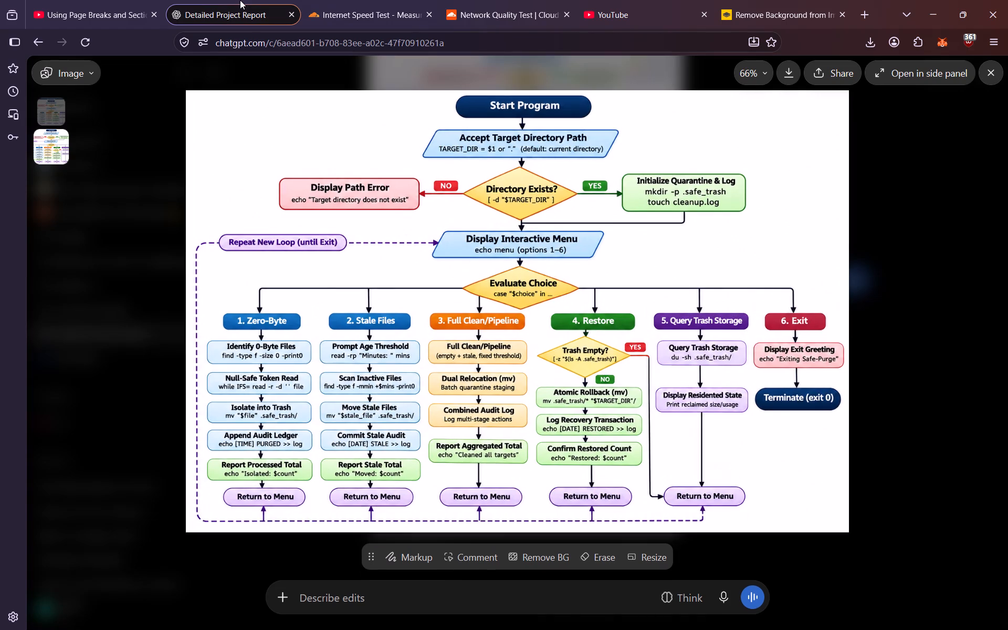
left_click(801, 0)
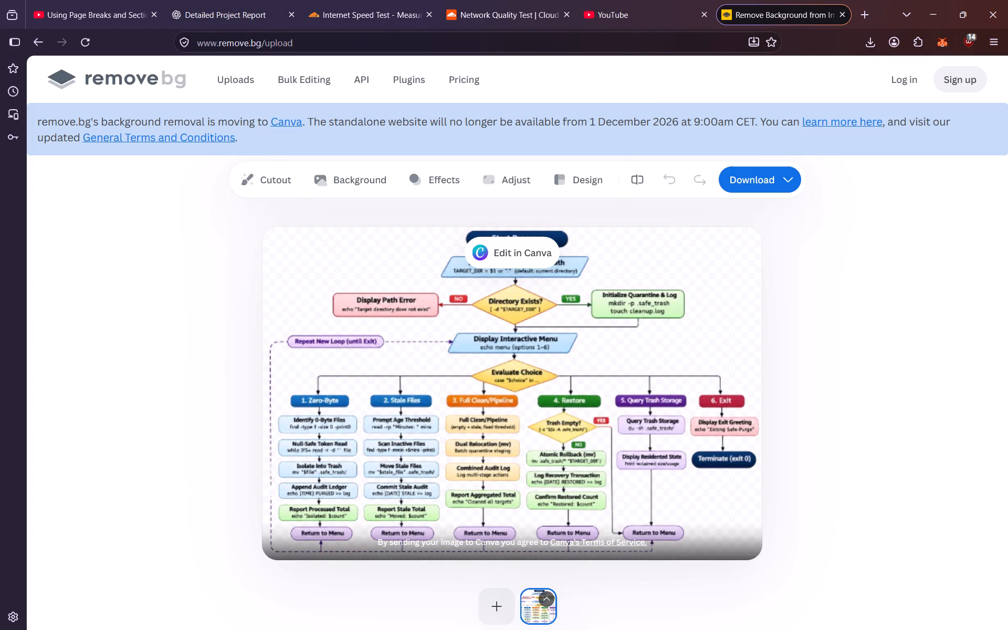
scroll(578, 343, "up", 4)
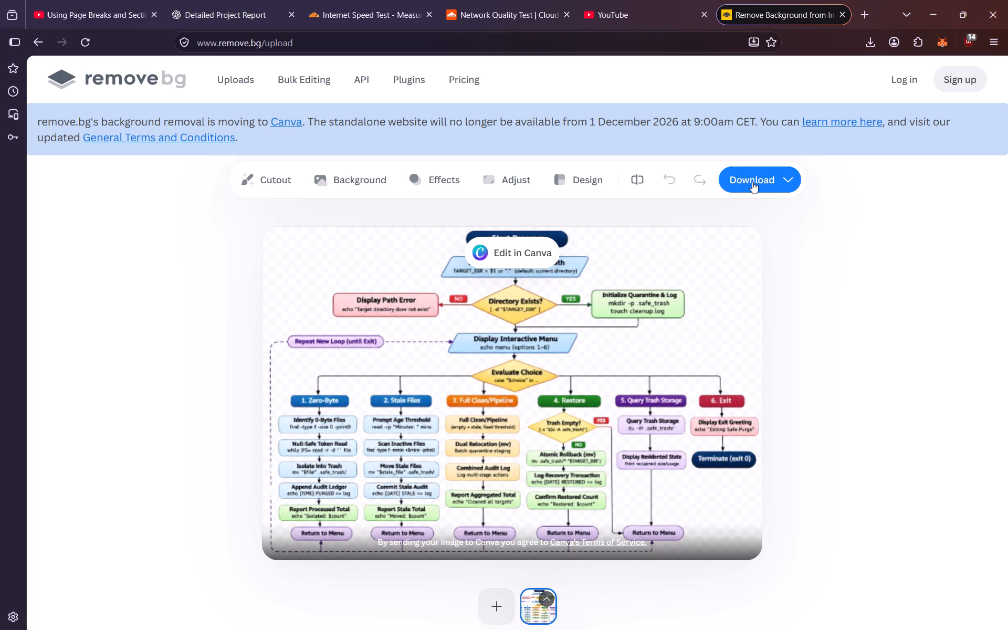
left_click(28, 42)
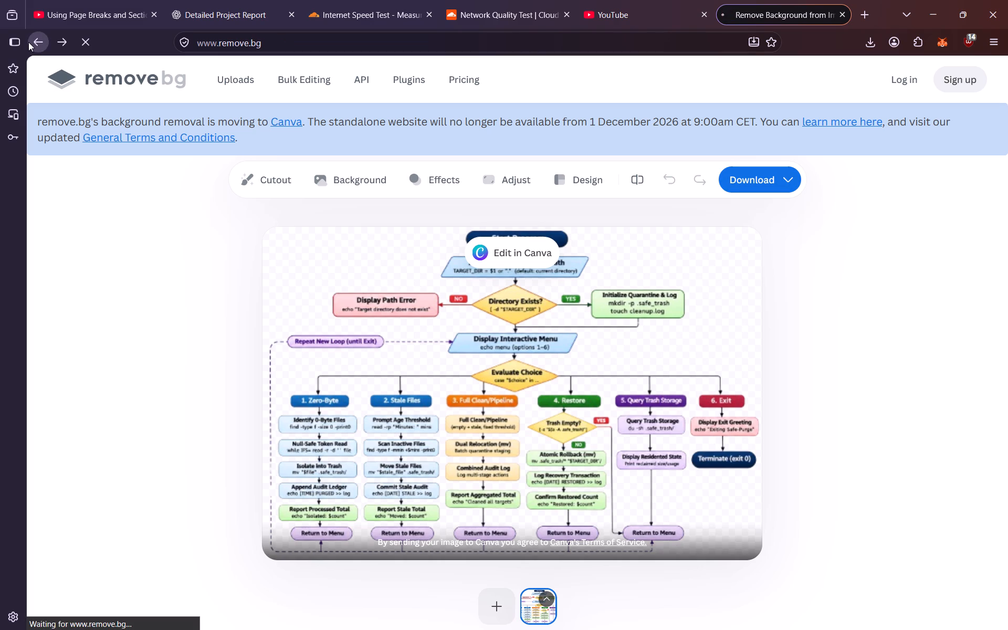
left_click(43, 48)
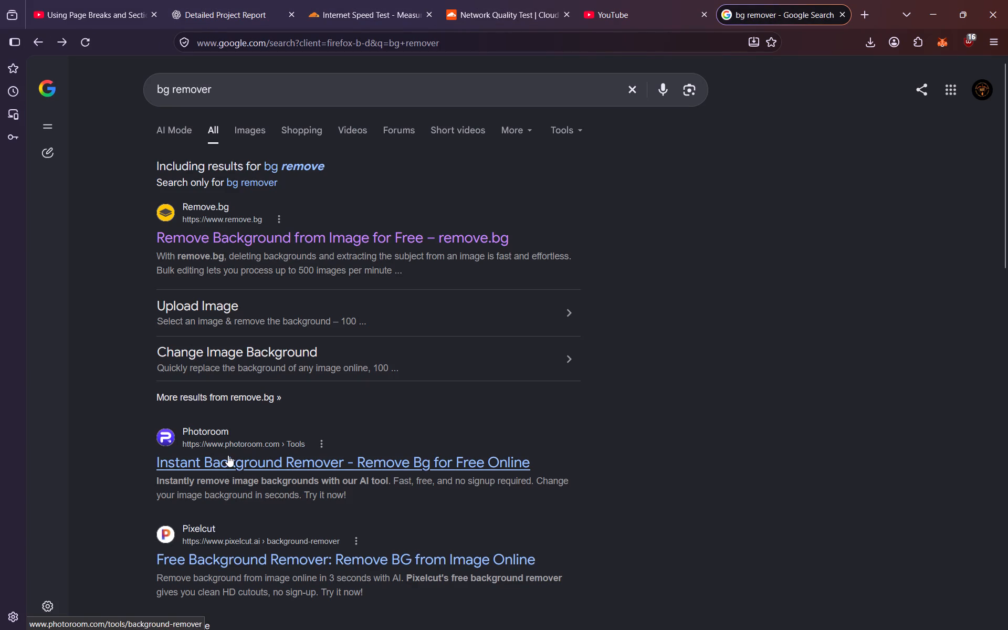
left_click(244, 552)
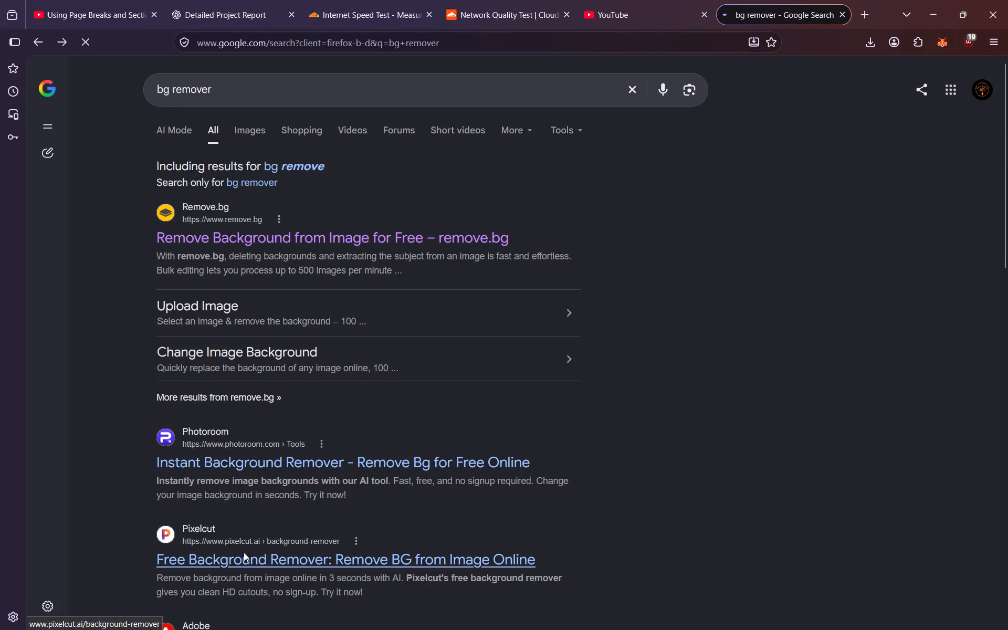
Upload the Safe-Purge Program Flowchart image from Downloads to Pixelcut and dismiss the Google sign-in prompt.
left_click(747, 301)
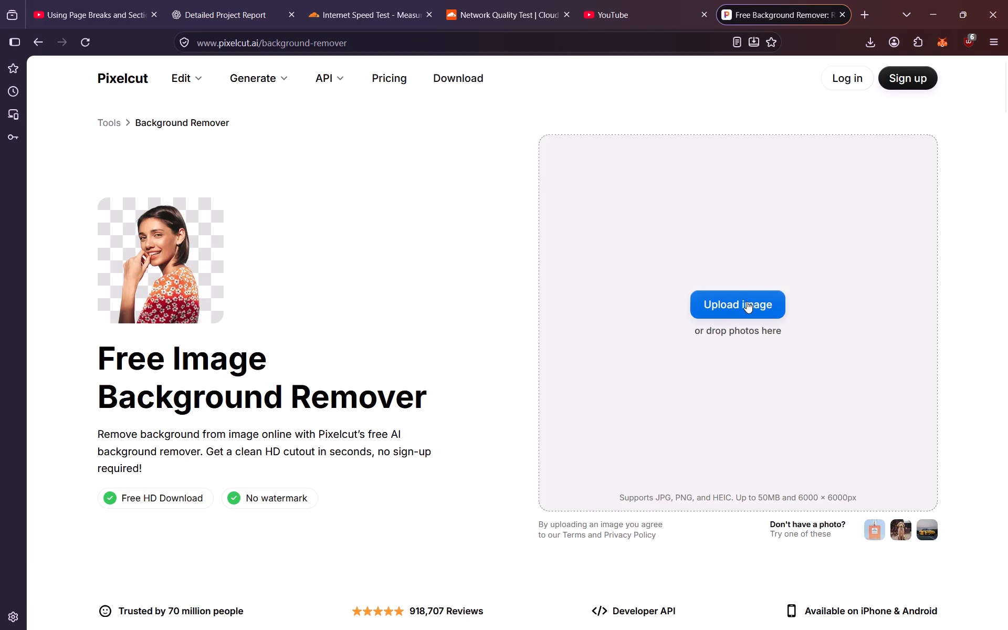
left_click(49, 148)
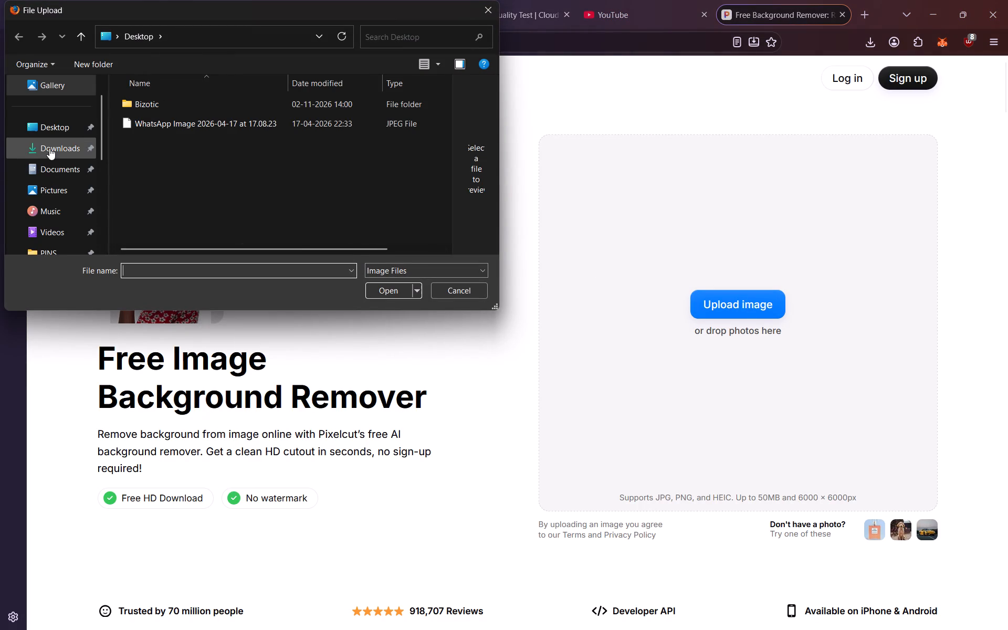
left_click(182, 115)
left_click(387, 296)
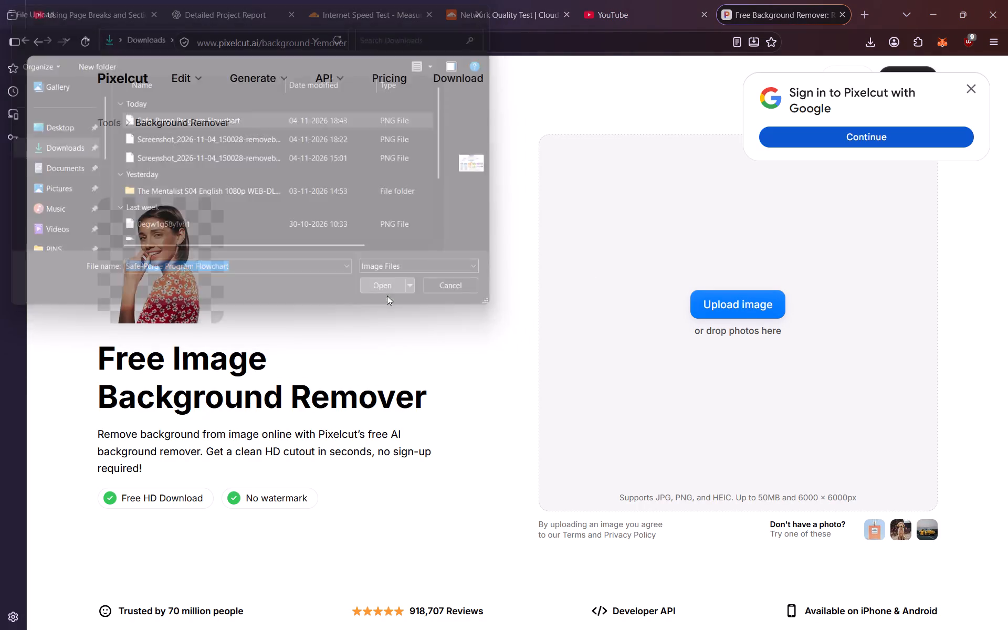
left_click(971, 88)
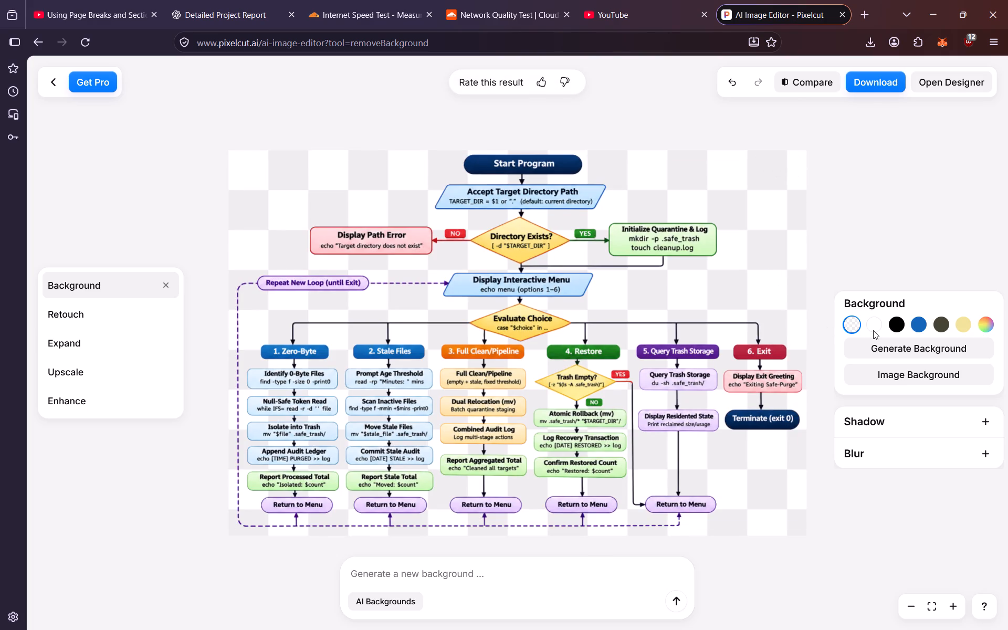
Download the background-free flowchart at the free preview resolution of 1080×720.
left_click(879, 78)
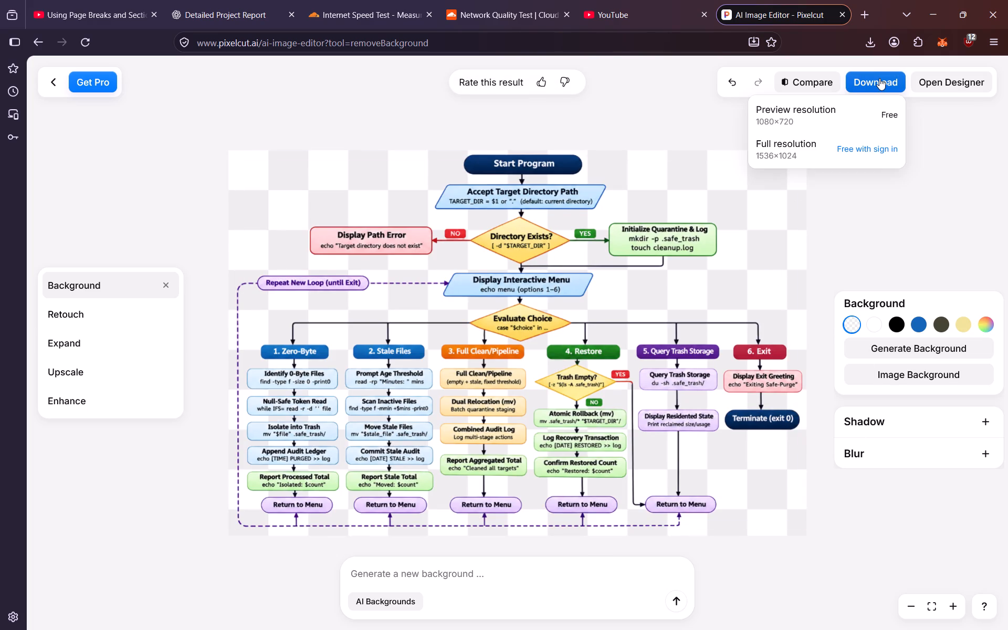
left_click(847, 111)
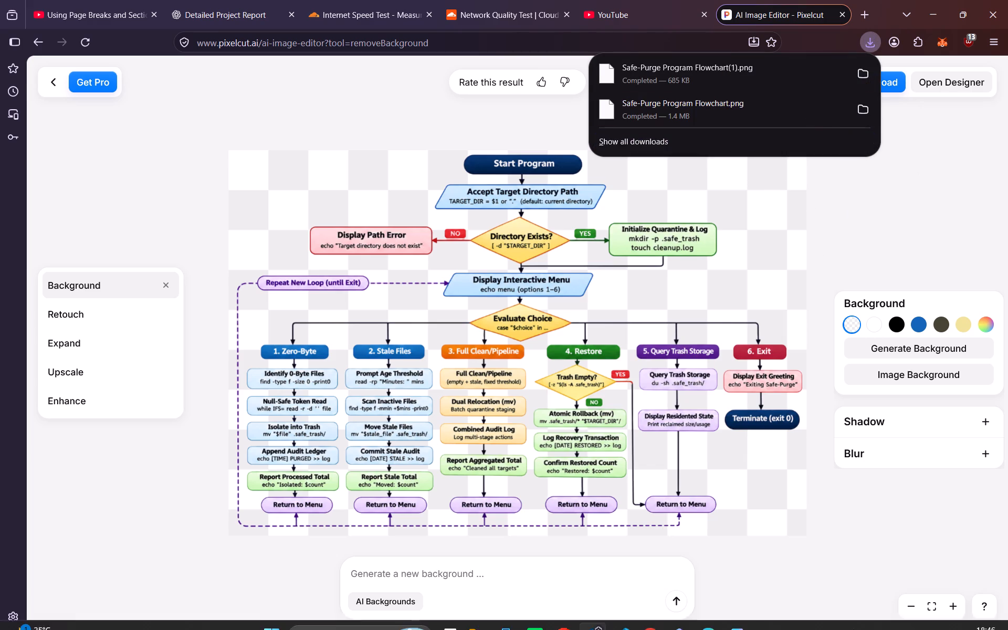
Switch to the USP_REPORT_FORMAT_2026 document in Word and delete the old flowchart picture before the Shell Script/Commands section.
left_click(739, 620)
left_click(591, 298)
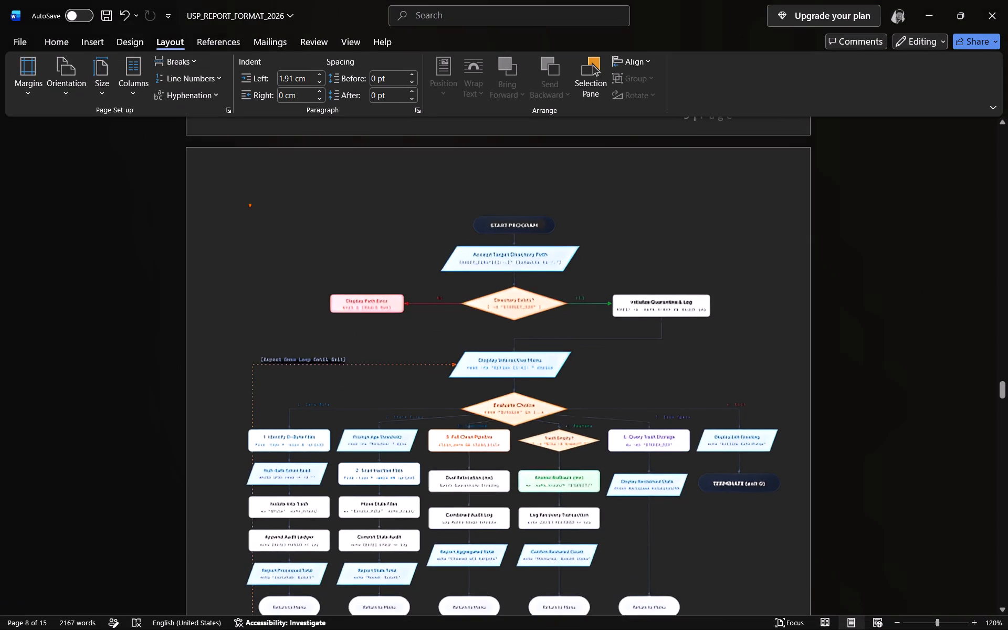
left_click(615, 206)
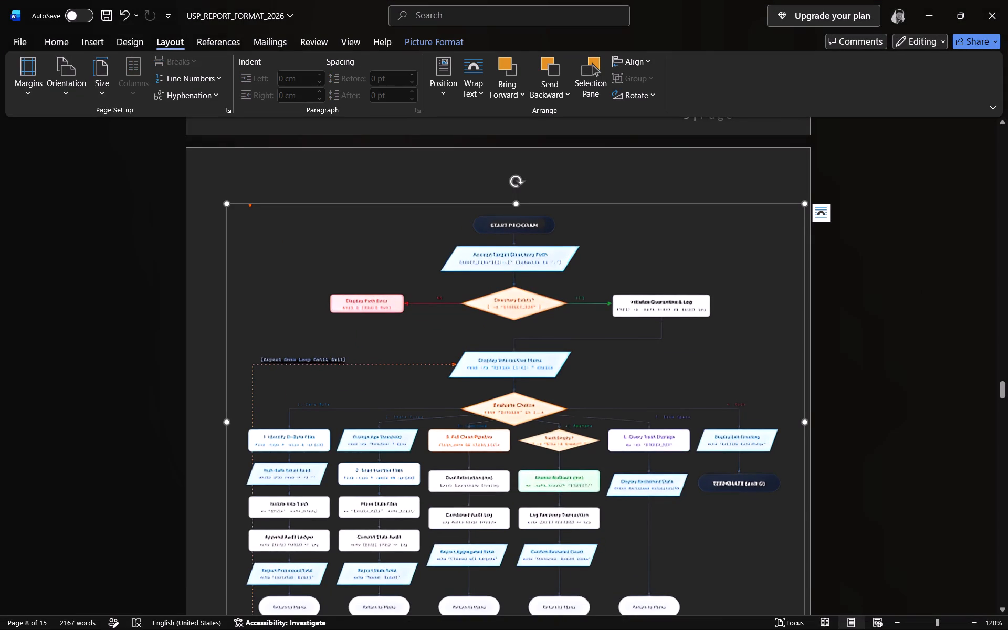
key("Delete")
Insert the Safe-Purge Program Flowchart(1) picture from Downloads where the old flowchart was.
left_click(93, 43)
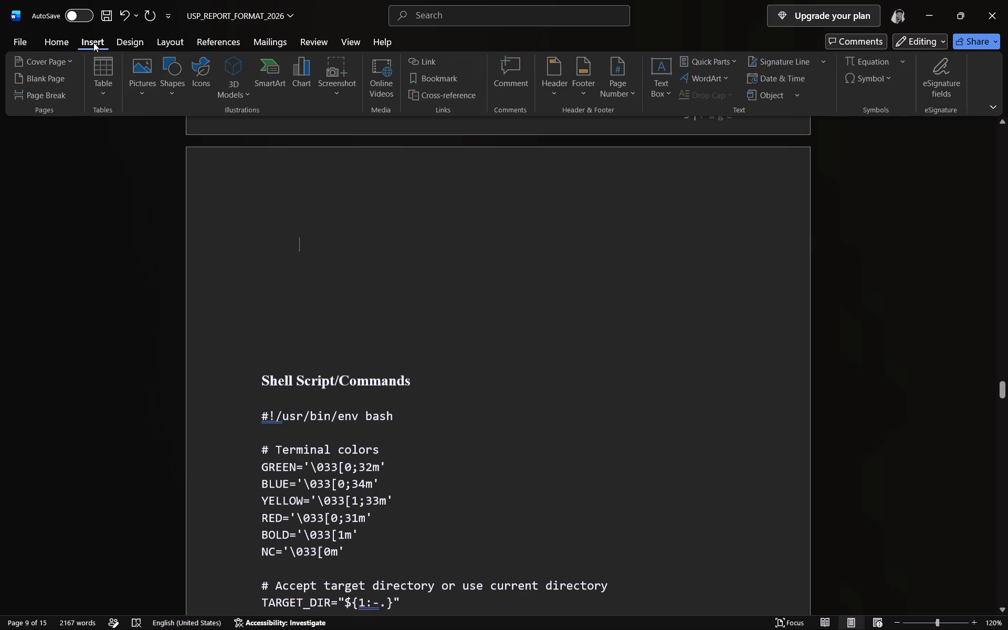
left_click(136, 98)
left_click(150, 141)
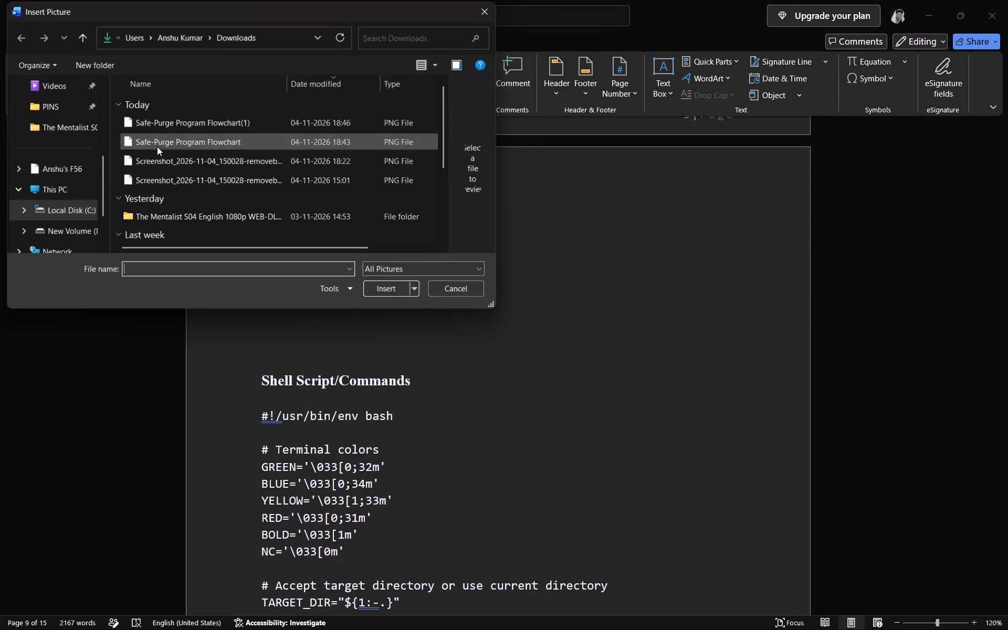
left_click(173, 126)
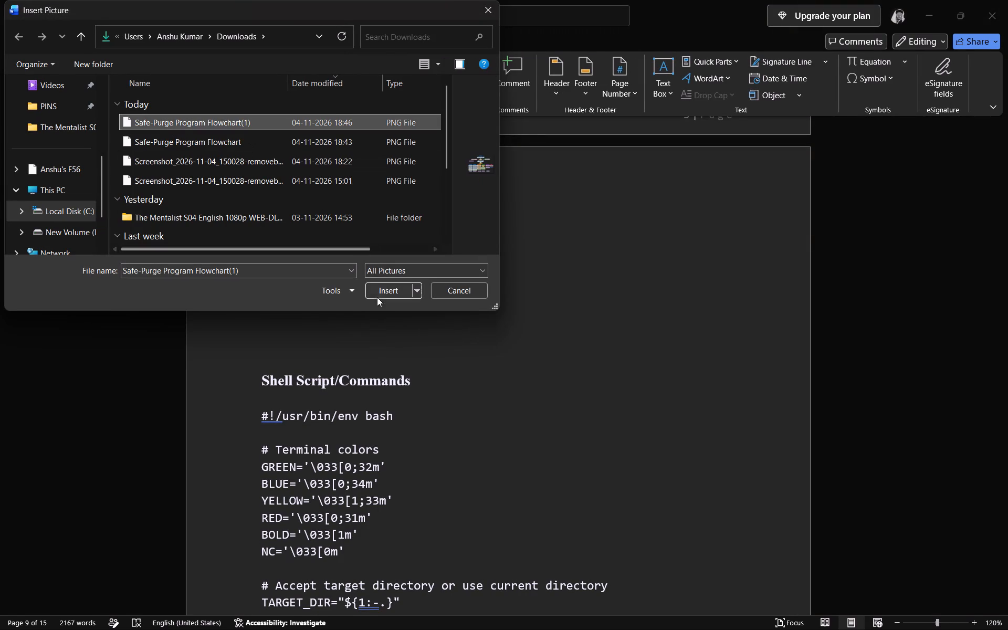
left_click(378, 292)
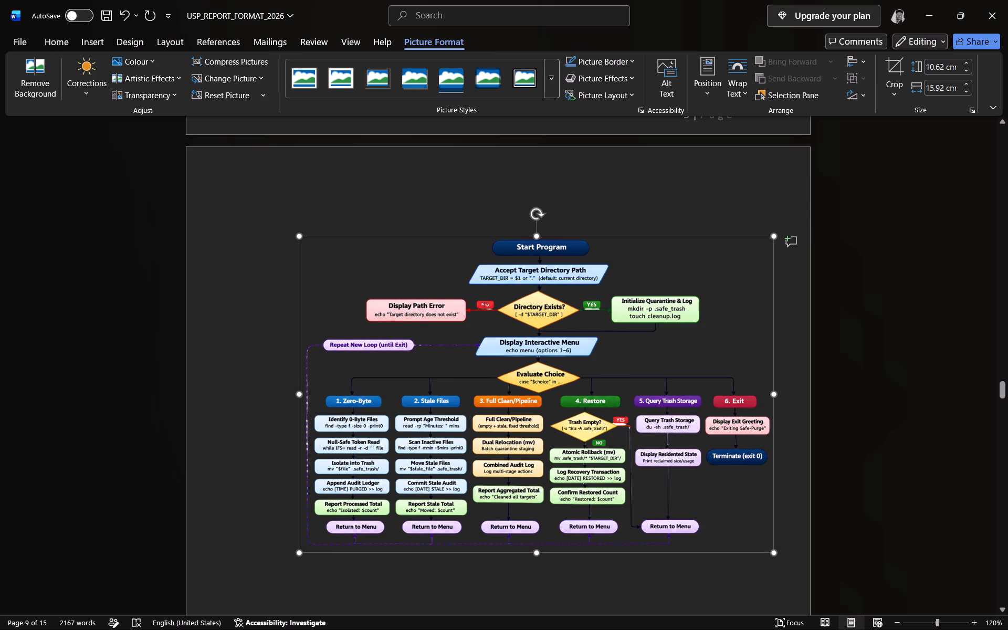
Set the flowchart picture's text wrapping to Top and Bottom and fix its position on the page.
left_click(751, 275)
right_click(762, 264)
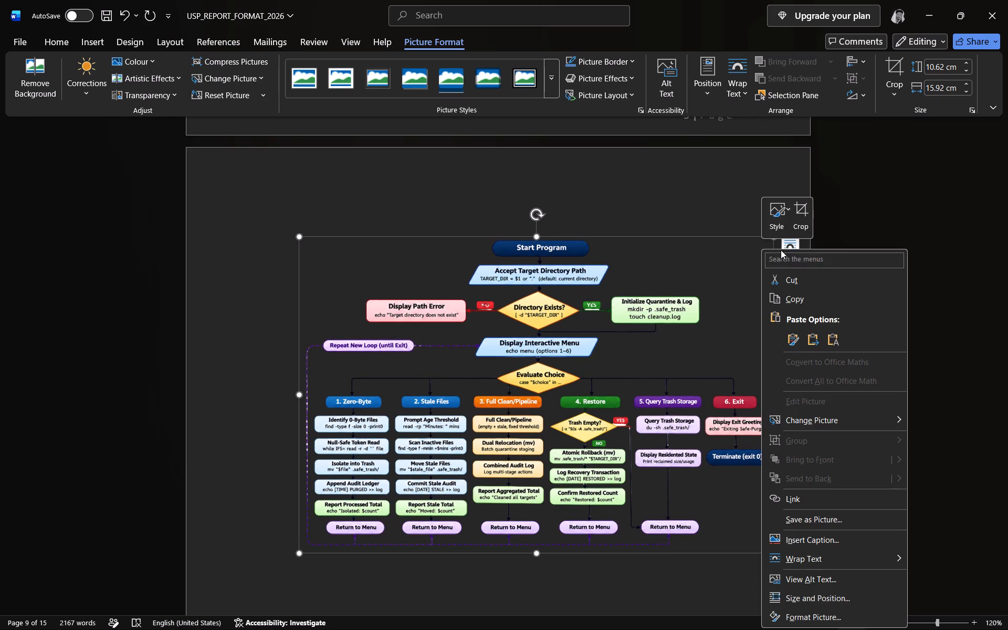
left_click(783, 244)
left_click(831, 363)
left_click(831, 402)
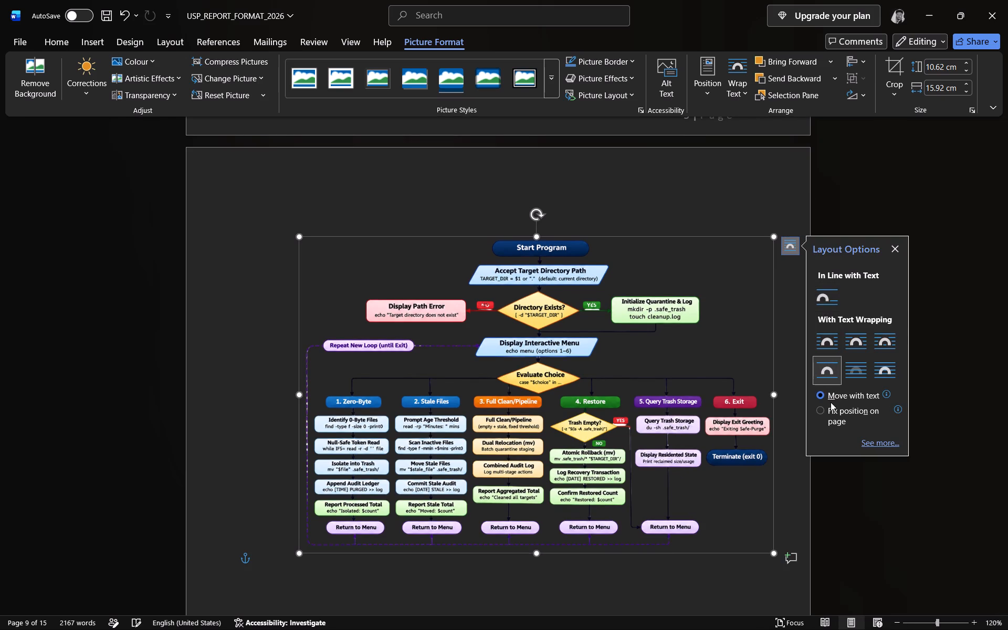
left_click(831, 413)
left_click(879, 475)
Move the flowchart picture up to the page's top margin and align it between the side margins.
left_click(715, 302)
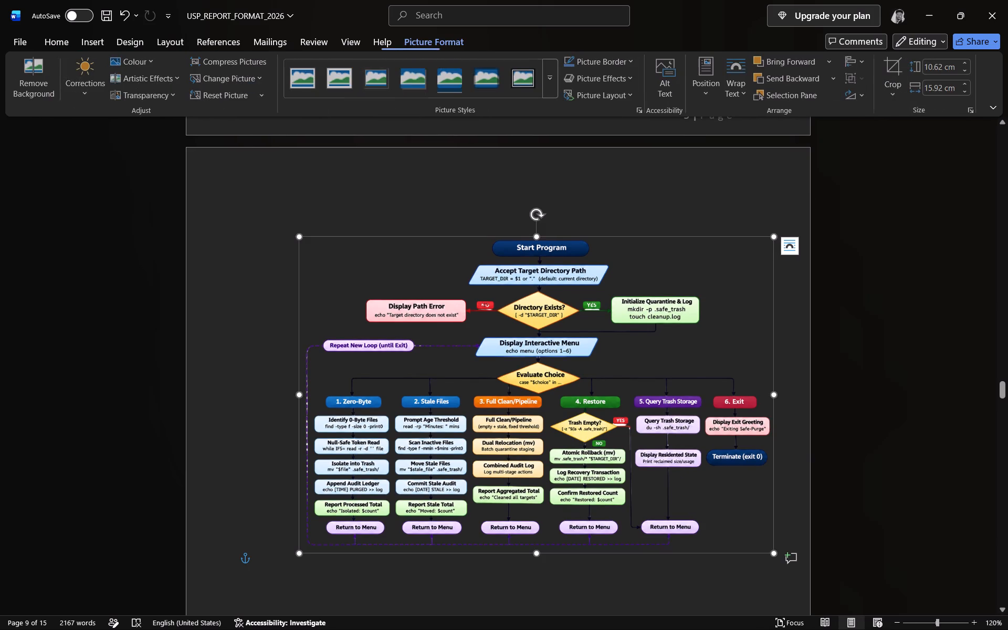
left_click_drag(711, 236, 651, 194)
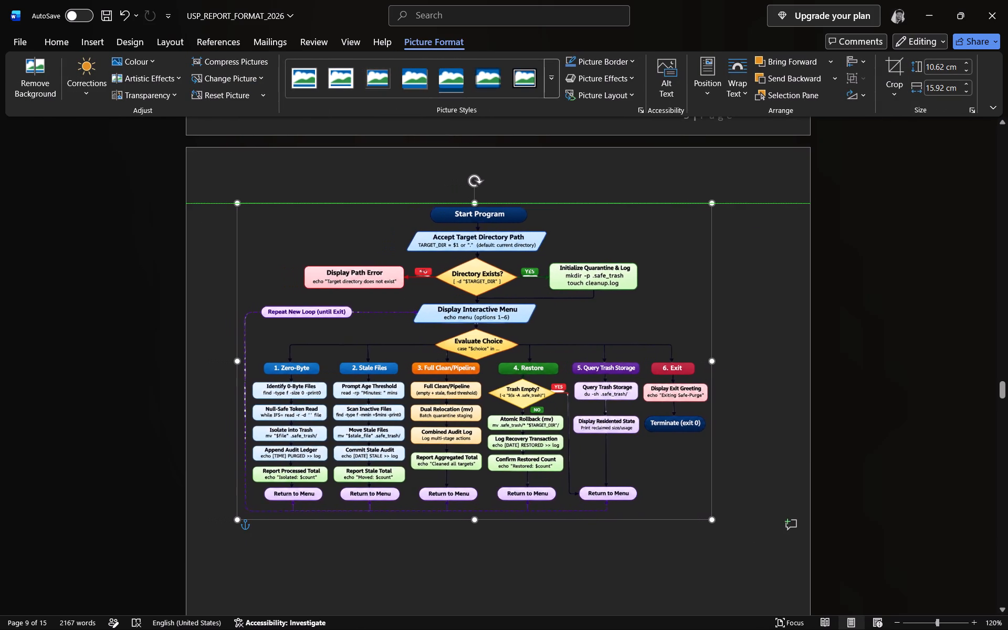
left_click_drag(651, 194, 678, 200)
Stretch the flowchart picture to about 13.56 cm high and widen it on both sides to about 18.17 cm.
left_click_drag(501, 522, 508, 565)
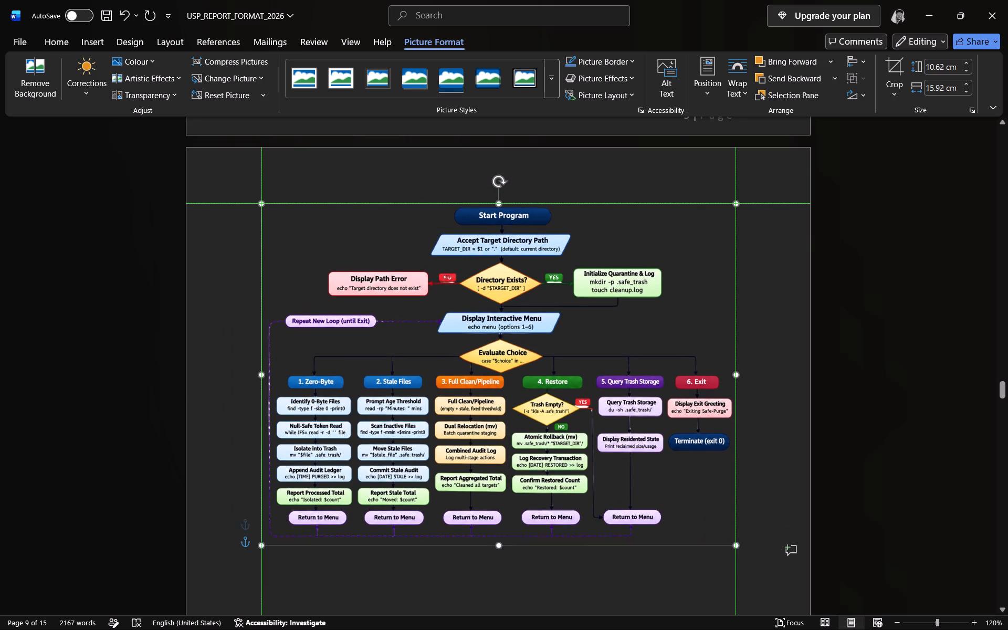
left_click_drag(508, 565, 513, 608)
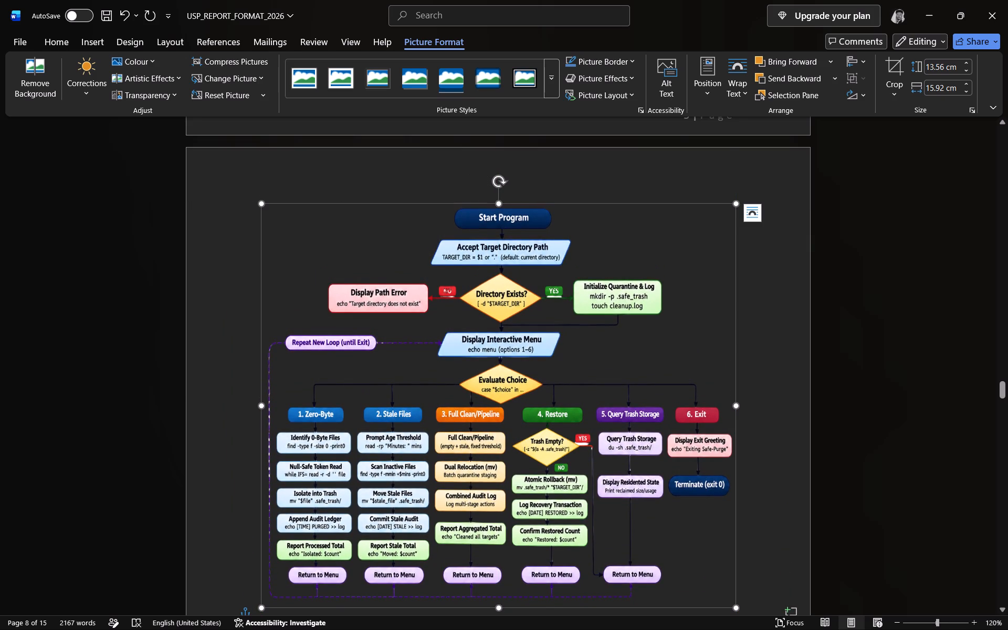
left_click_drag(260, 406, 228, 406)
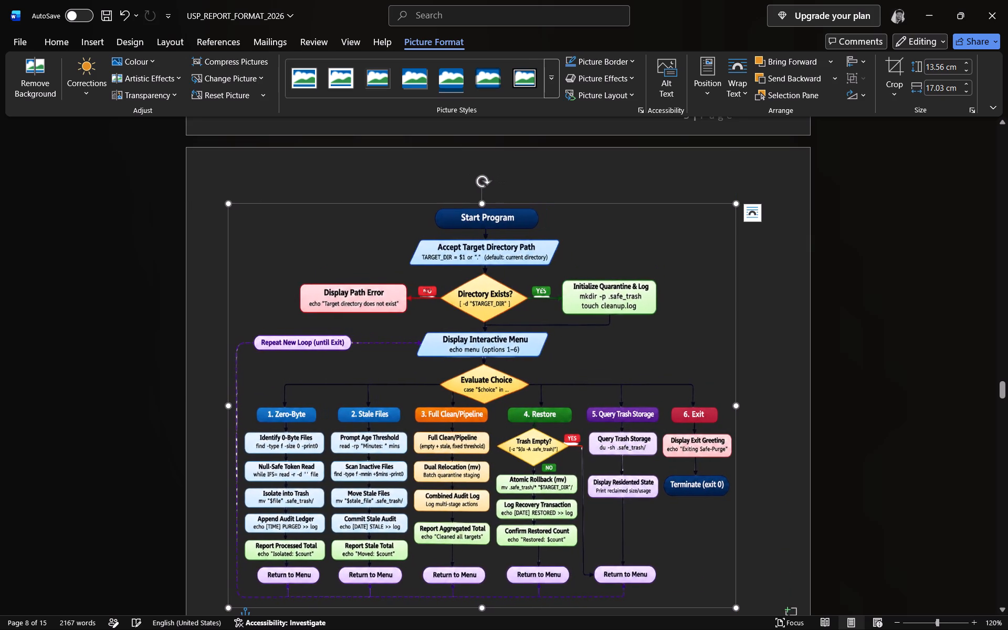
left_click_drag(738, 407, 769, 406)
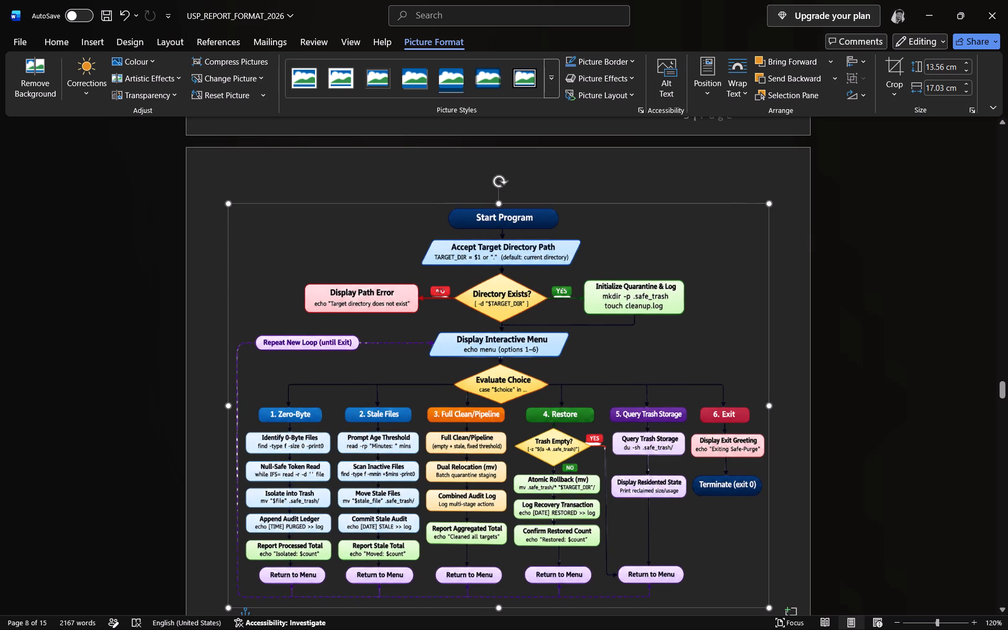
left_click_drag(769, 406, 769, 406)
Extend the flowchart picture's bottom edge to make it about 18.17 cm high.
scroll(611, 435, "down", 6)
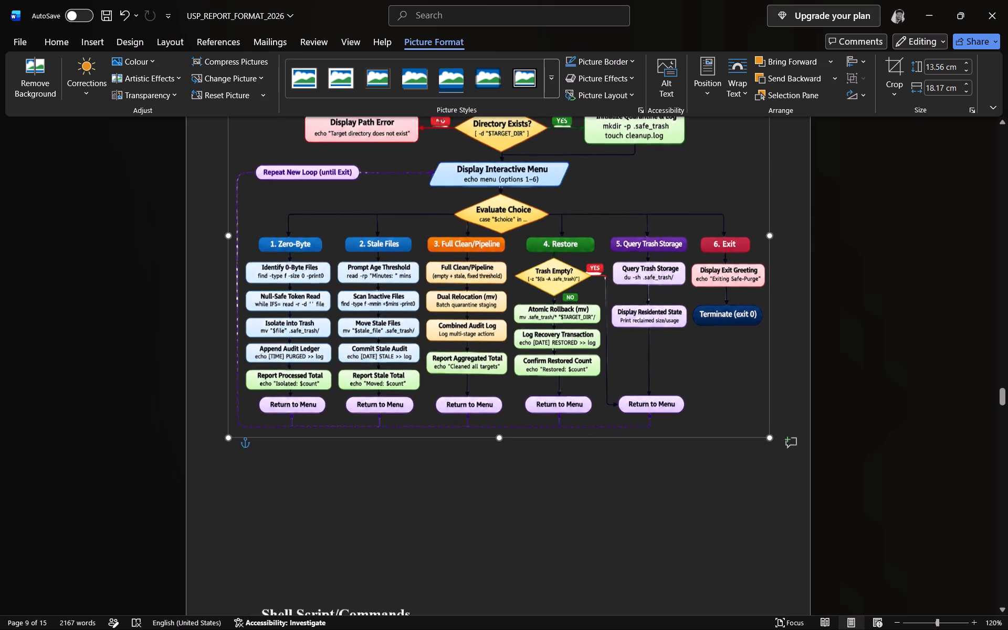
scroll(597, 459, "down", 2)
left_click_drag(499, 306, 502, 365)
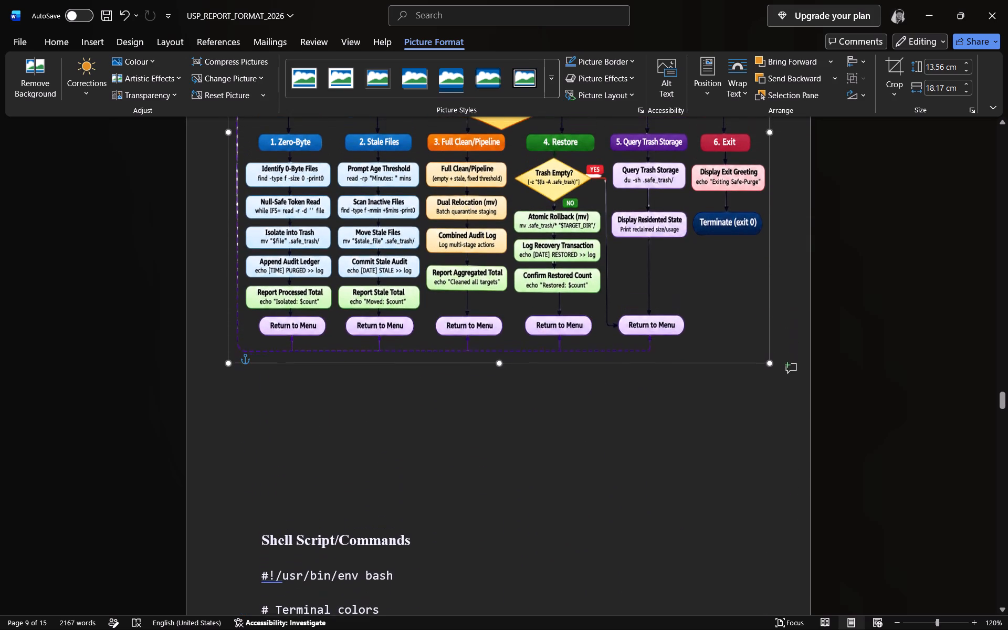
left_click_drag(502, 365, 509, 444)
Review the resized flowchart's fit on its page against the preceding page and the Shell Script/Commands heading, and deselect the picture.
scroll(607, 408, "up", 4)
scroll(608, 408, "down", 14)
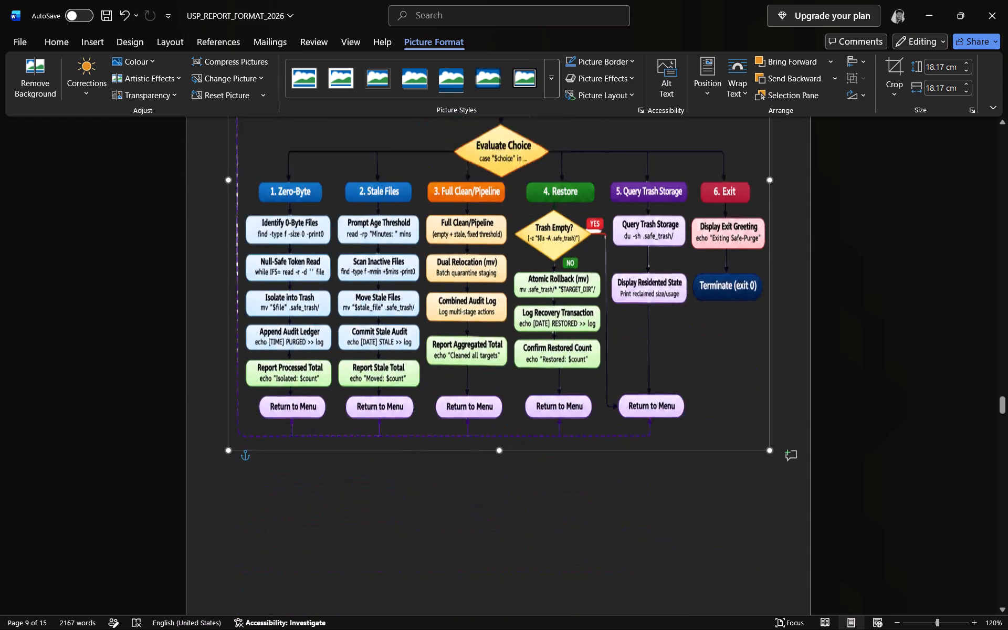
scroll(608, 408, "down", 6)
scroll(608, 408, "up", 8)
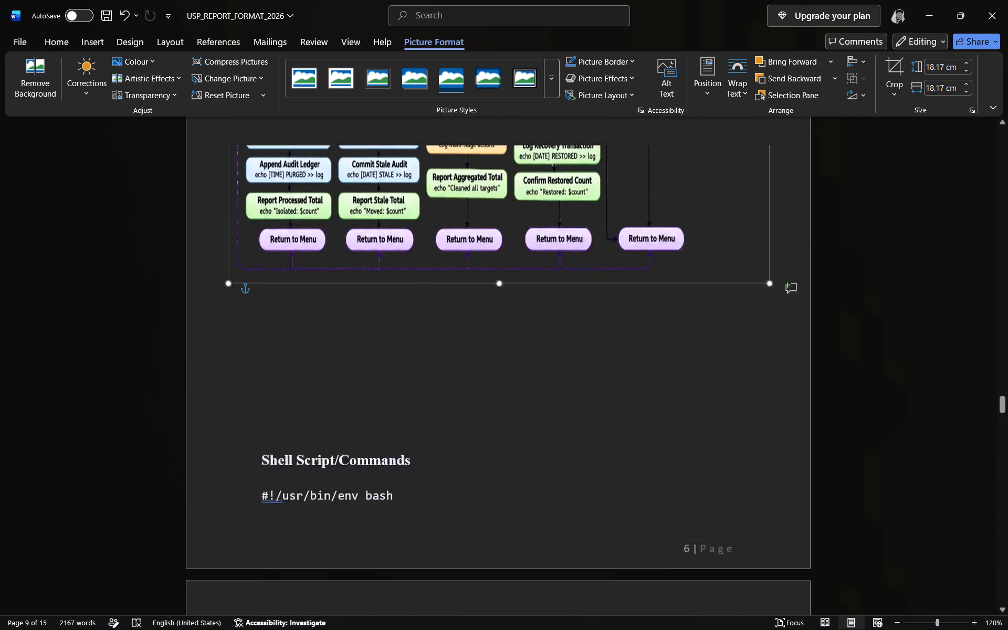
scroll(608, 408, "up", 13)
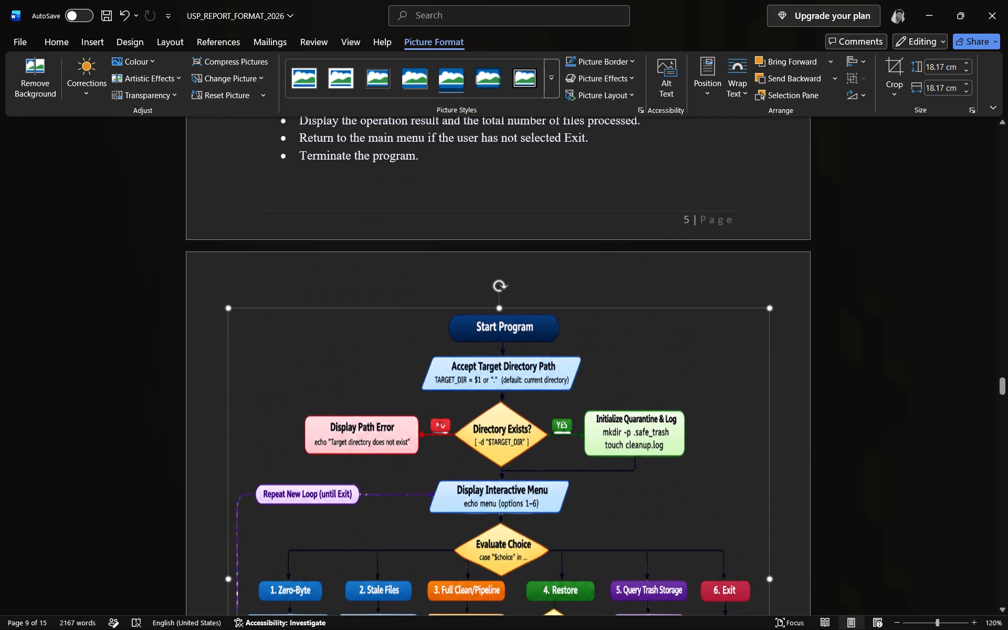
scroll(608, 408, "up", 1)
scroll(608, 408, "down", 17)
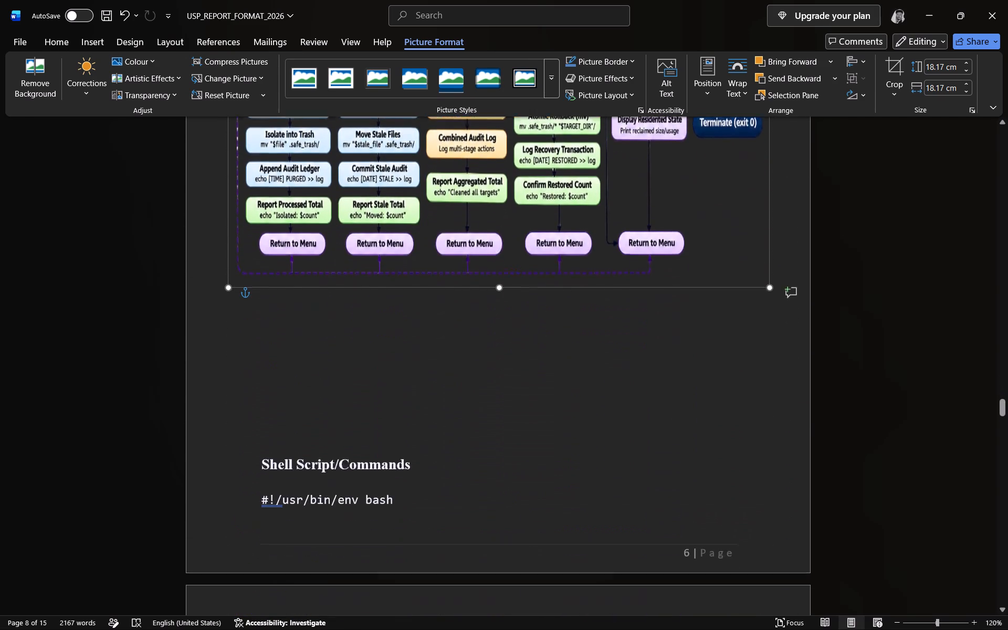
scroll(372, 391, "up", 15)
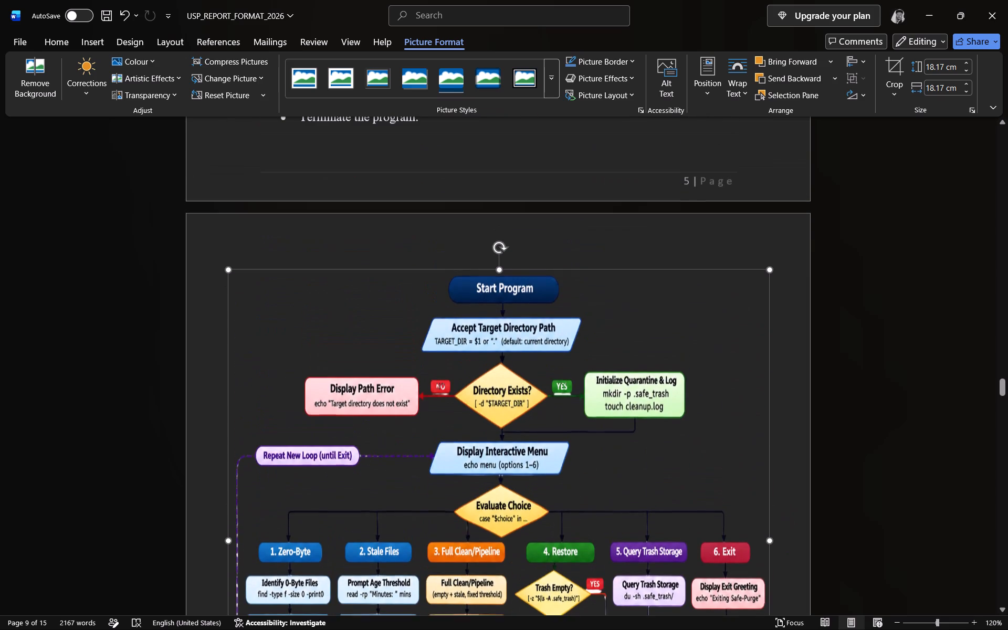
left_click(337, 257)
left_click(337, 257)
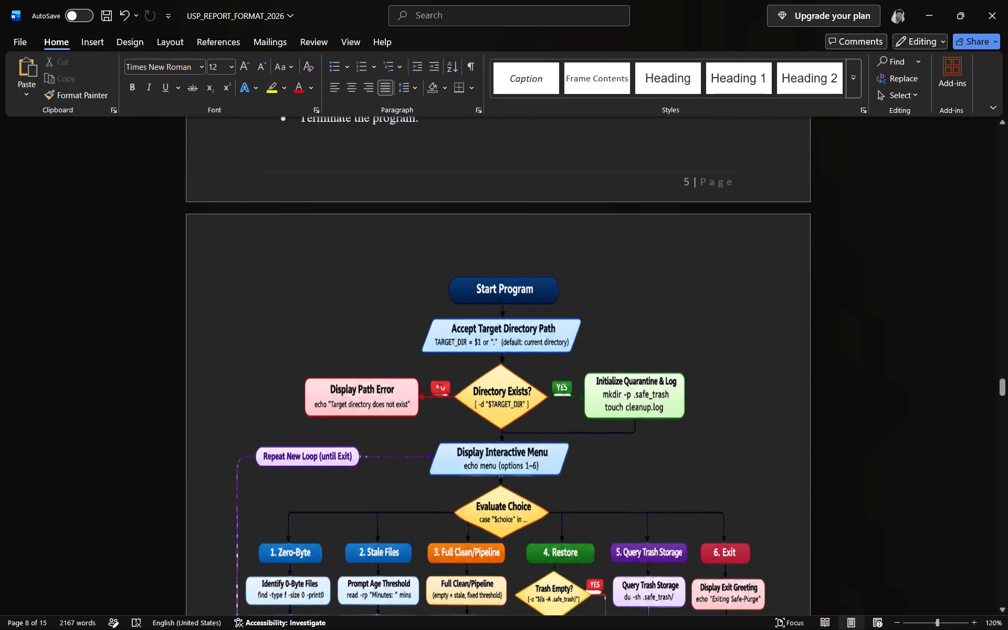
Move the flowchart picture slightly down the page to leave a free line above it.
left_click(340, 248)
left_click(364, 287)
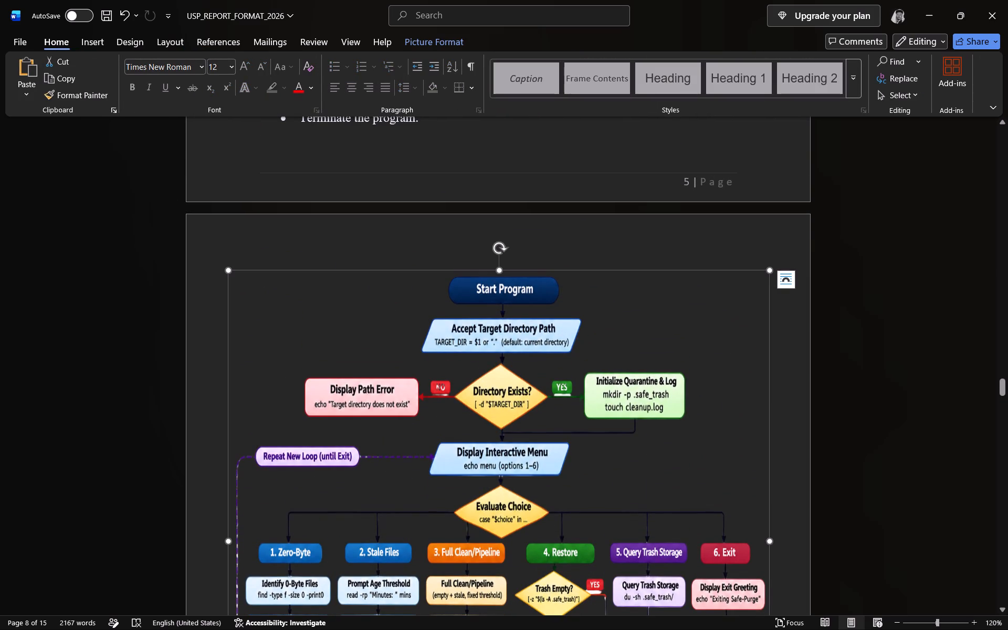
left_click_drag(369, 270, 365, 303)
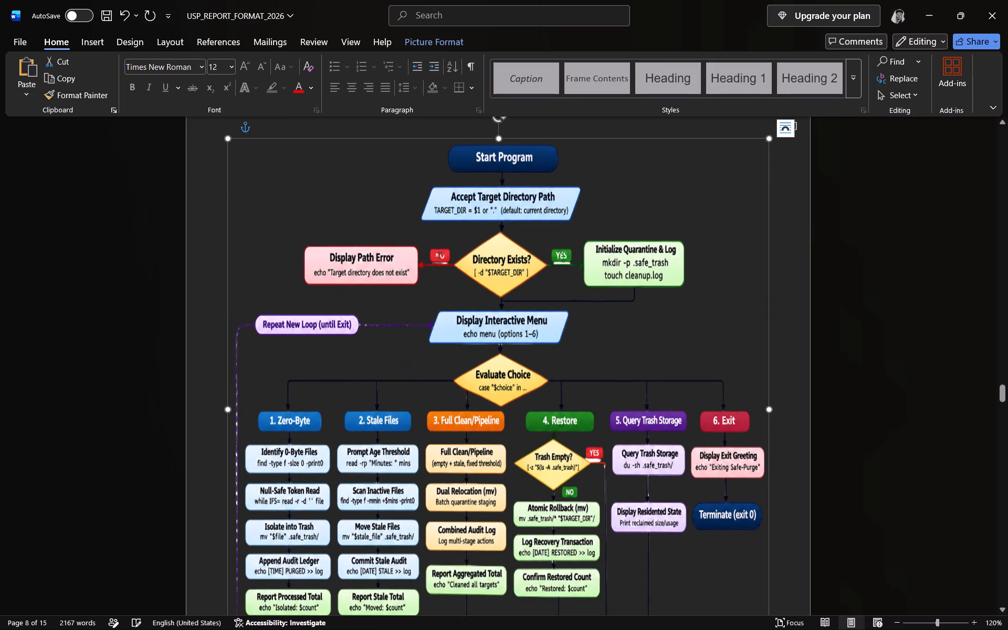
Enter the heading text "FlowChart" on the empty line above the flowchart picture.
scroll(341, 274, "up", 8)
left_click(285, 406)
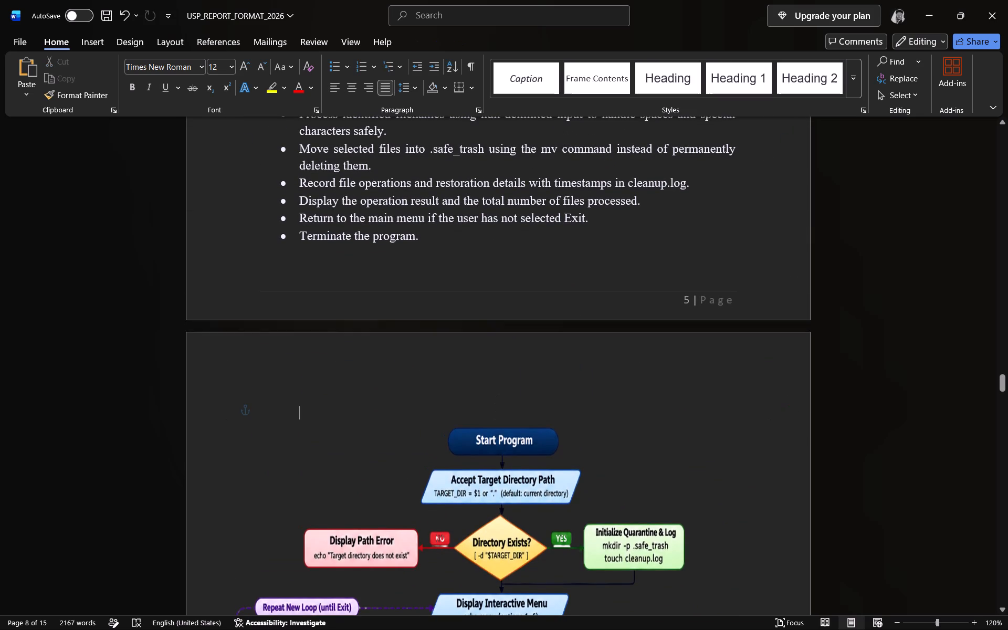
type("Floe")
key("BackSpace")
key("w")
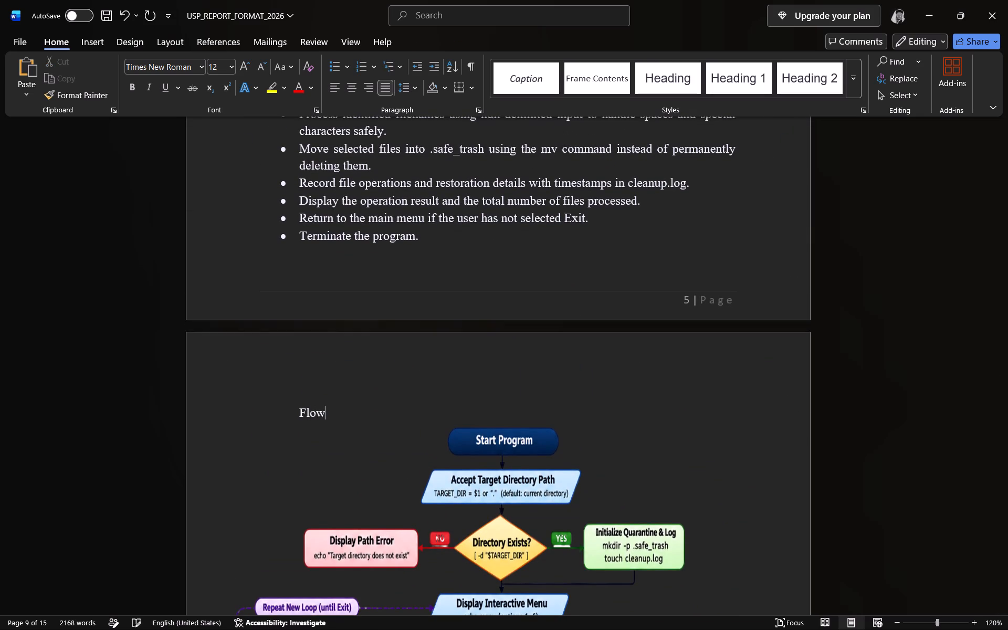
type("Chart")
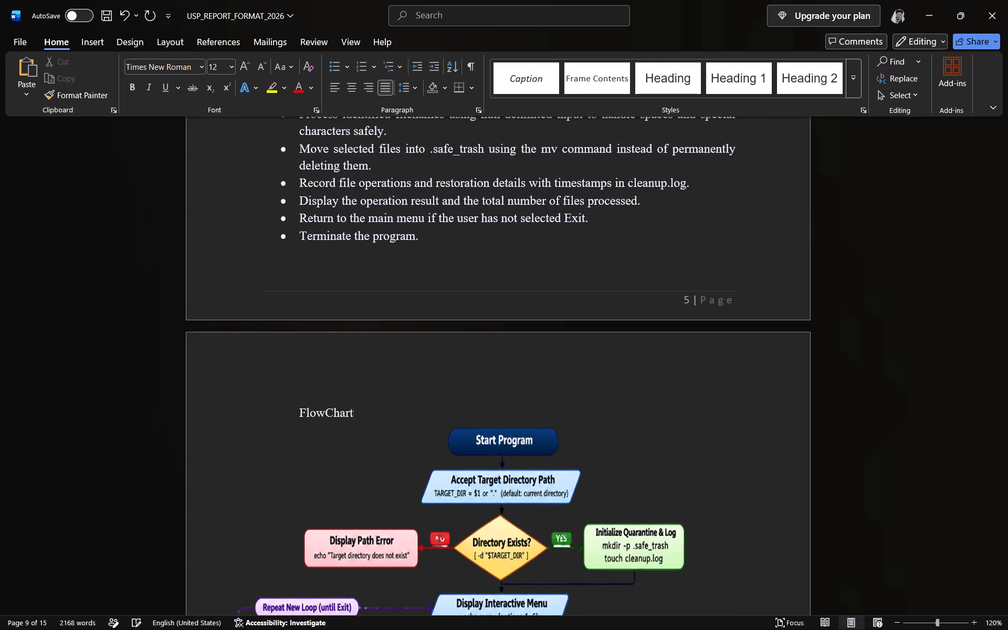
Remove the indent before the FlowChart heading and pull it up one line to start at the page's left margin.
left_click(297, 409)
key("BackSpace")
key("BackSpace")
key("BackSpace")
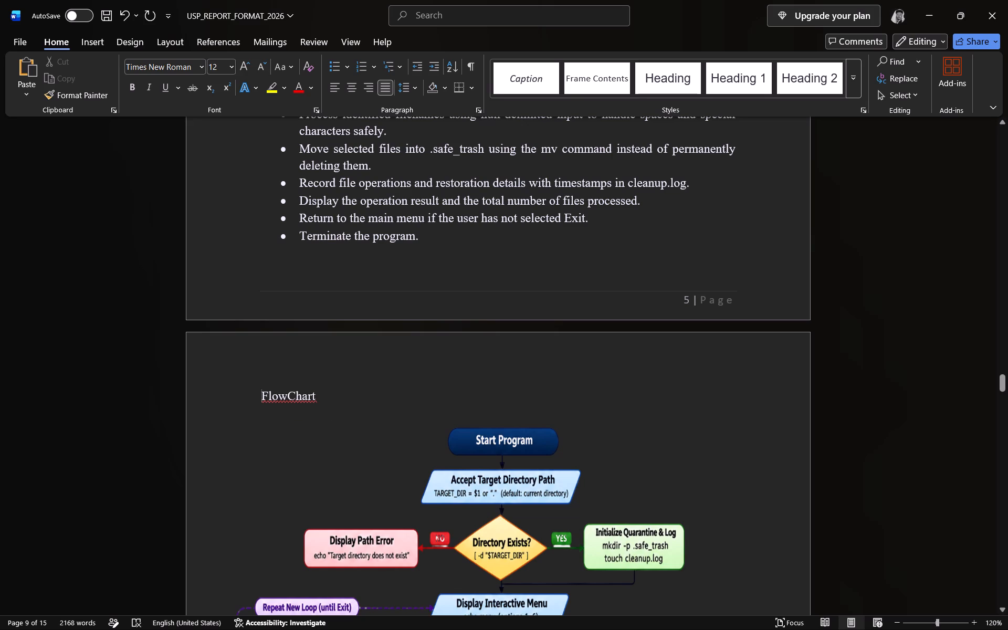
Make the whole FlowChart heading bold, including its first letter.
left_click_drag(262, 395, 318, 399)
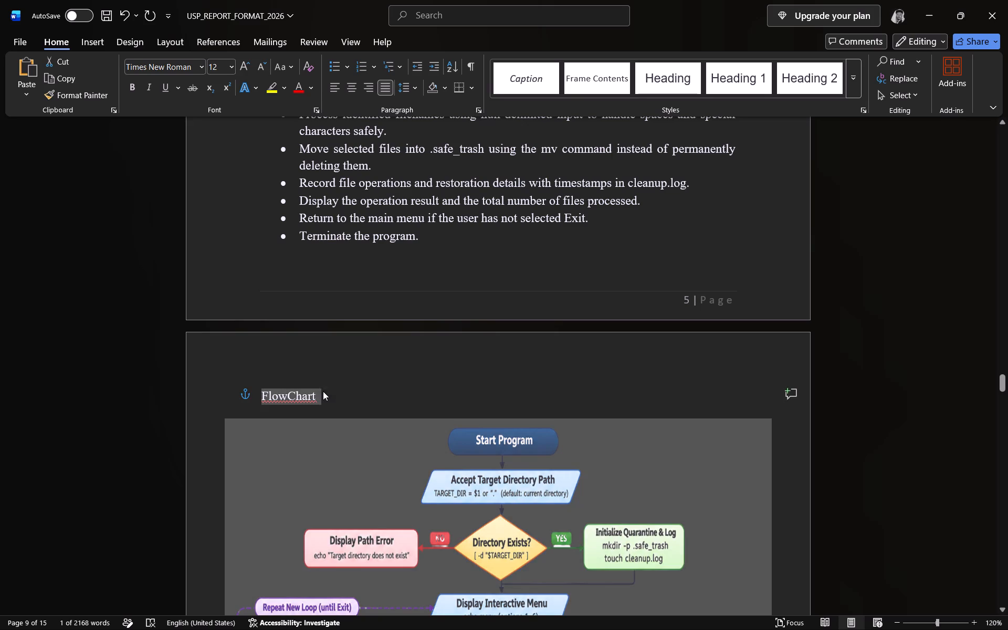
left_click(323, 391)
left_click_drag(321, 392, 264, 386)
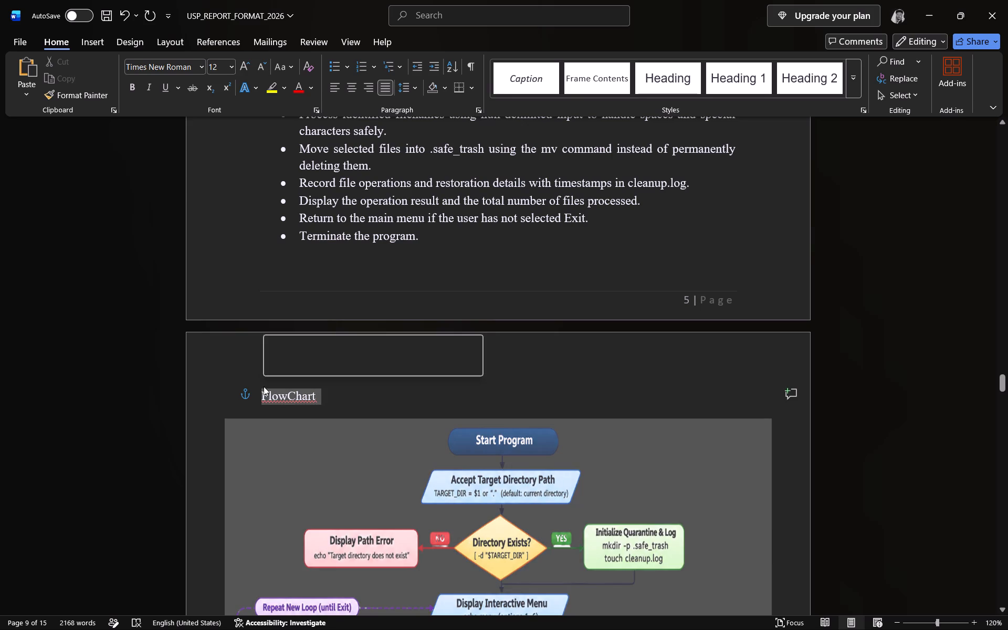
left_click(268, 400)
left_click_drag(262, 396, 313, 397)
left_click(320, 394)
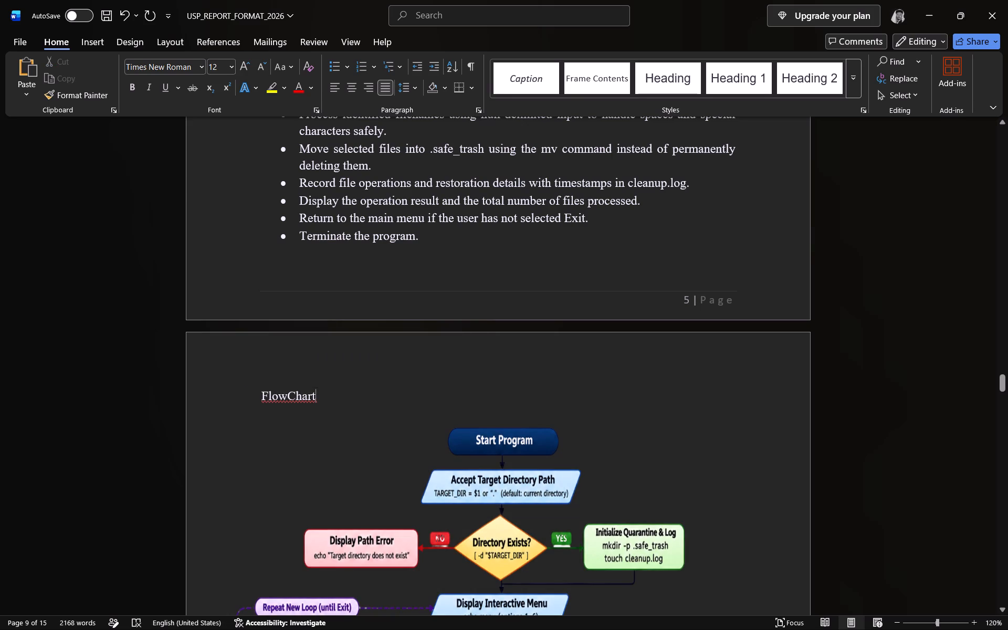
left_click_drag(317, 394, 265, 386)
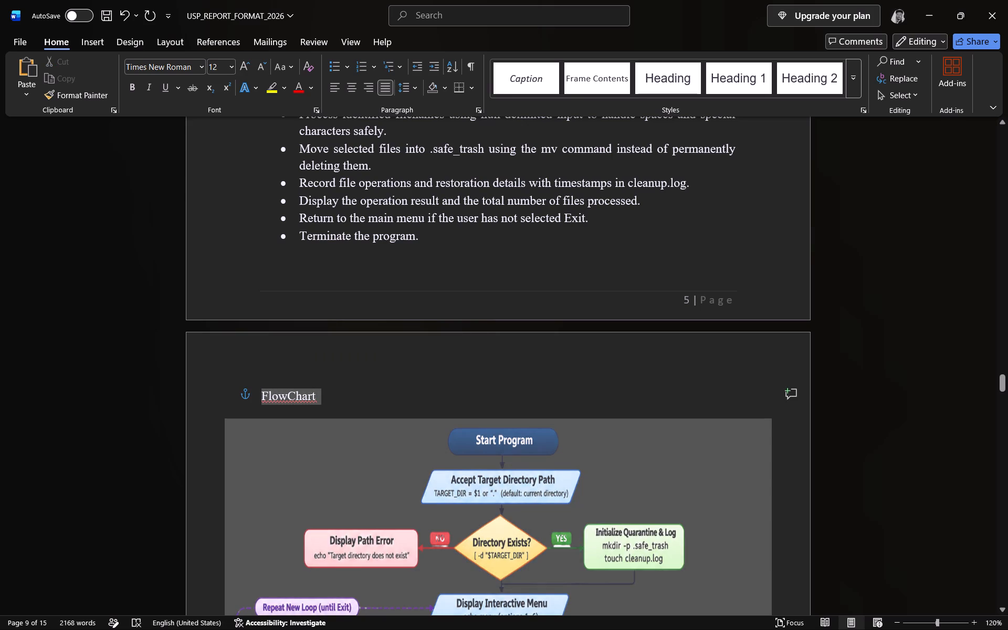
left_click_drag(265, 386, 264, 400)
left_click_drag(264, 400, 266, 400)
left_click(280, 379)
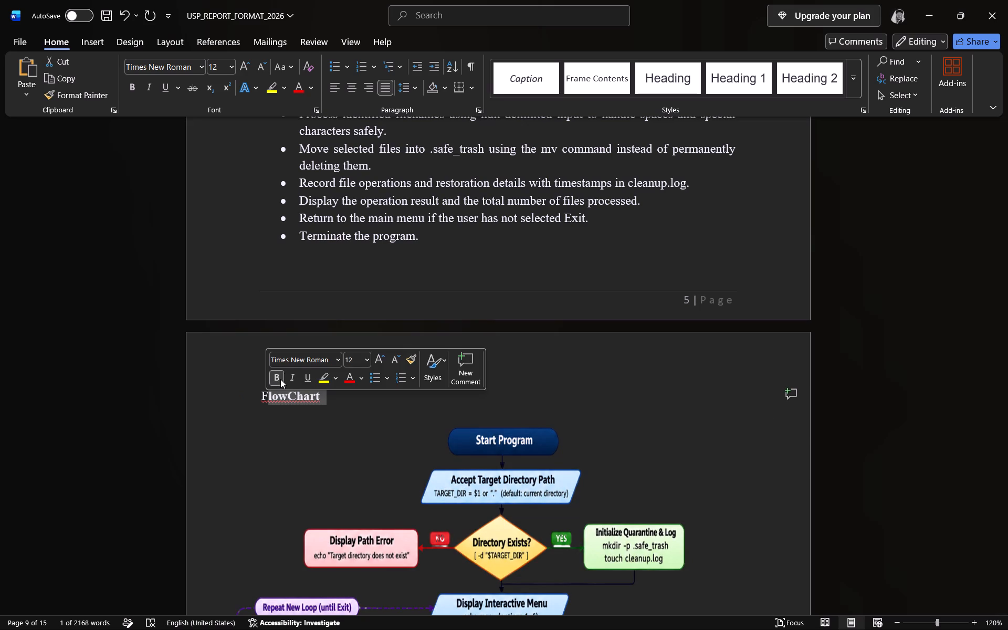
triple_click(267, 395)
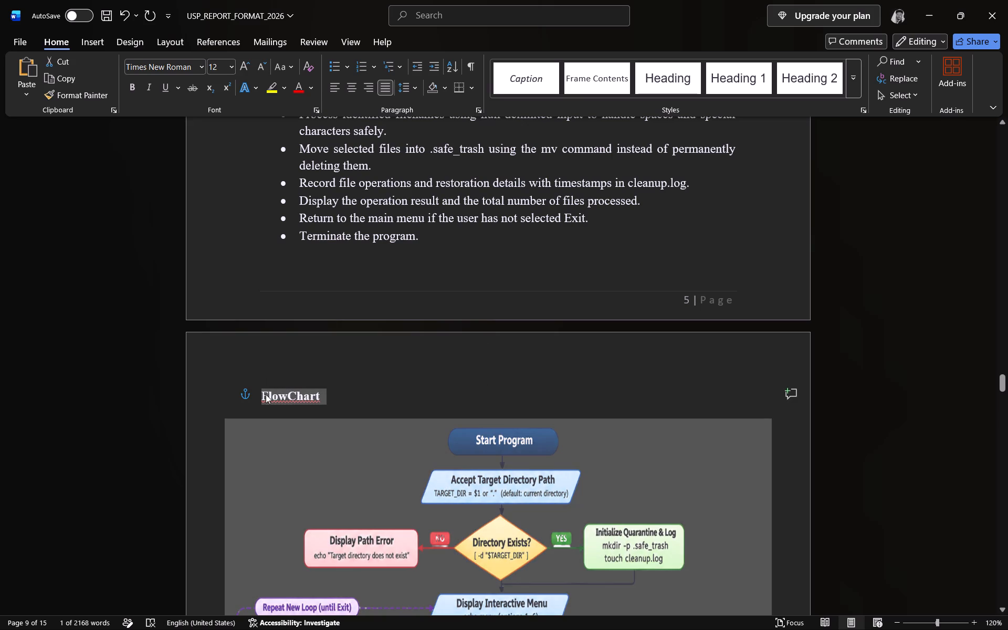
left_click(265, 394)
left_click(262, 393)
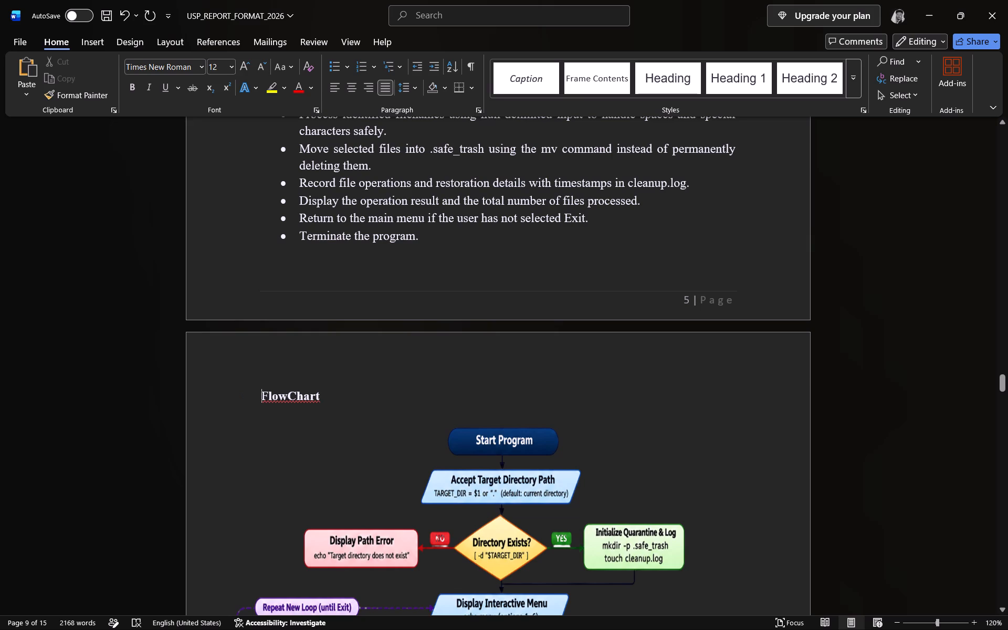
left_click(277, 375)
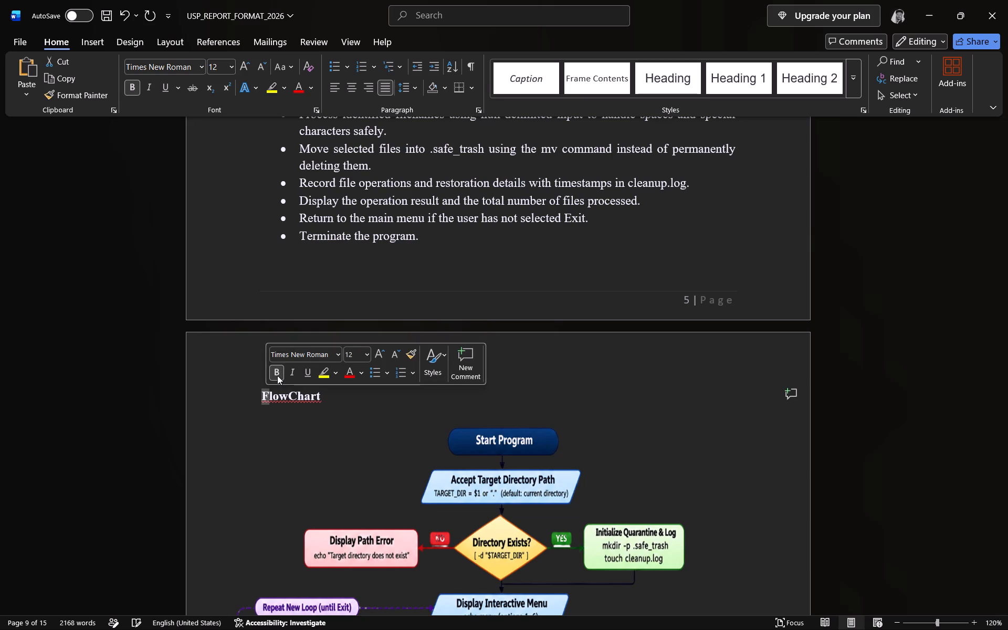
Correct the heading's spelling to the suggested form "Flow-chart".
left_click(345, 406)
right_click(304, 400)
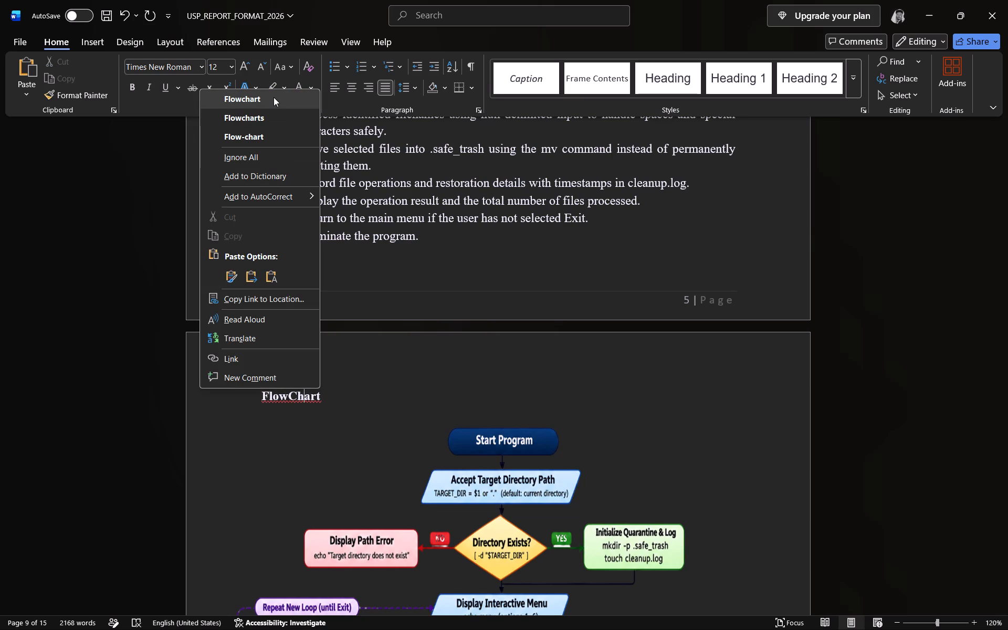
left_click(272, 138)
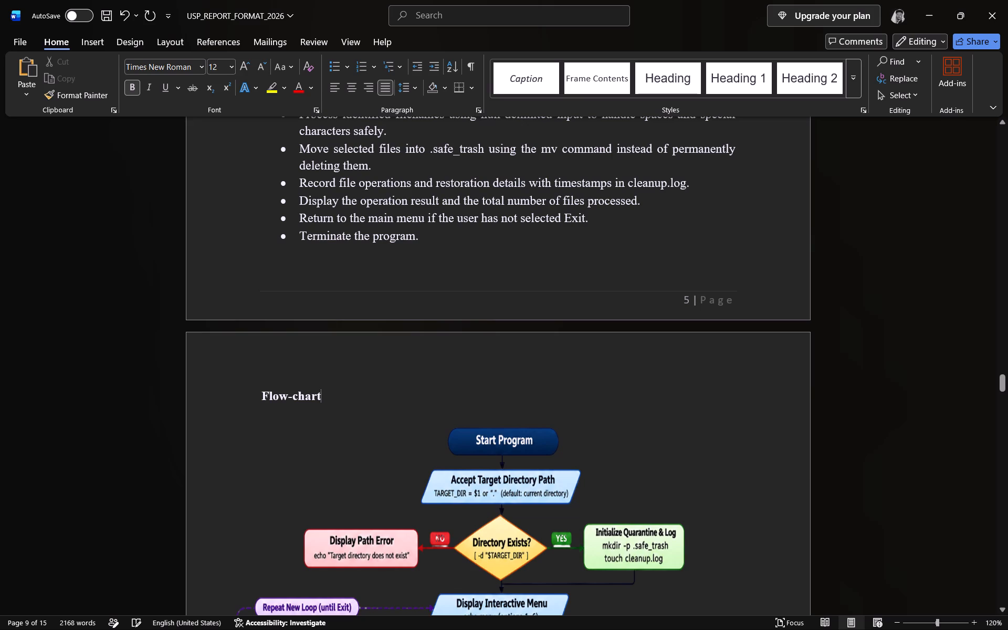
Delete the surplus blank lines between the flowchart picture and the Shell Script/Commands heading.
scroll(831, 434, "down", 4)
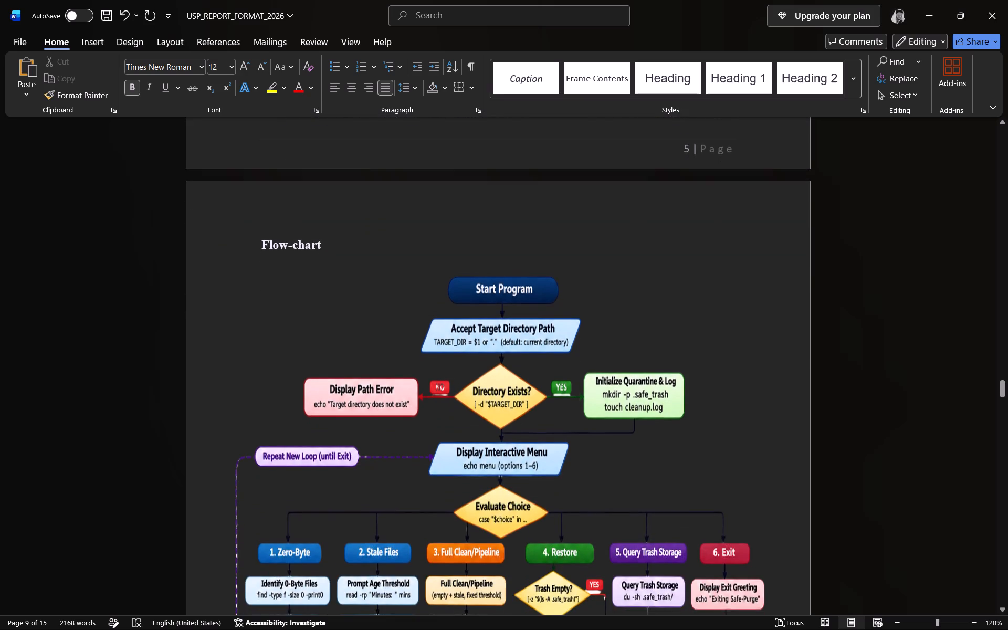
scroll(831, 435, "down", 14)
scroll(831, 436, "up", 4)
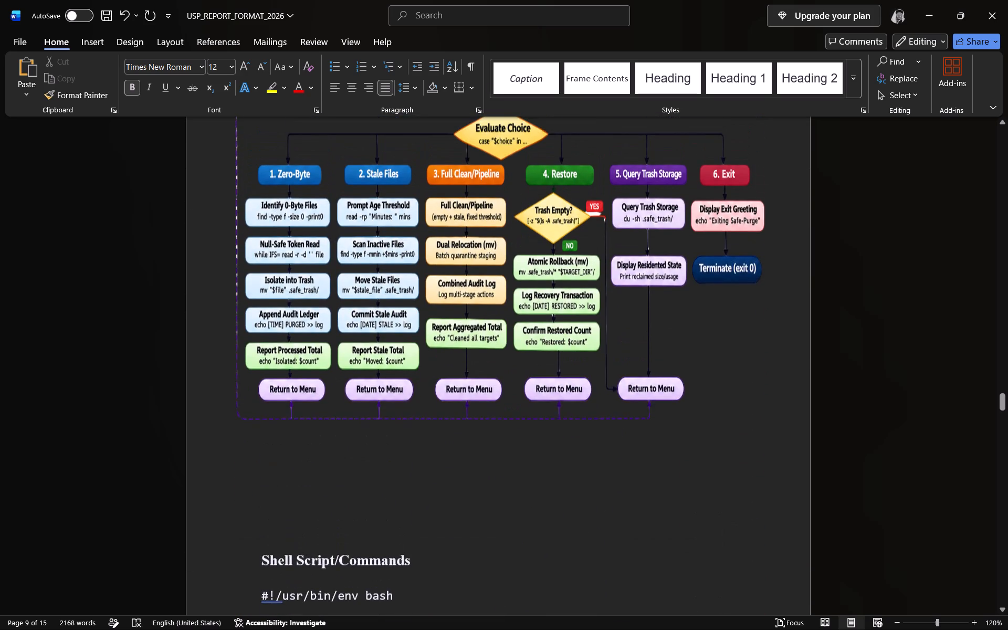
scroll(831, 436, "down", 5)
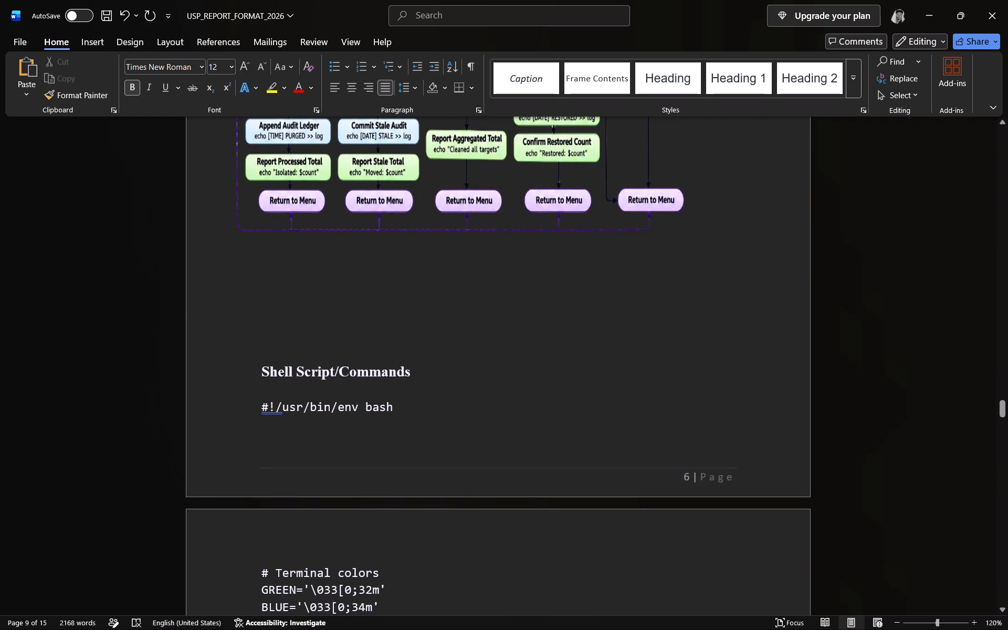
left_click(258, 363)
key("BackSpace")
key("BackSpace")
key("BackSpace")
key("BackSpace")
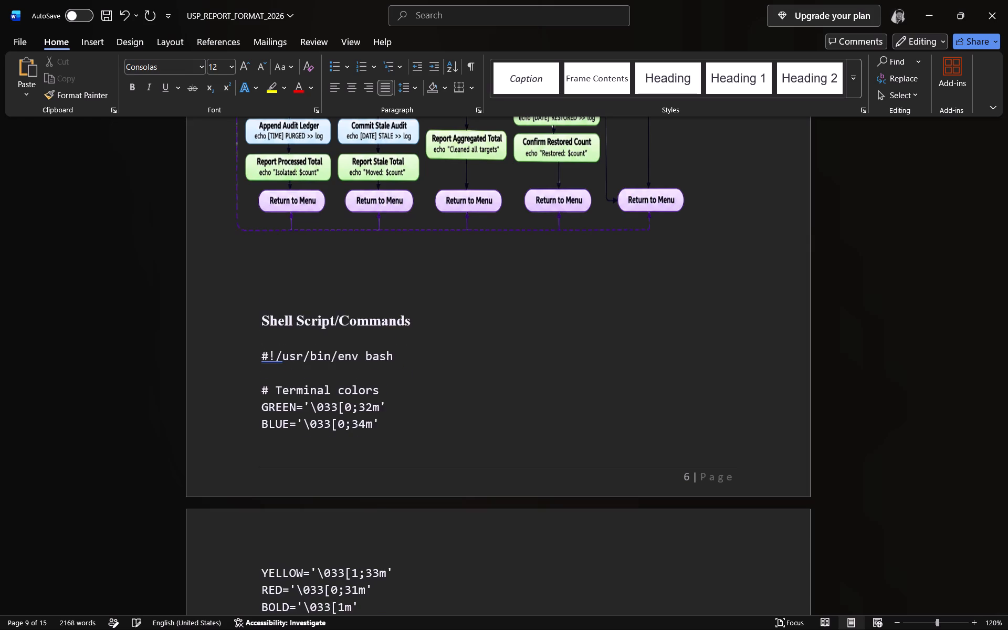
key("BackSpace")
key("BackSpace")
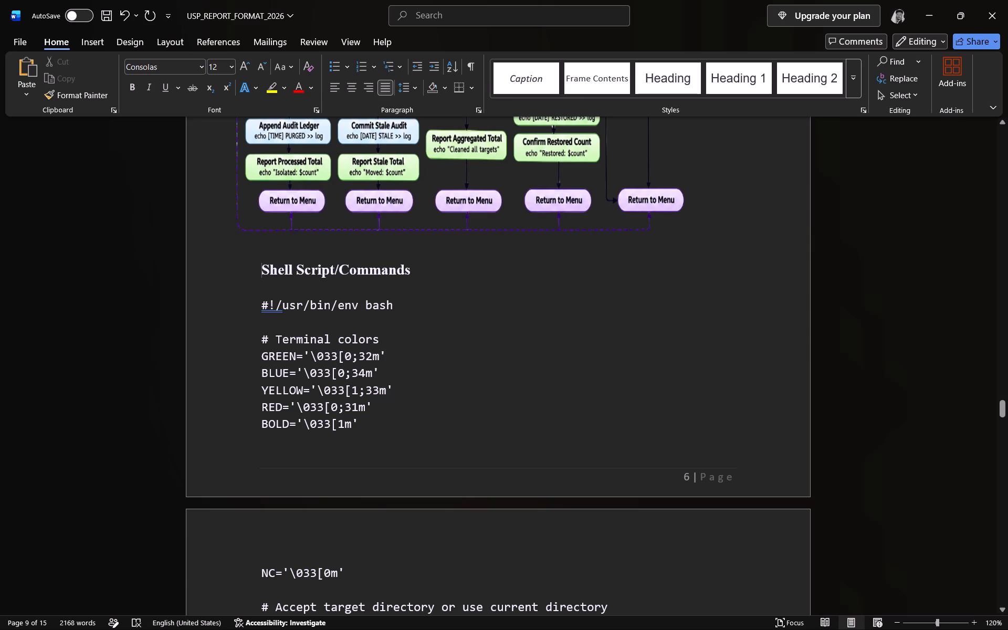
Delete the overflowing dashes from both separator lines around "Module 1: Zero-Byte File Cleanup" so each fits on one line.
scroll(333, 325, "down", 18)
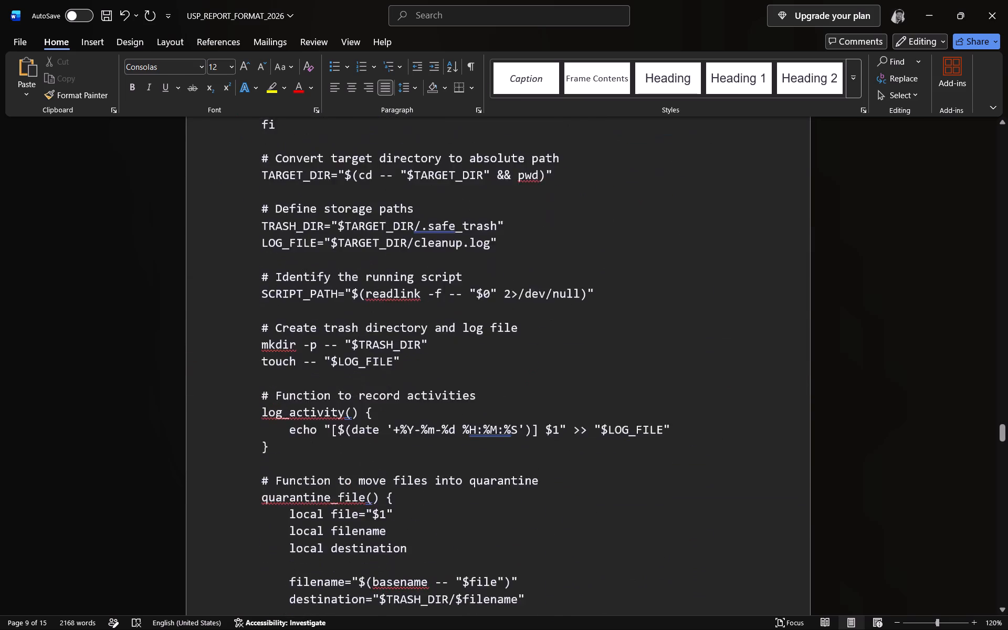
scroll(358, 327, "down", 16)
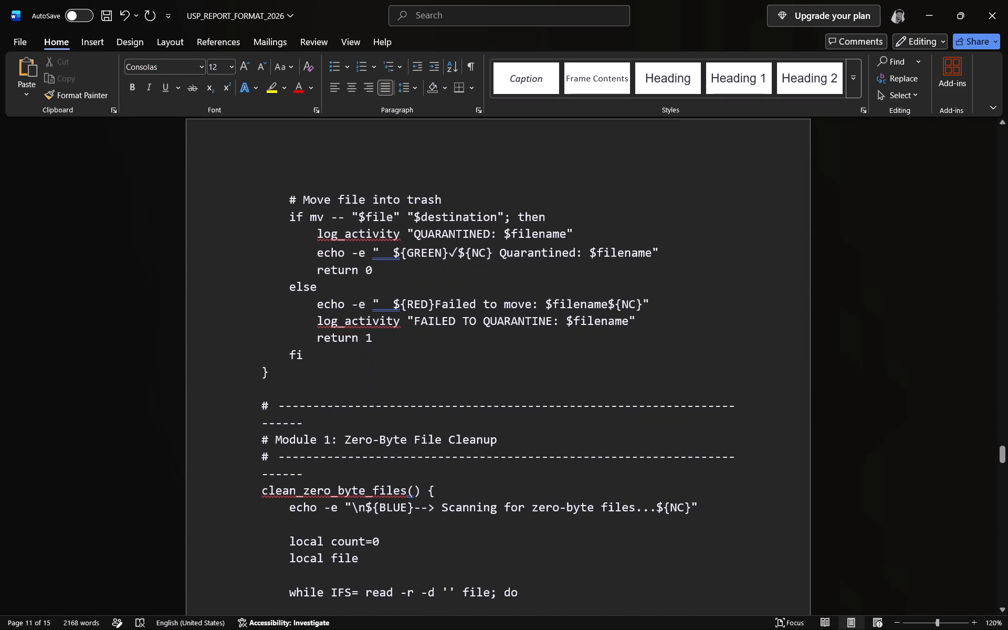
left_click_drag(308, 424, 256, 423)
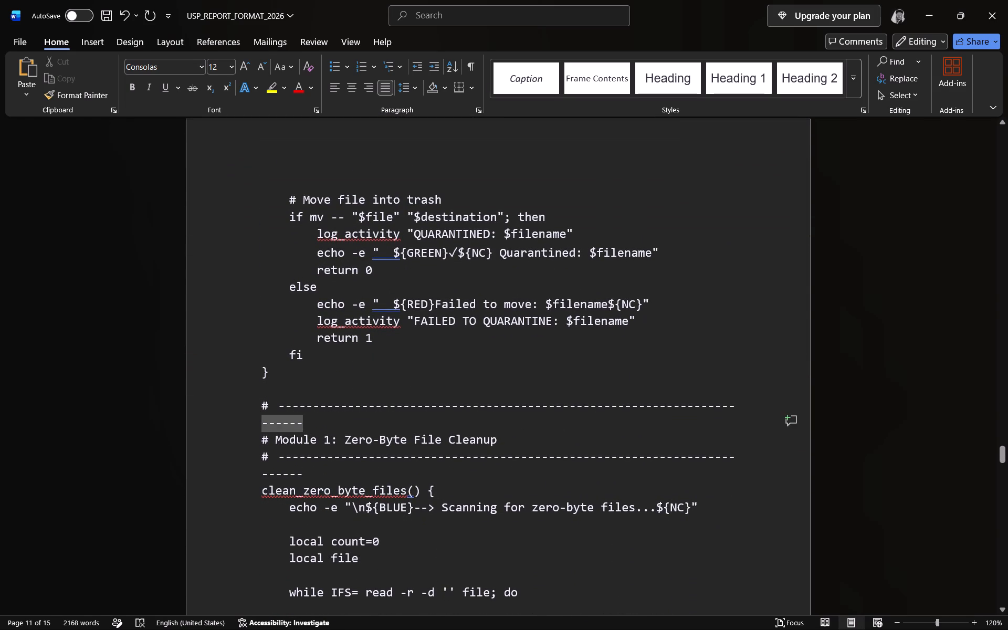
left_click_drag(256, 423, 255, 423)
key("BackSpace")
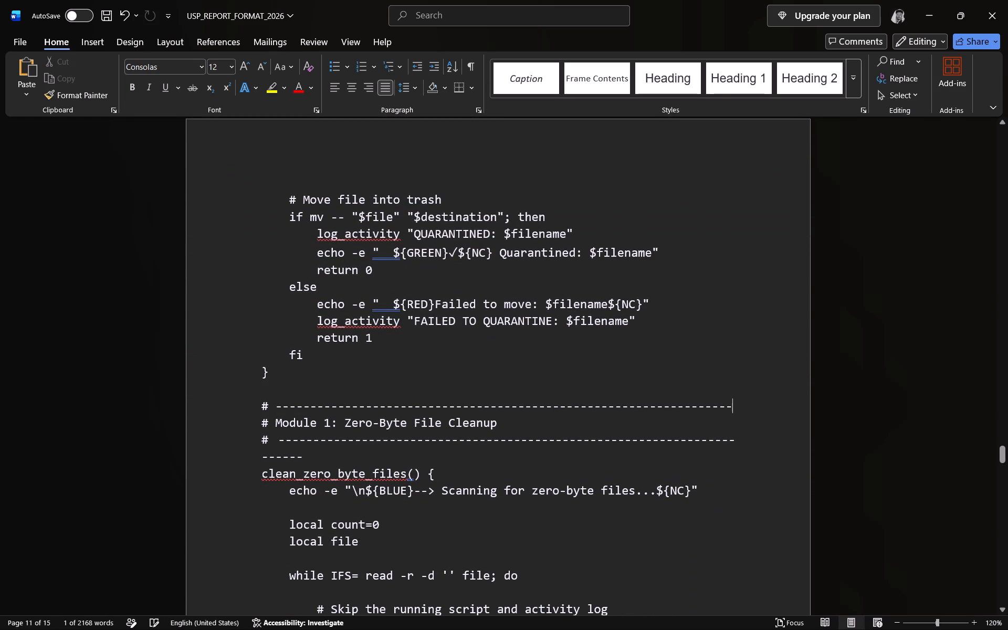
left_click_drag(309, 457, 258, 458)
key("BackSpace")
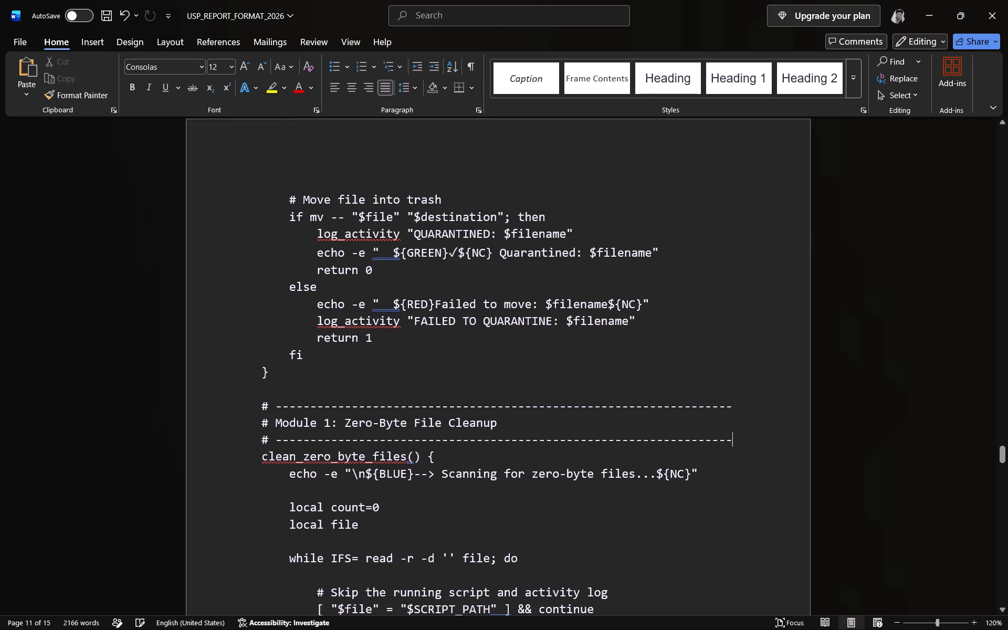
Delete the overflowing dashes from both separator lines around "Module 2: Stale File Cleanup" so each fits on one line.
scroll(325, 474, "down", 11)
left_click_drag(313, 453, 268, 450)
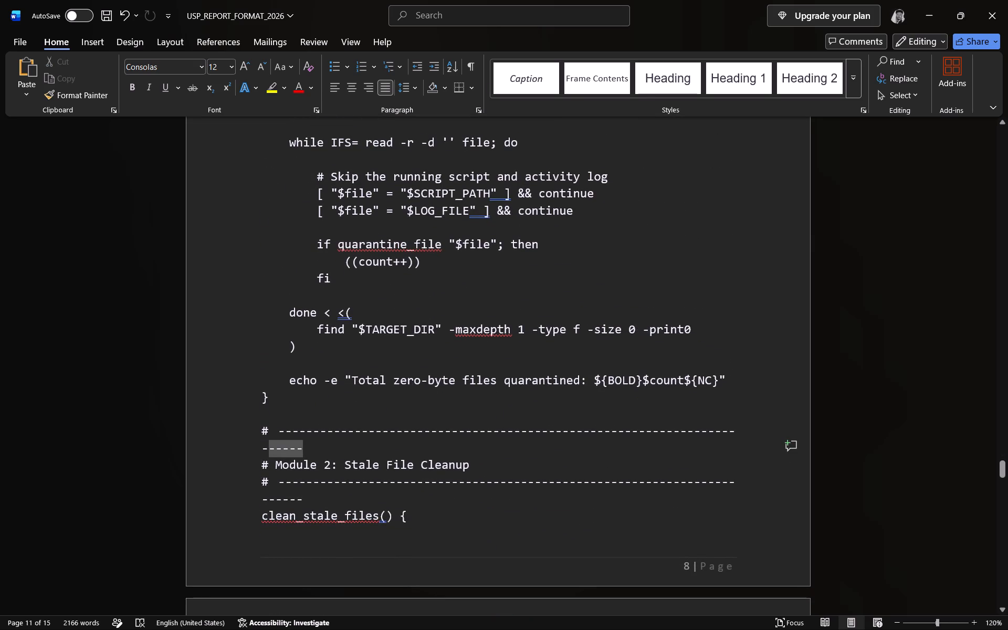
left_click_drag(268, 450, 254, 446)
key("BackSpace")
left_click_drag(325, 480, 268, 480)
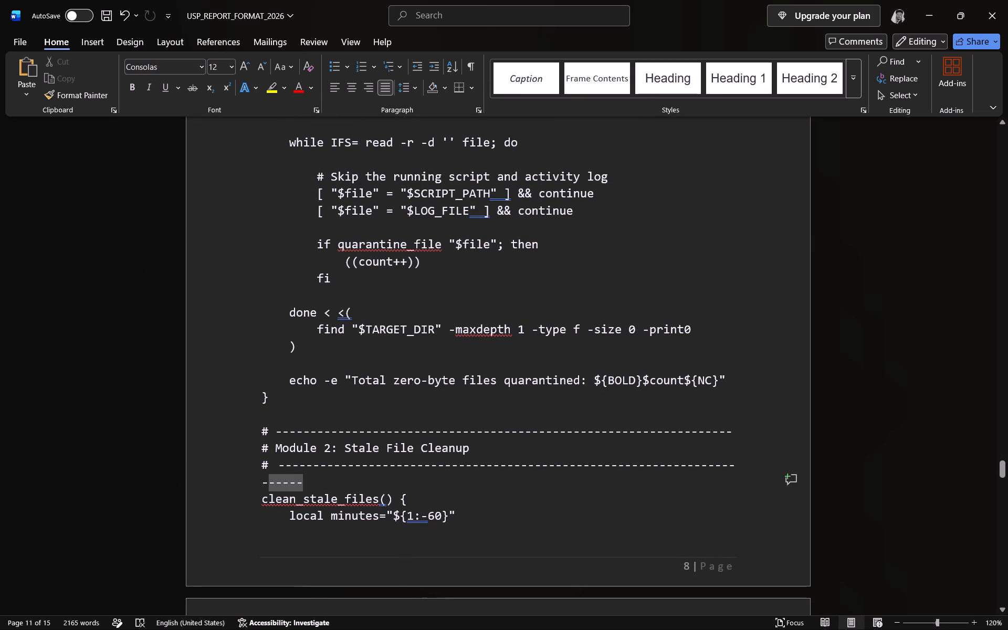
left_click_drag(268, 480, 262, 478)
key("BackSpace")
Delete the overflowing dashes from both separator lines around "Module 3: File Restoration" so each fits on one line.
scroll(321, 496, "down", 17)
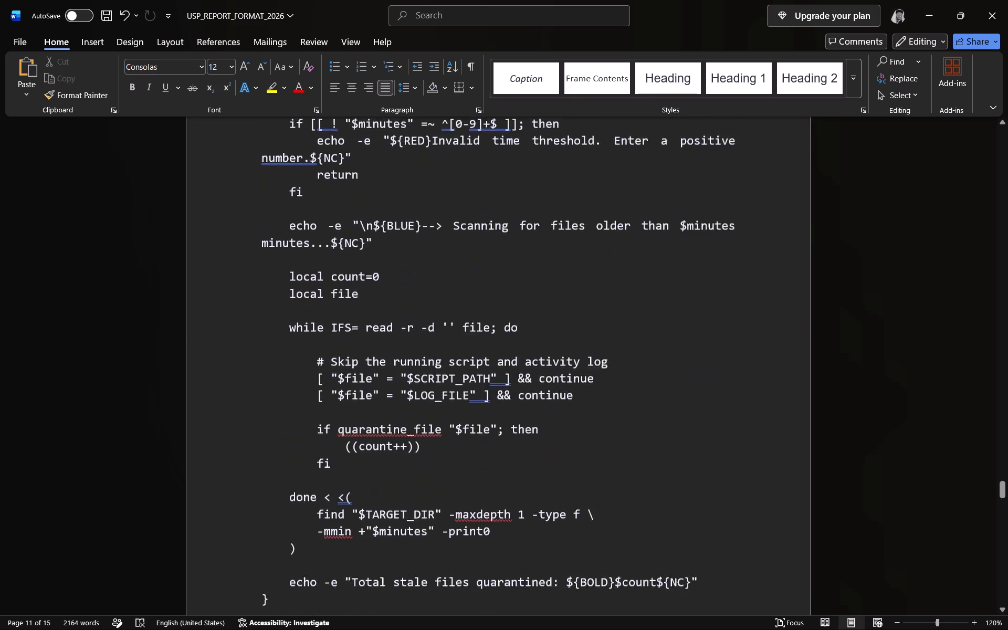
scroll(321, 496, "down", 2)
left_click_drag(306, 489, 257, 488)
key("BackSpace")
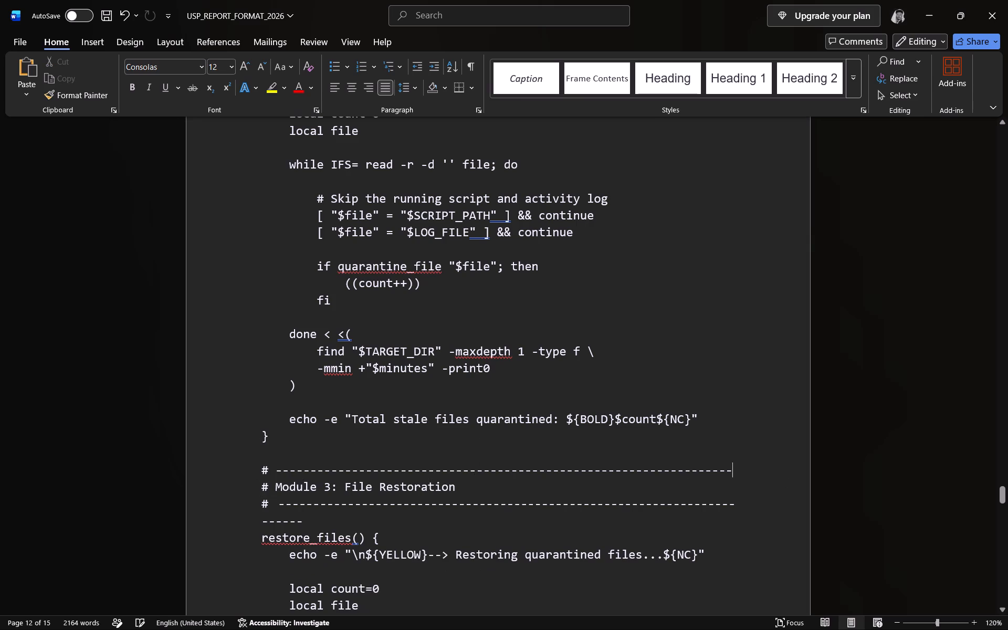
left_click_drag(309, 521, 263, 521)
key("BackSpace")
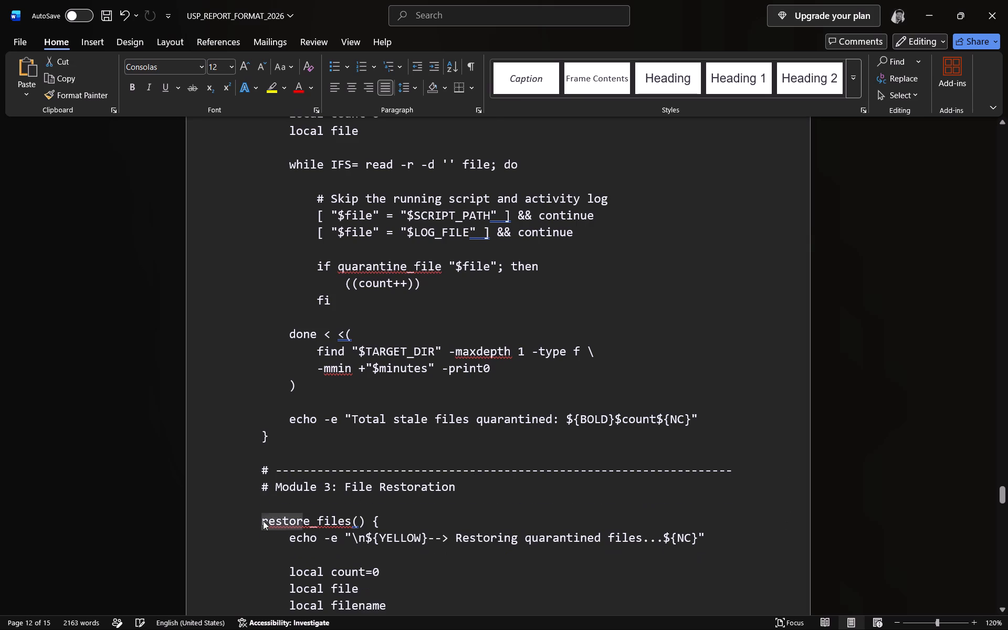
Delete the overflowing dashes from both separator lines around "Module 4: Storage Monitoring" so each fits on one line.
scroll(266, 521, "down", 7)
scroll(294, 471, "down", 10)
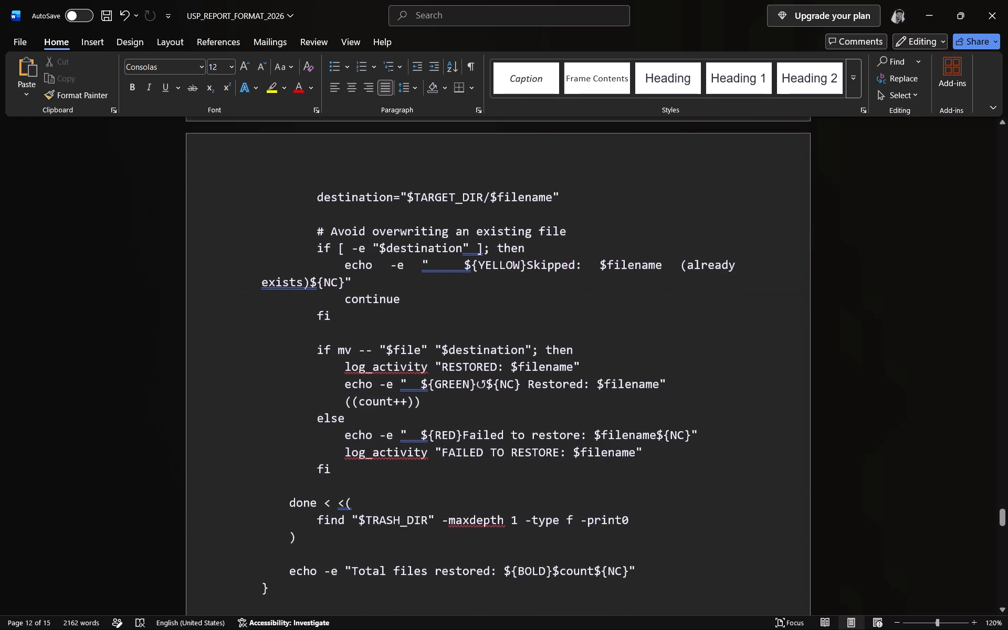
scroll(296, 472, "down", 6)
left_click_drag(304, 413, 256, 411)
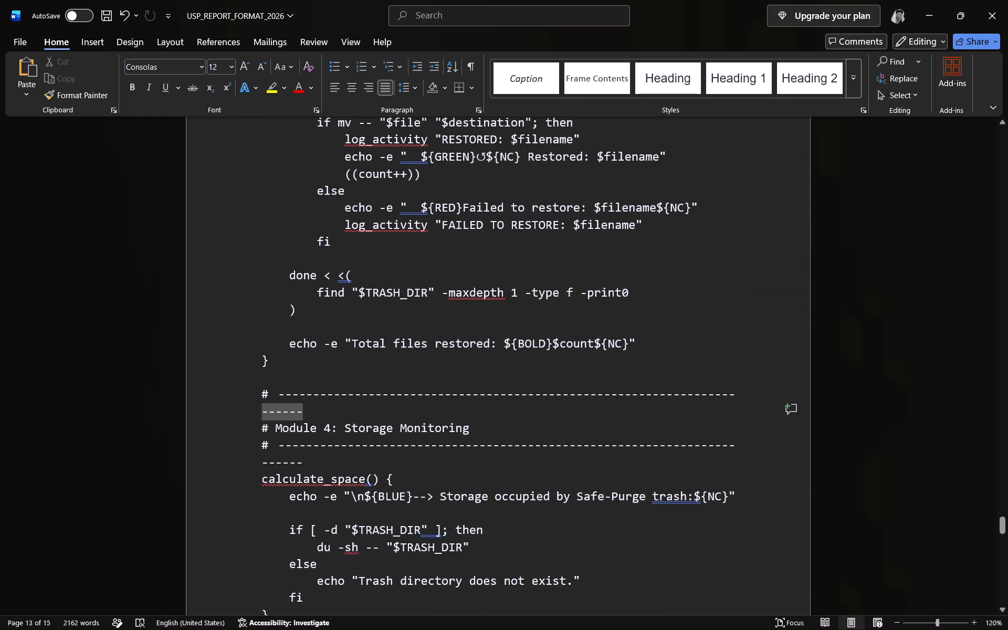
left_click_drag(256, 411, 256, 411)
key("BackSpace")
left_click_drag(311, 448, 251, 449)
key("BackSpace")
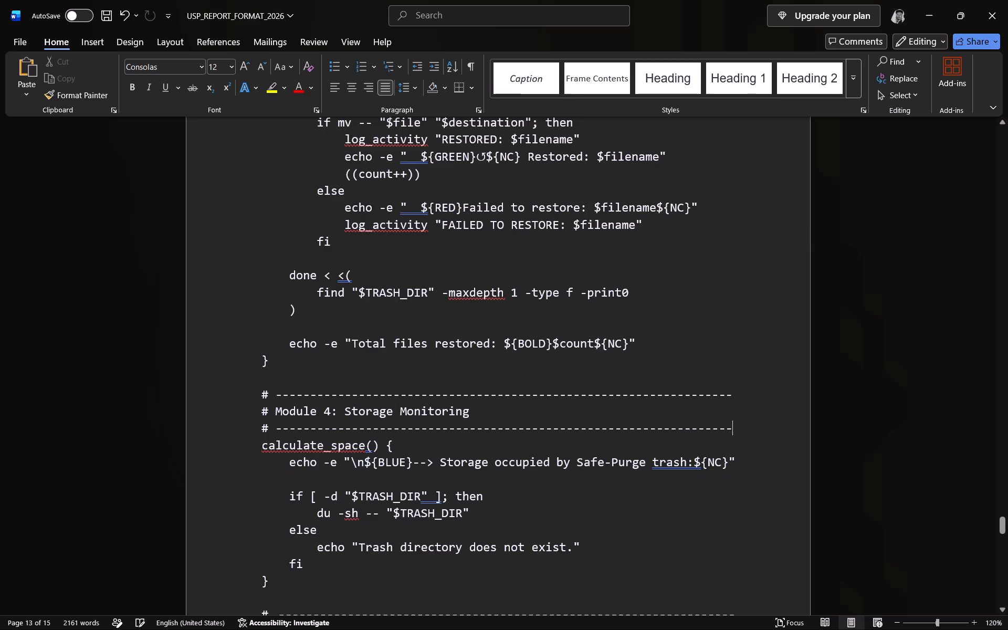
Delete the overflowing dashes from both separator lines around "Module 5: Main Menu" so each fits on one line.
scroll(306, 469, "down", 4)
left_click_drag(313, 478, 264, 480)
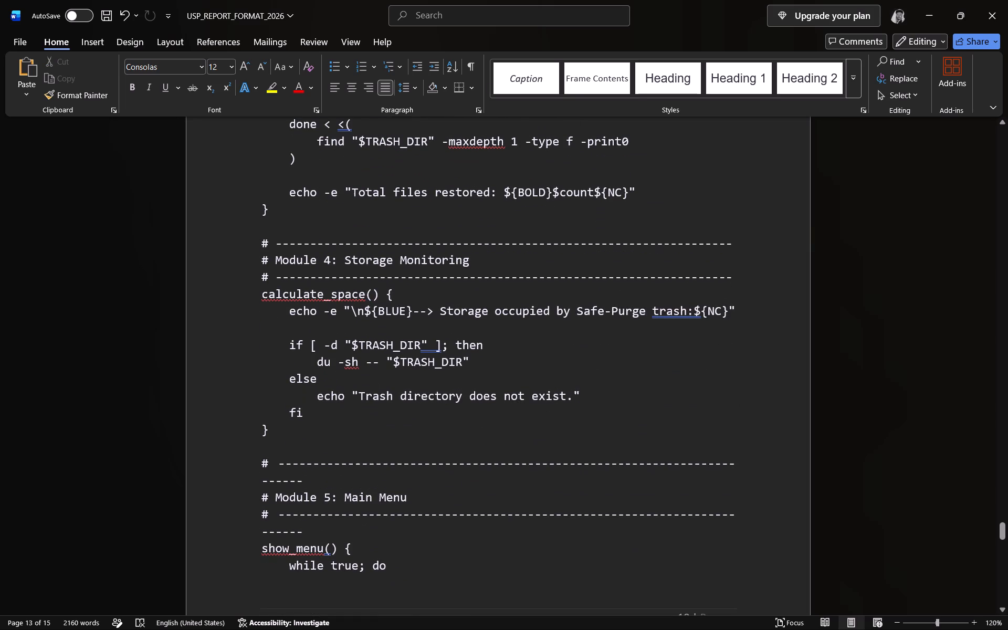
left_click_drag(264, 480, 259, 480)
key("BackSpace")
left_click_drag(302, 511, 261, 511)
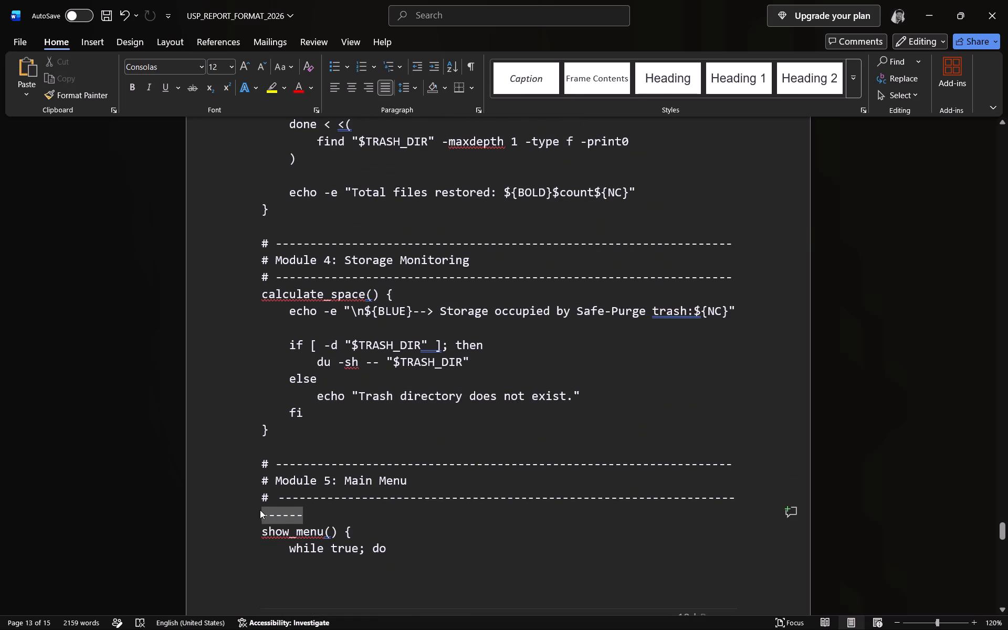
key("BackSpace")
Check the remaining shell script from the show_menu function through the last page for layout problems.
scroll(296, 516, "down", 10)
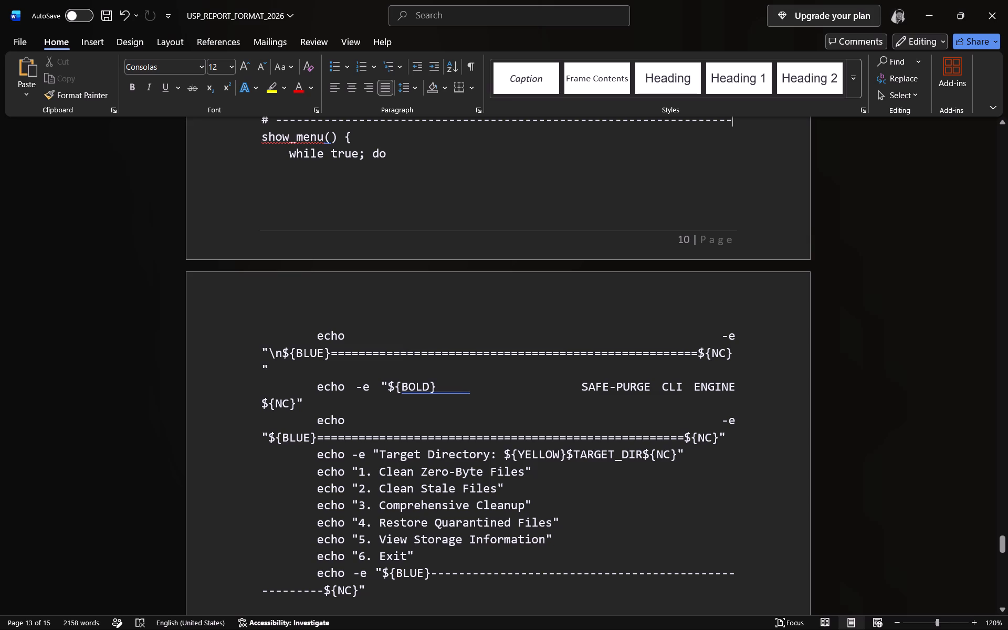
scroll(328, 505, "down", 7)
scroll(380, 505, "down", 17)
scroll(382, 506, "down", 18)
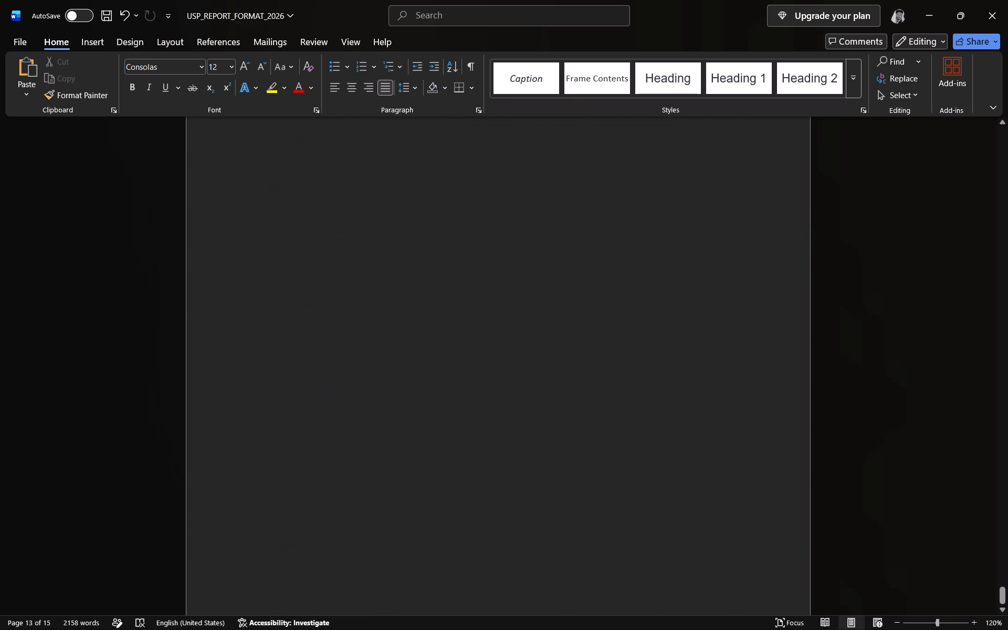
scroll(382, 506, "down", 7)
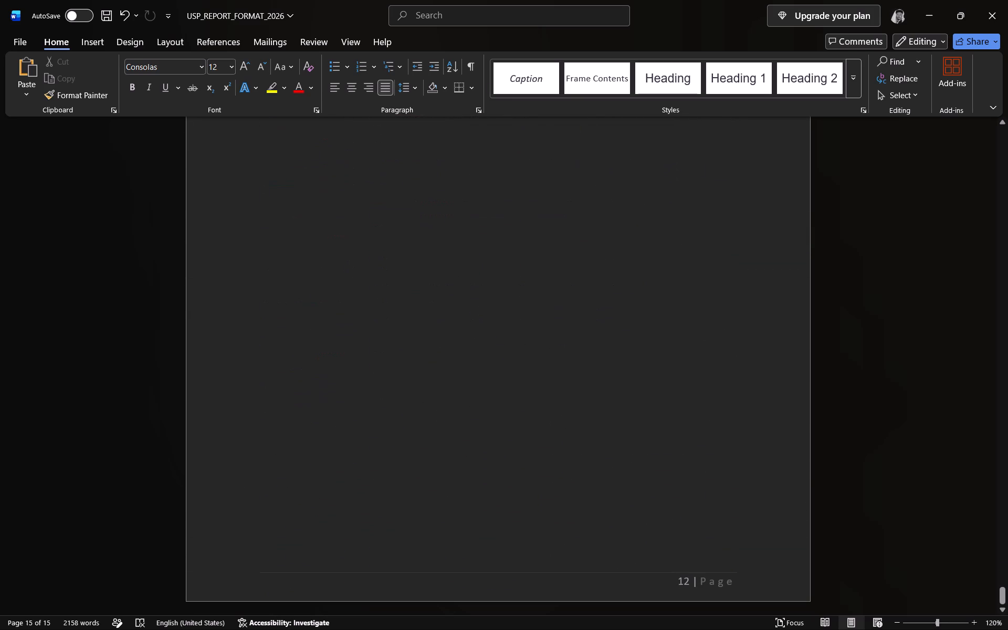
Save the report.
key("ctrl+s")
Review the report's layout from the commands table through the modules, algorithm, flowchart and shell script to the last page.
scroll(409, 517, "up", 20)
scroll(409, 517, "up", 14)
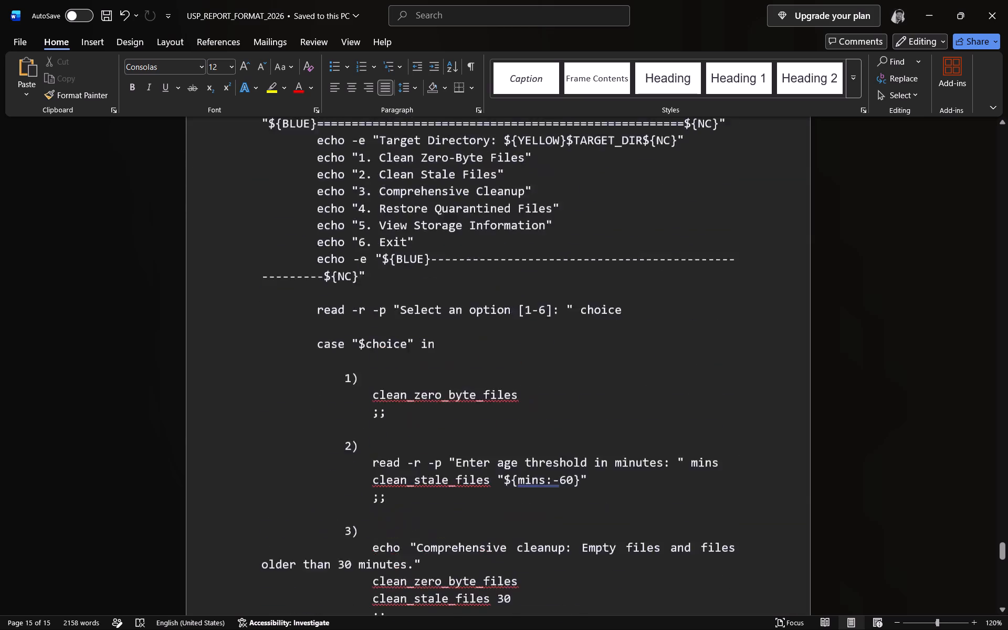
scroll(409, 517, "up", 20)
scroll(409, 517, "up", 20)
scroll(409, 517, "up", 10)
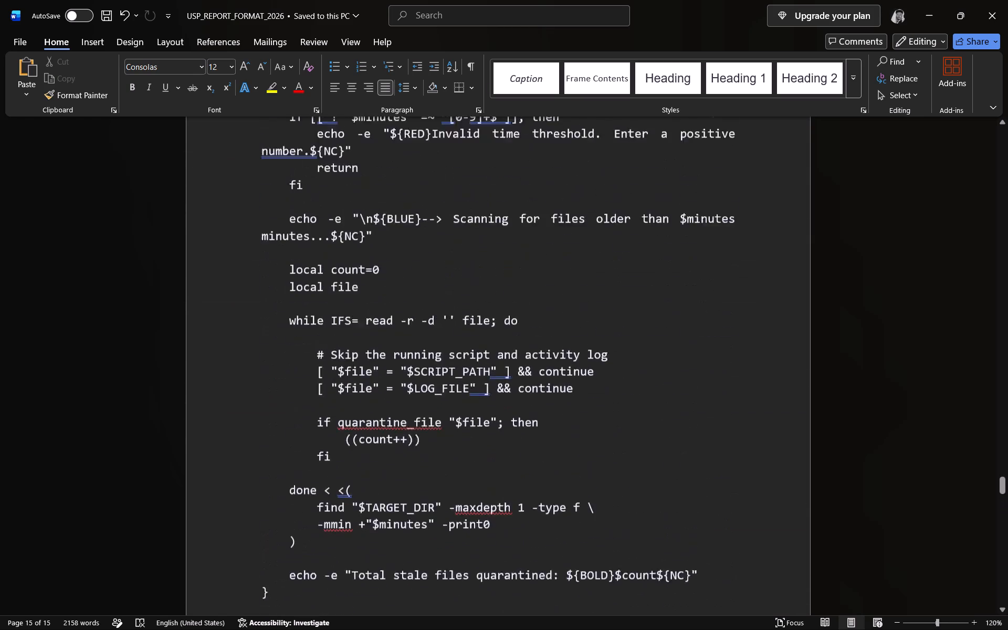
scroll(409, 517, "up", 20)
scroll(409, 517, "up", 20)
scroll(409, 517, "up", 10)
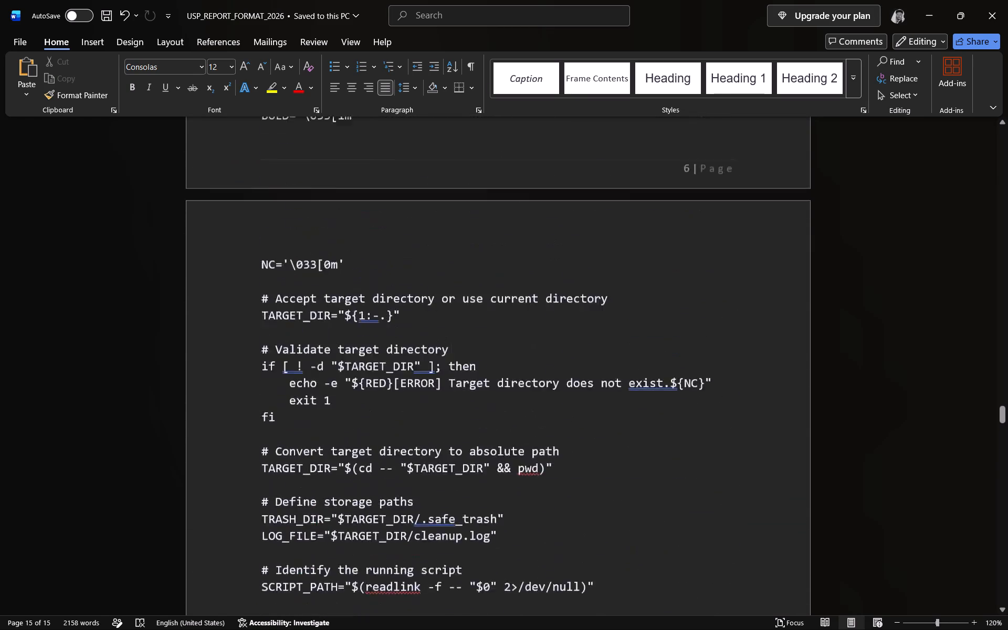
scroll(409, 517, "up", 15)
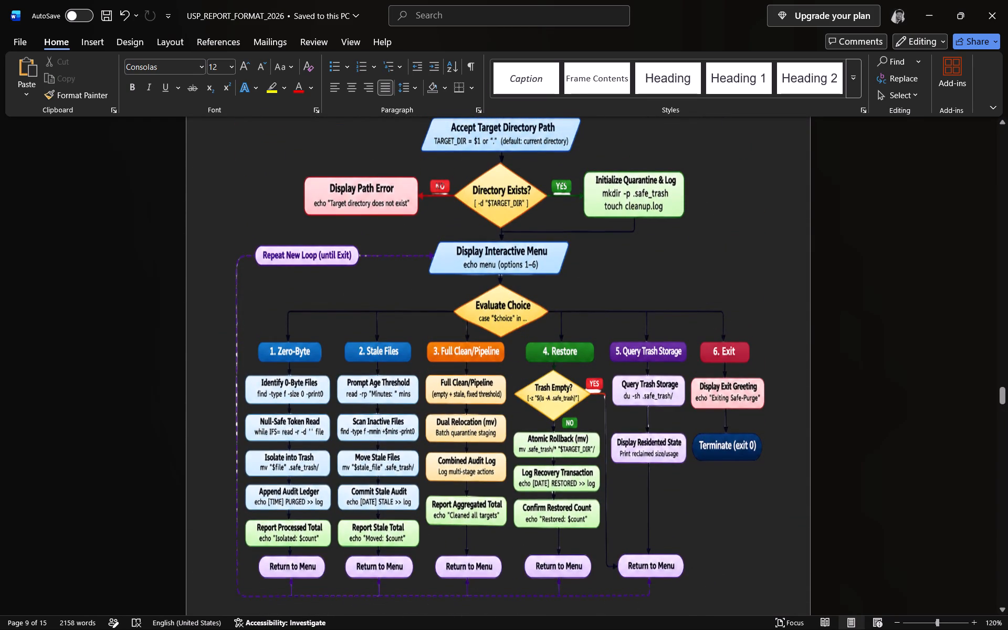
scroll(695, 398, "up", 2)
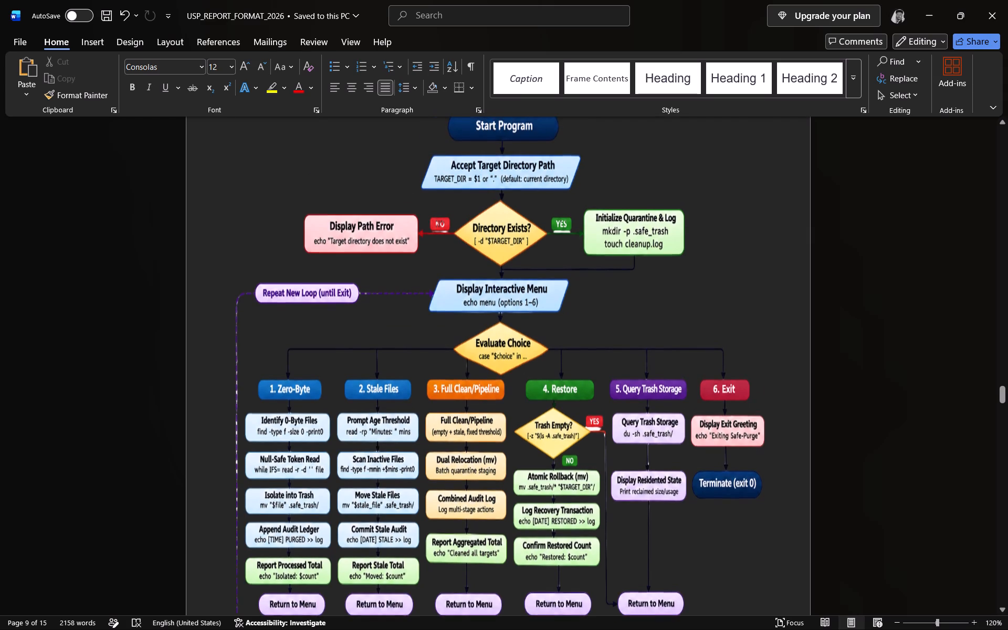
scroll(685, 395, "up", 19)
scroll(685, 395, "up", 2)
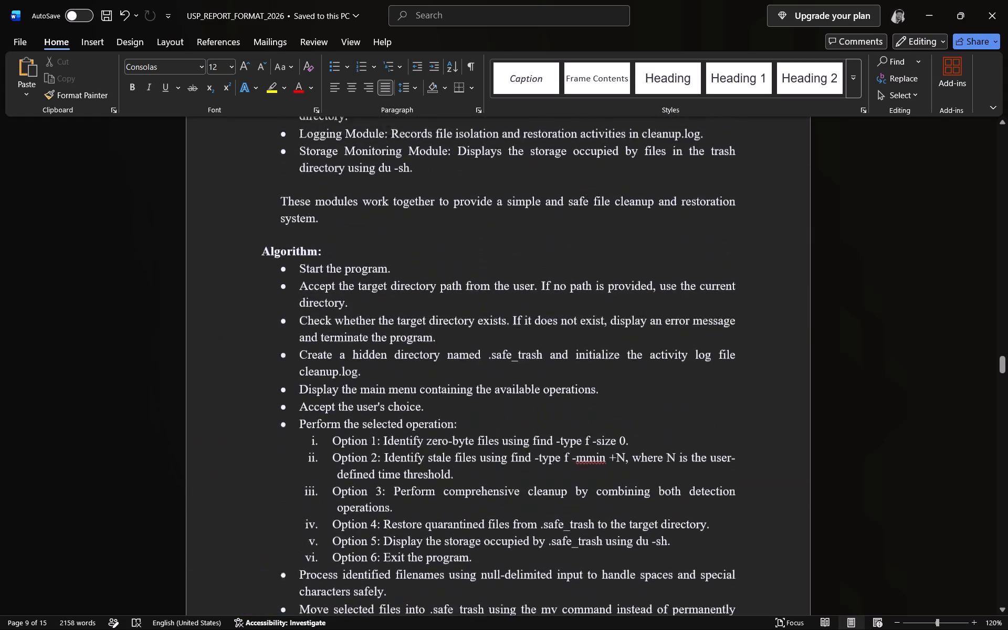
scroll(685, 395, "up", 18)
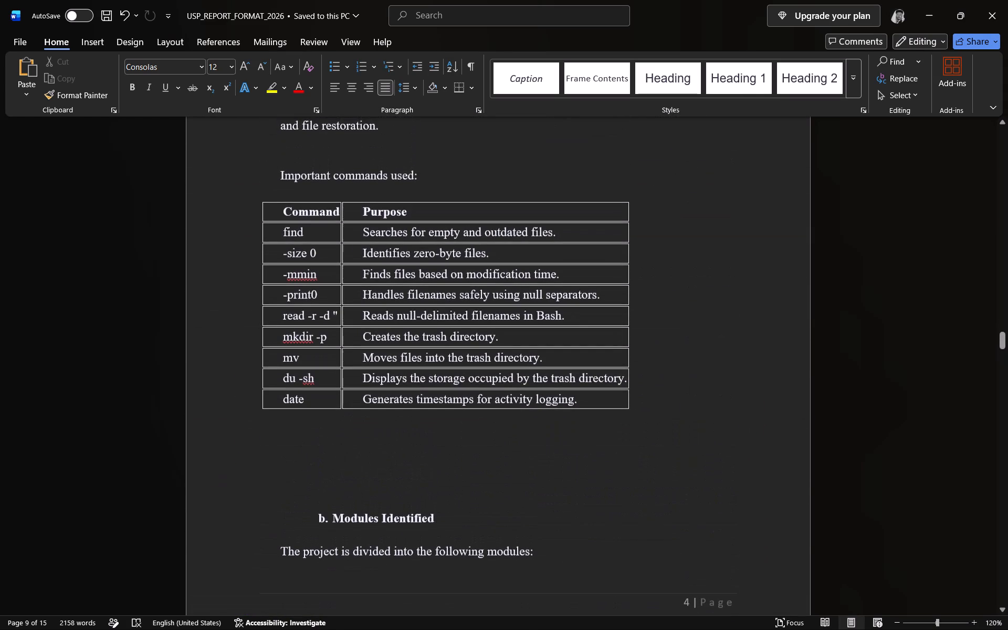
scroll(685, 395, "down", 15)
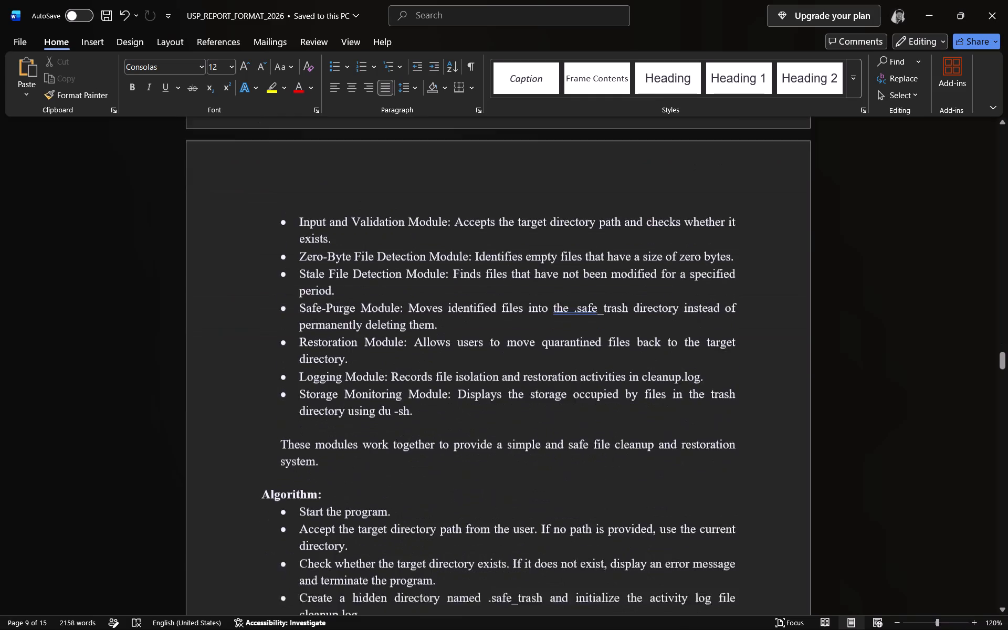
scroll(685, 395, "down", 13)
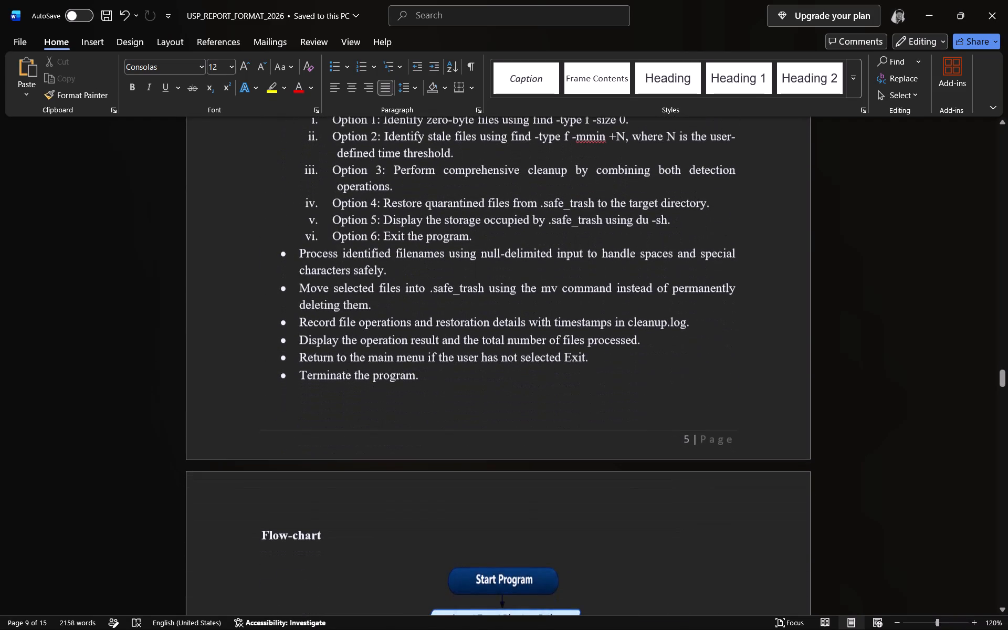
scroll(684, 396, "down", 17)
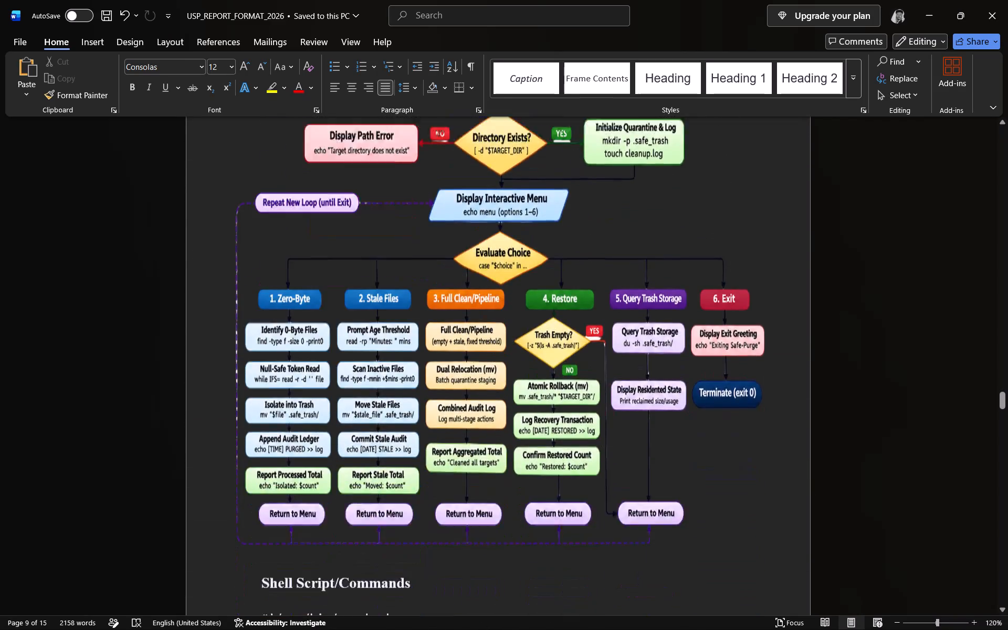
scroll(684, 397, "down", 15)
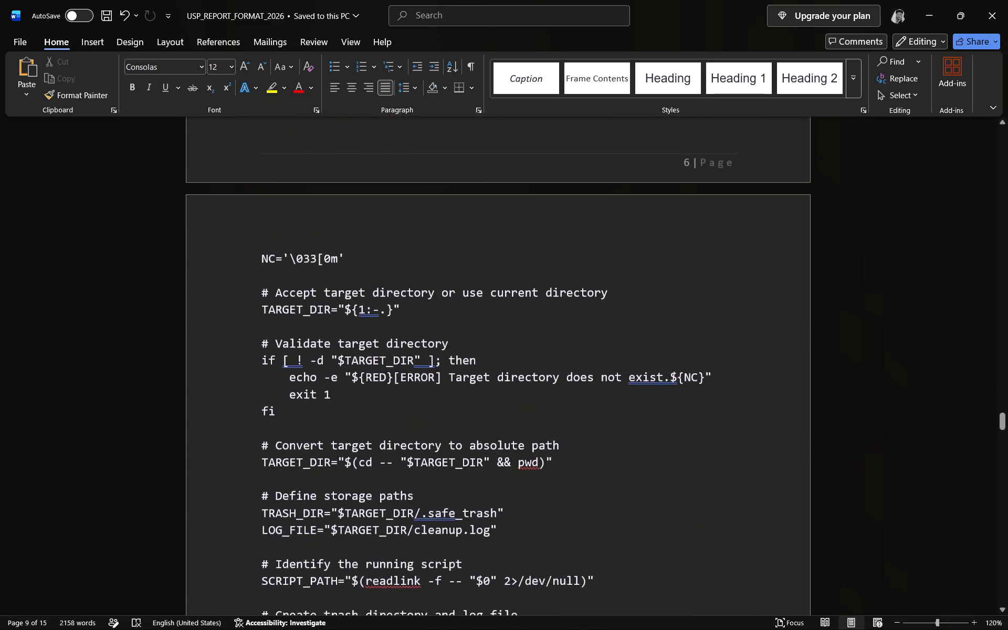
scroll(684, 399, "down", 16)
scroll(684, 400, "down", 15)
scroll(684, 402, "down", 15)
scroll(683, 405, "down", 14)
scroll(682, 406, "down", 20)
scroll(682, 406, "down", 1)
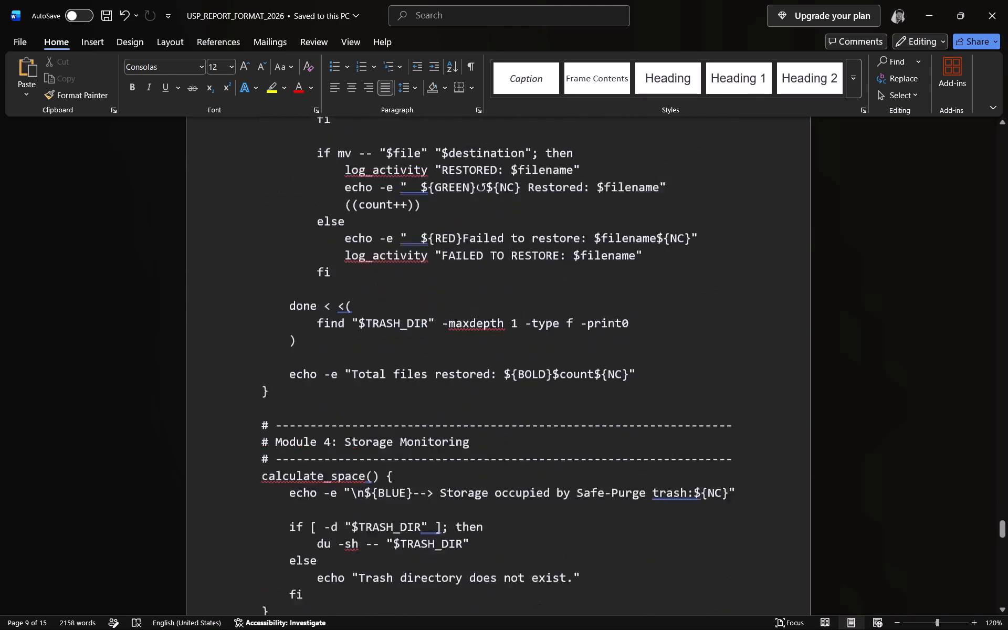
scroll(682, 406, "down", 20)
scroll(682, 406, "down", 1)
scroll(682, 406, "up", 7)
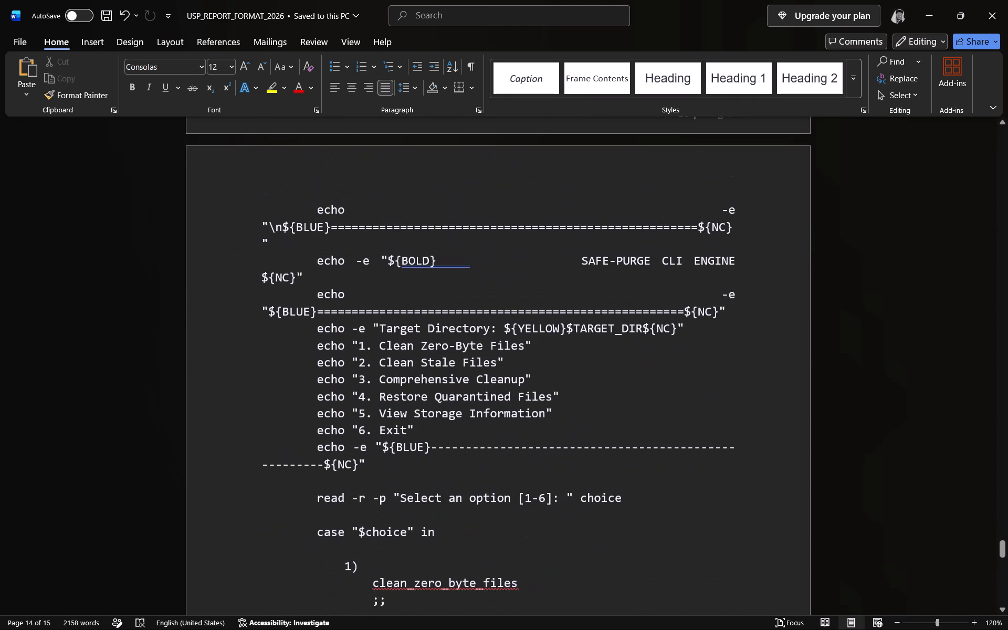
scroll(682, 406, "down", 16)
scroll(682, 407, "down", 14)
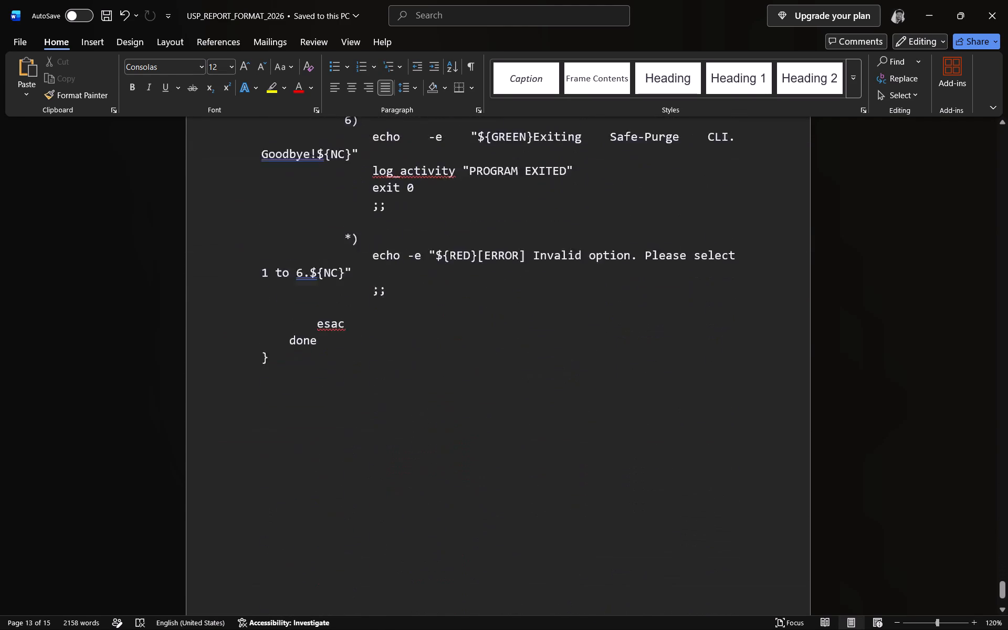
scroll(682, 408, "down", 15)
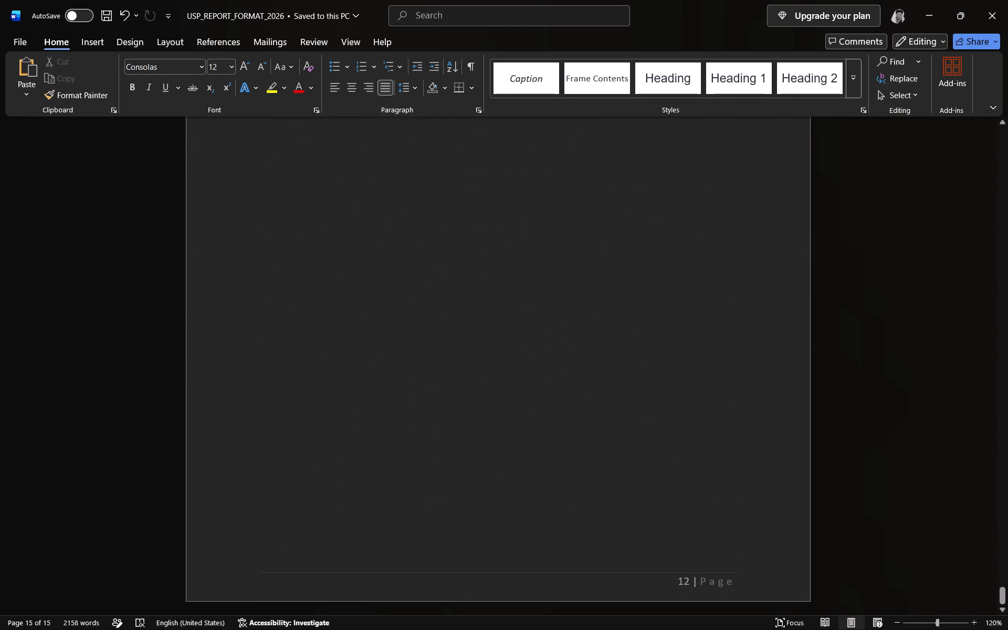
Switch to Firefox and close the Pixelcut AI Image Editor page.
key("alt+Tab")
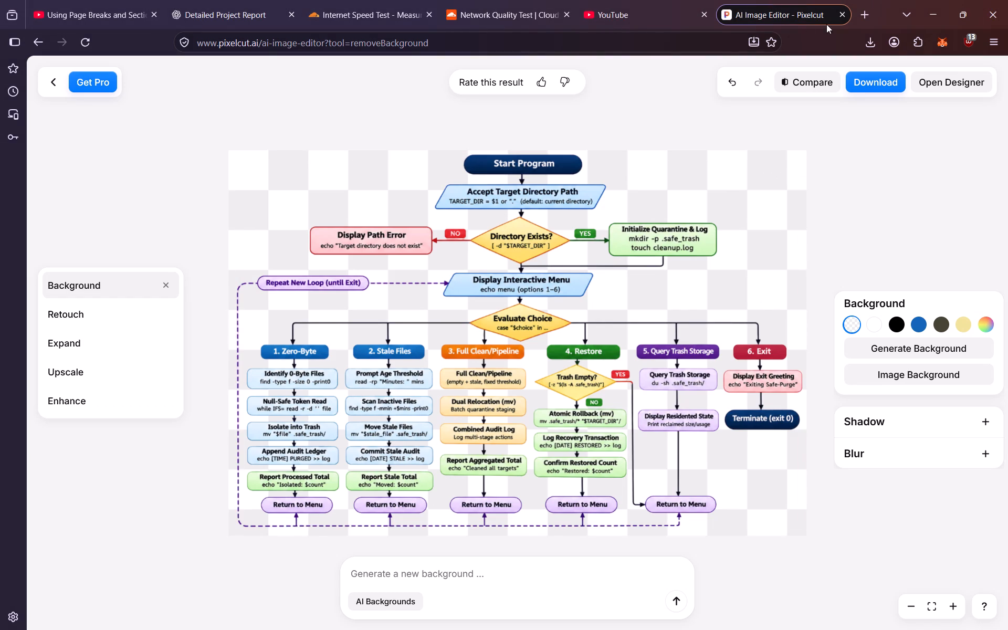
left_click(839, 16)
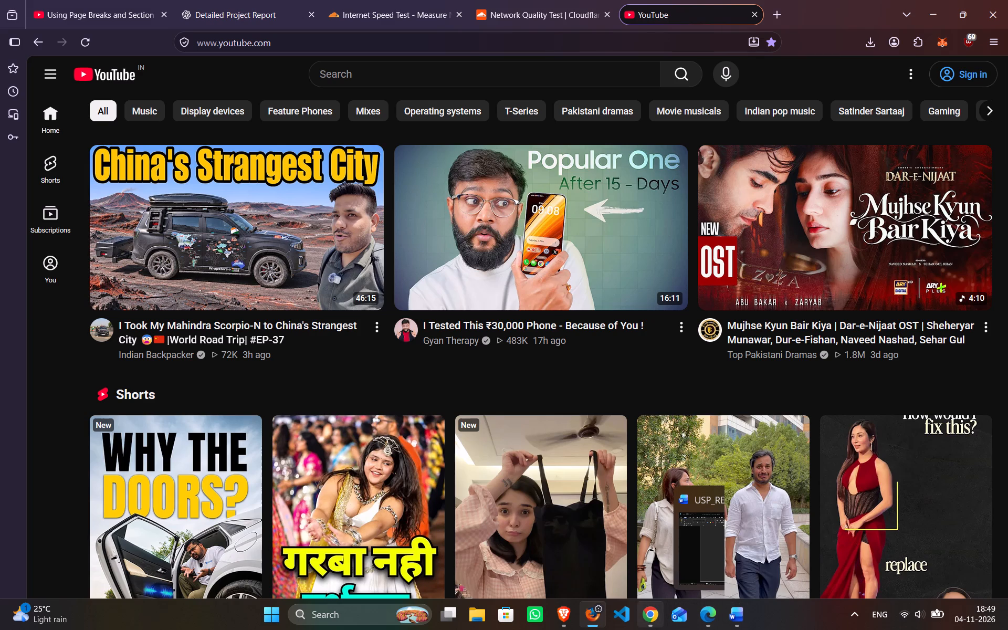